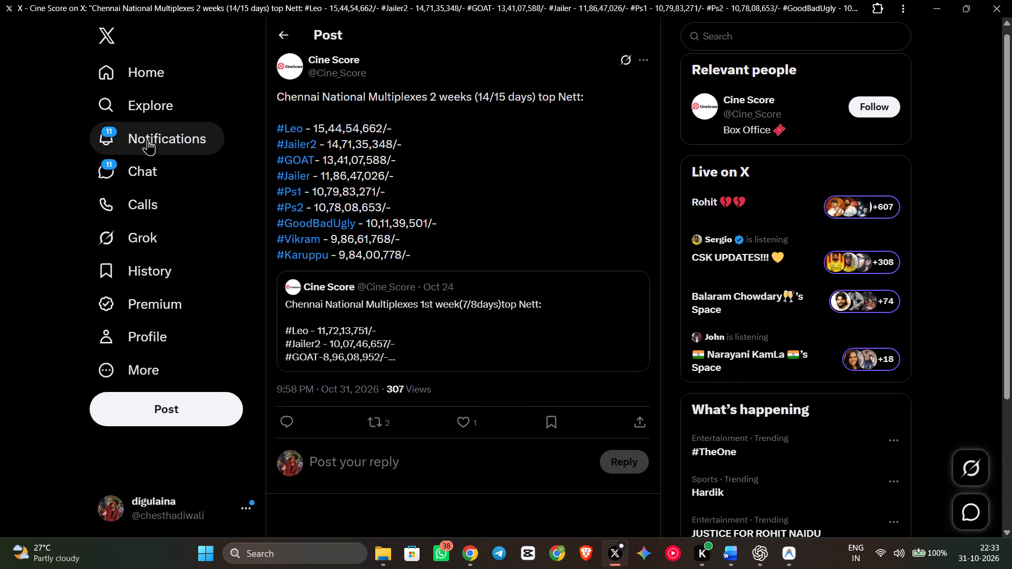
{"action": "left_click", "coordinate": [148, 139]}
{"action": "scroll", "coordinate": [148, 139], "scroll_direction": "down", "scroll_amount": 6}
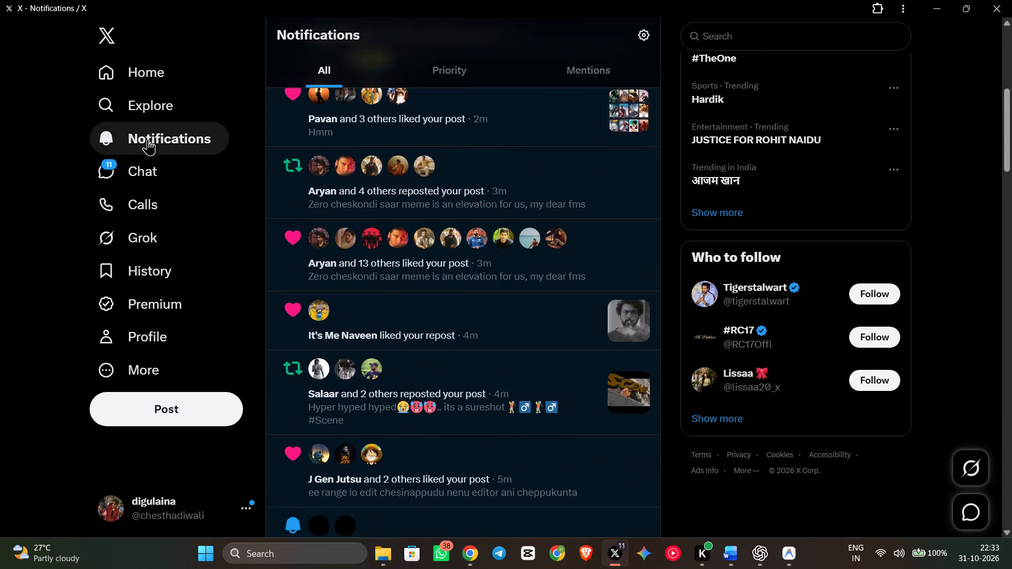
{"action": "scroll", "coordinate": [148, 139], "scroll_direction": "down", "scroll_amount": 5}
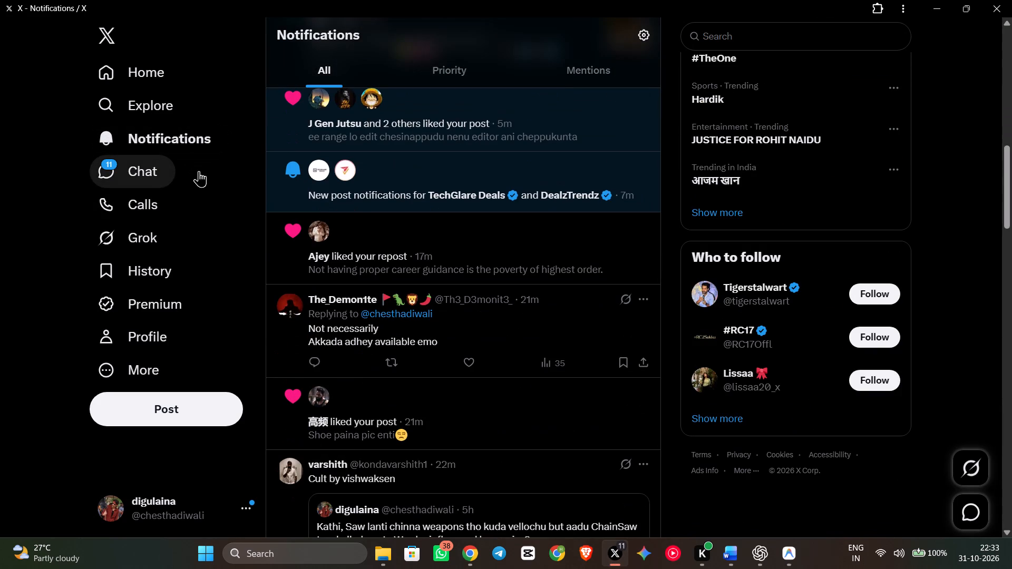
Open the account's own quote post about the Batman Thriller edit and like the "ThankYou!" reply beneath it.
{"action": "left_click", "coordinate": [536, 115]}
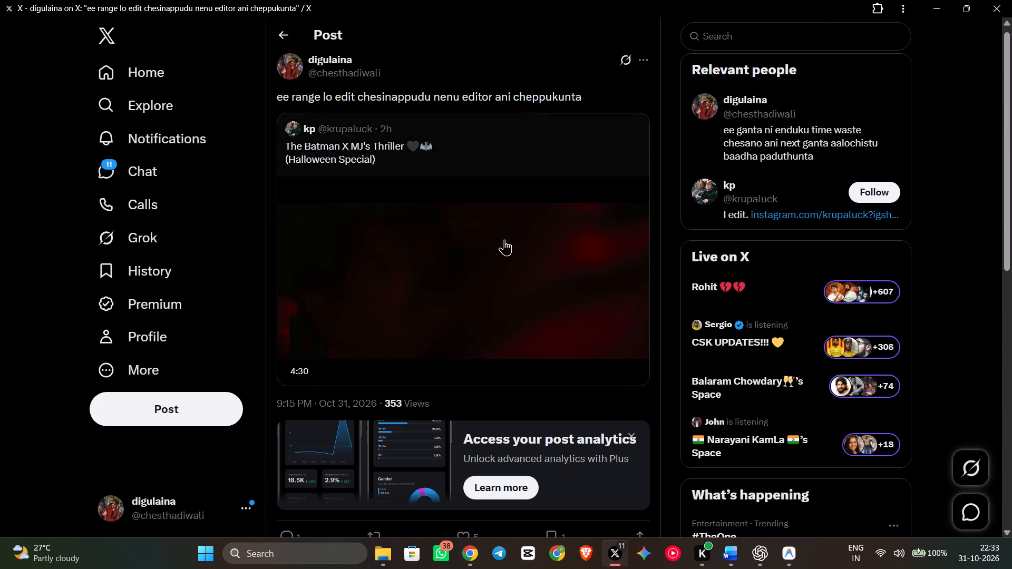
{"action": "left_click", "coordinate": [504, 246]}
{"action": "scroll", "coordinate": [504, 246], "scroll_direction": "down", "scroll_amount": 2}
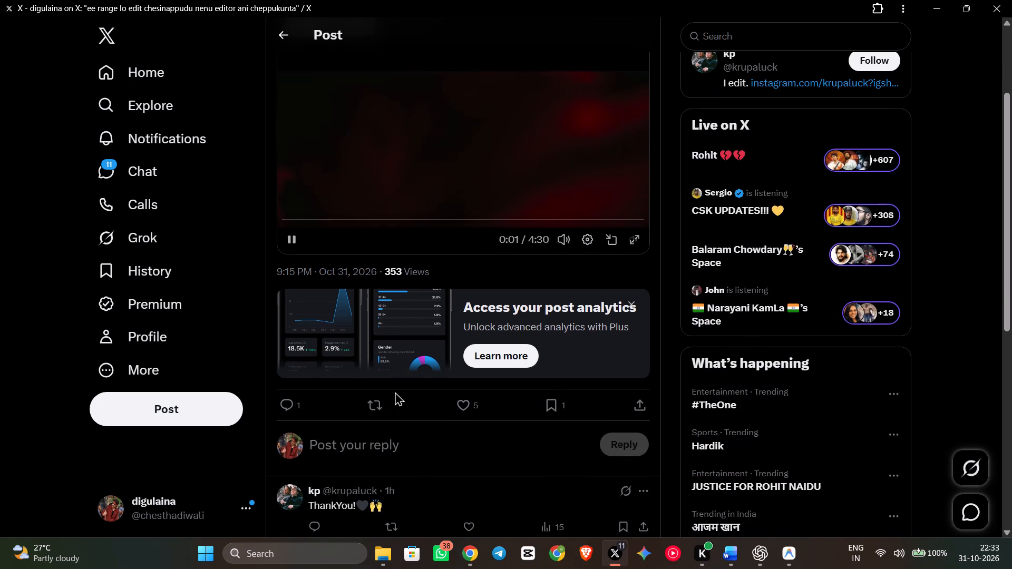
{"action": "left_click", "coordinate": [465, 525]}
{"action": "scroll", "coordinate": [434, 452], "scroll_direction": "up", "scroll_amount": 1}
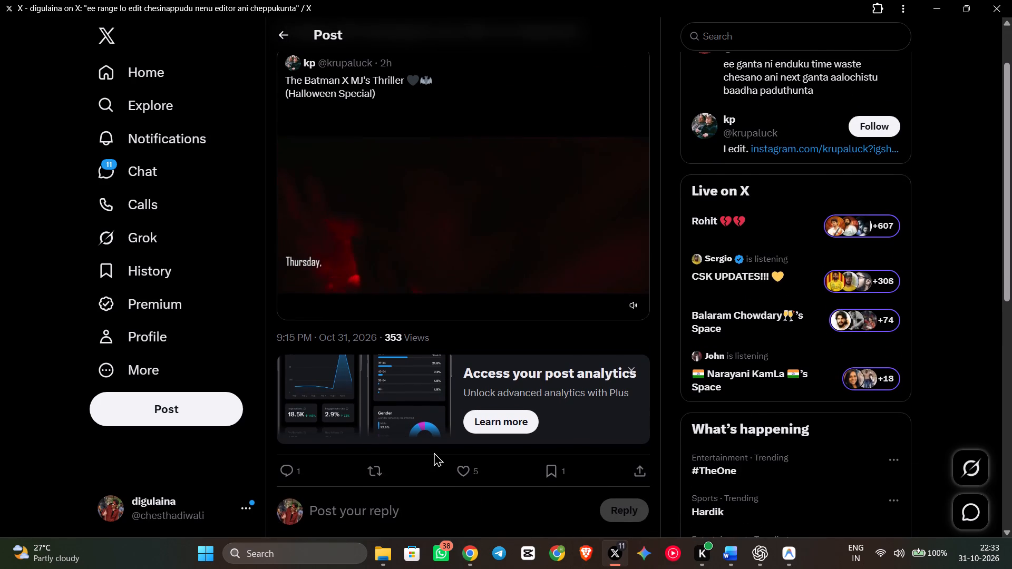
{"action": "scroll", "coordinate": [434, 452], "scroll_direction": "up", "scroll_amount": 2}
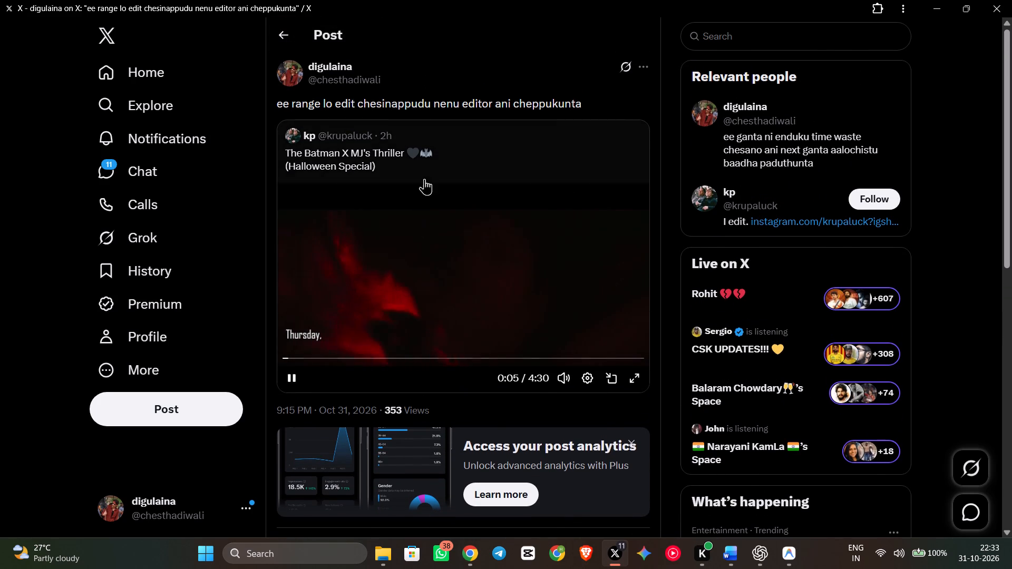
Open the quoted Batman X MJ's Thriller post, preview its video and follow the "Best Quality" YouTube link in the replies.
{"action": "left_click", "coordinate": [461, 145]}
{"action": "left_click", "coordinate": [439, 315]}
{"action": "left_click", "coordinate": [439, 305]}
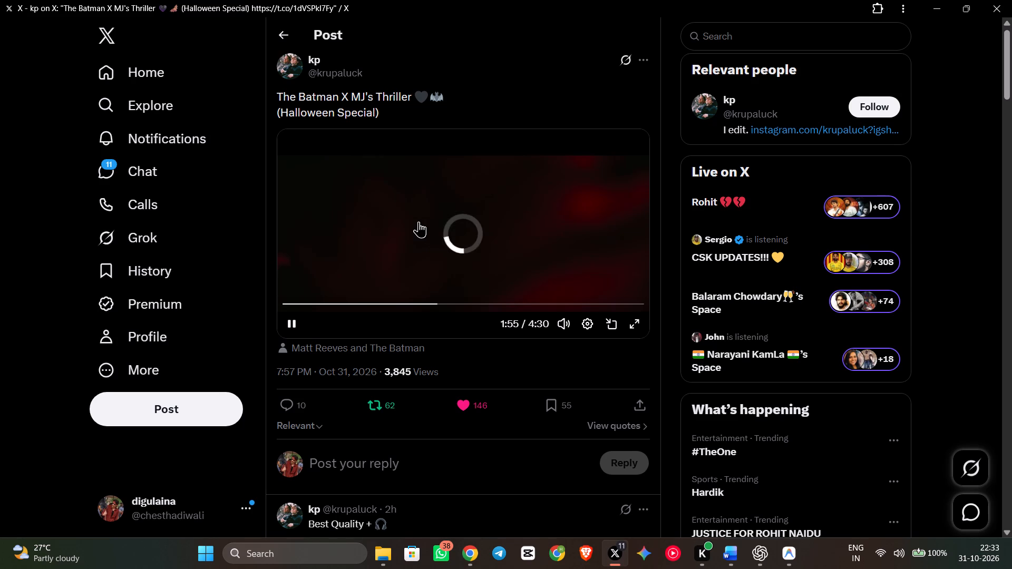
{"action": "scroll", "coordinate": [419, 221], "scroll_direction": "down", "scroll_amount": 5}
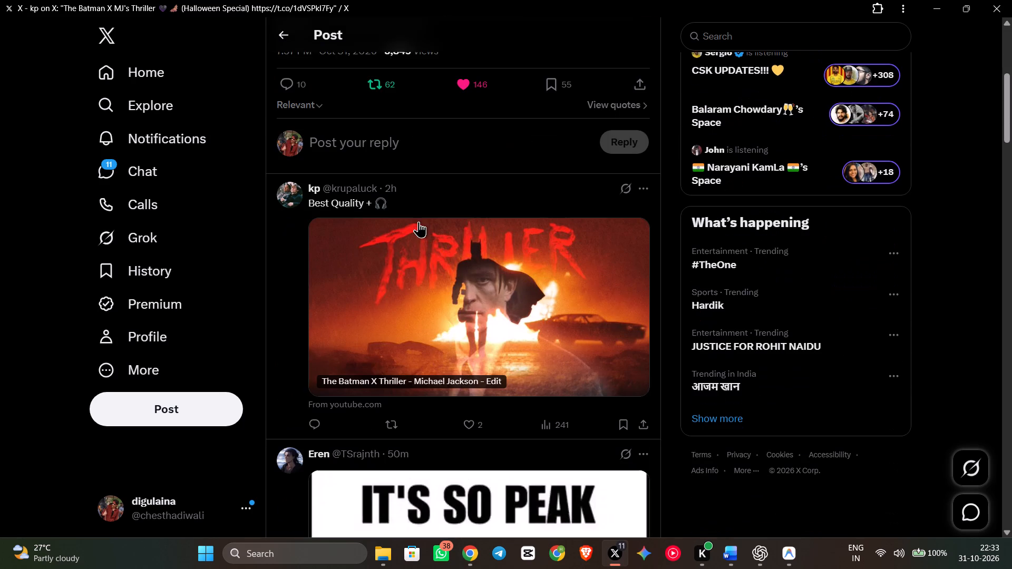
{"action": "left_click", "coordinate": [431, 252]}
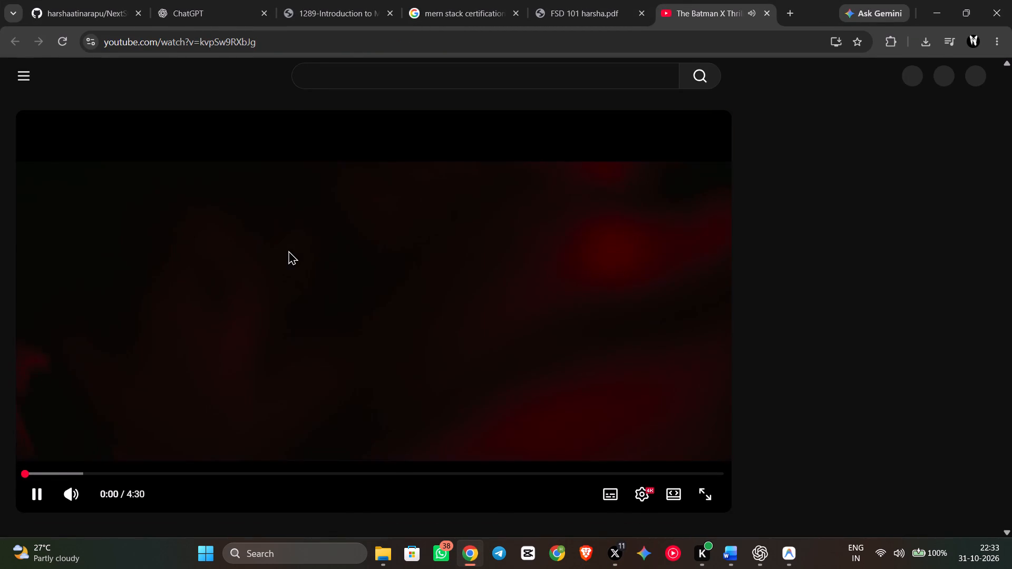
Watch parts of The Batman X Thriller edit on YouTube, skipping to its final scenes and back, and close the browser window.
{"action": "left_click", "coordinate": [288, 250]}
{"action": "scroll", "coordinate": [288, 250], "scroll_direction": "down", "scroll_amount": 4}
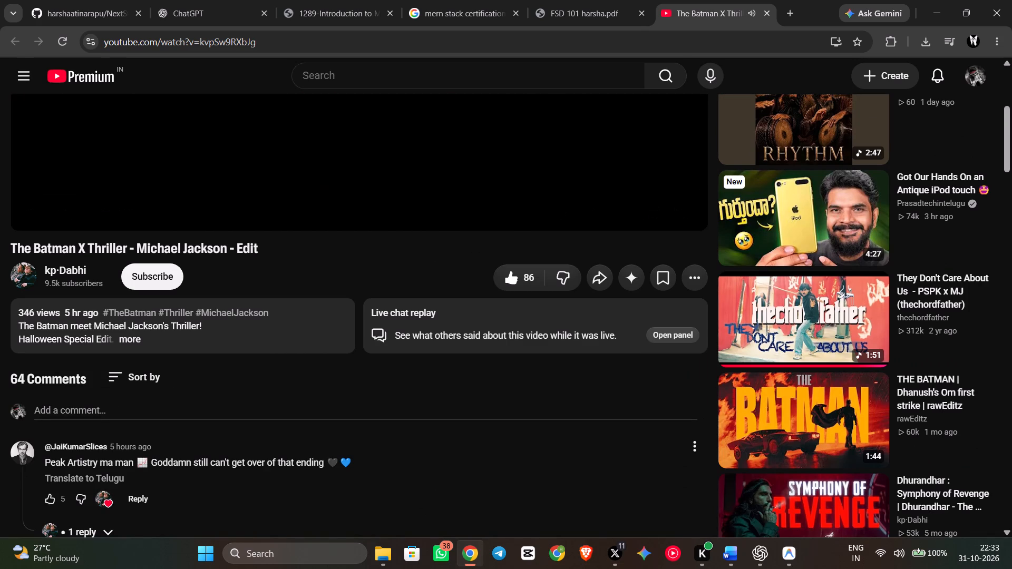
{"action": "scroll", "coordinate": [453, 266], "scroll_direction": "up", "scroll_amount": 3}
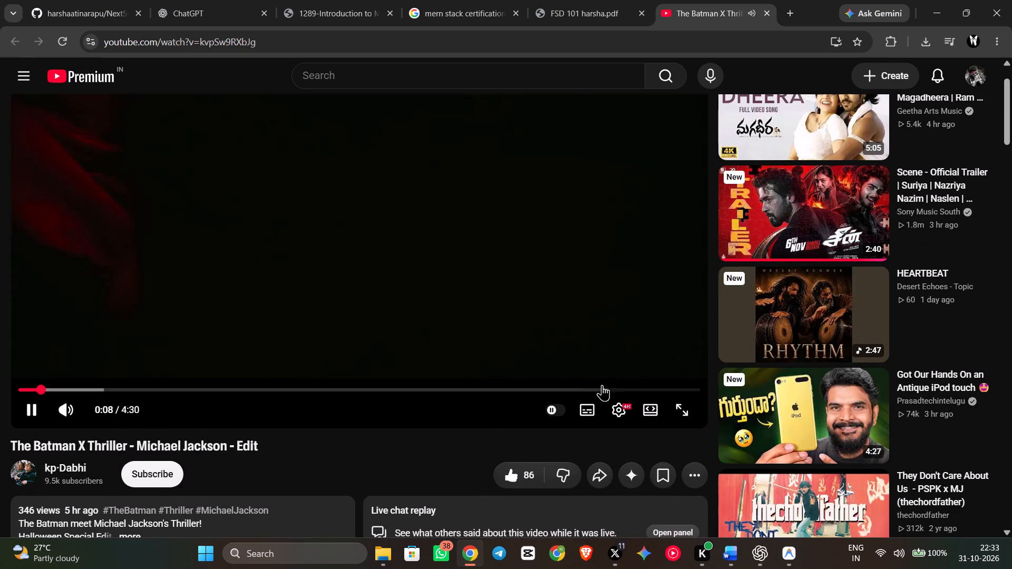
{"action": "left_click", "coordinate": [585, 390]}
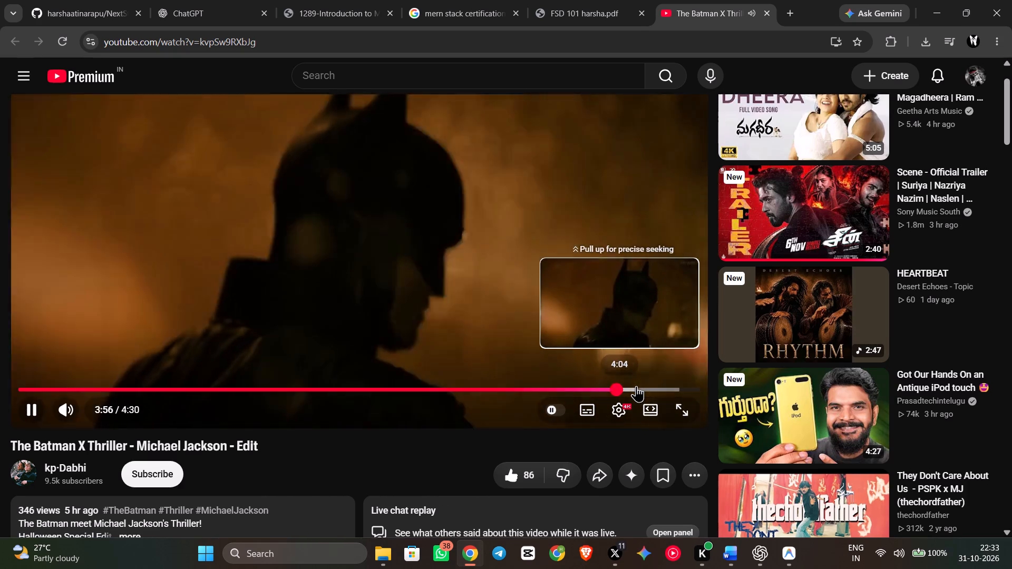
{"action": "left_click", "coordinate": [636, 386]}
{"action": "left_click", "coordinate": [657, 384]}
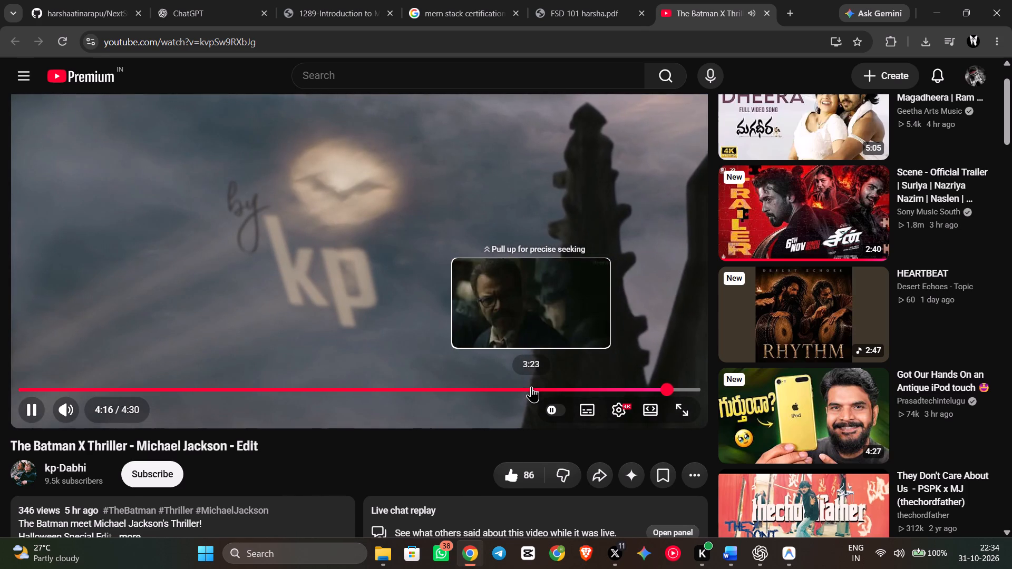
{"action": "left_click", "coordinate": [531, 386]}
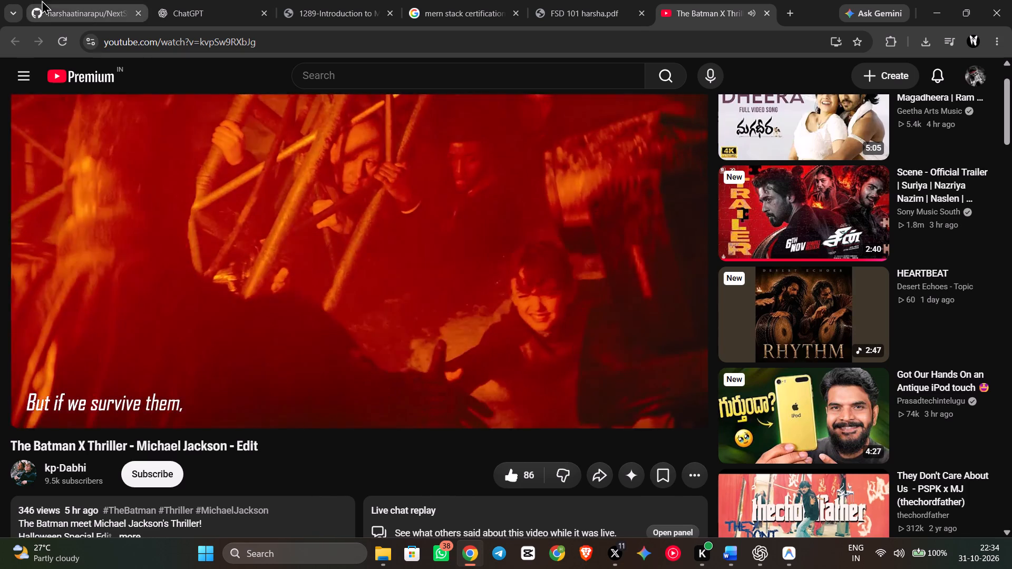
{"action": "left_click", "coordinate": [51, 0]}
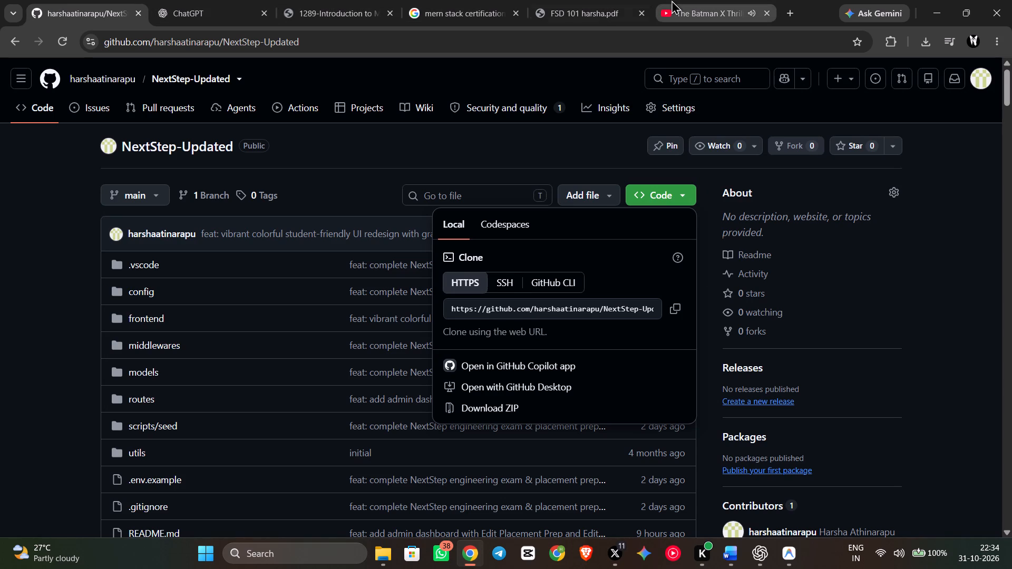
{"action": "left_click", "coordinate": [672, 0]}
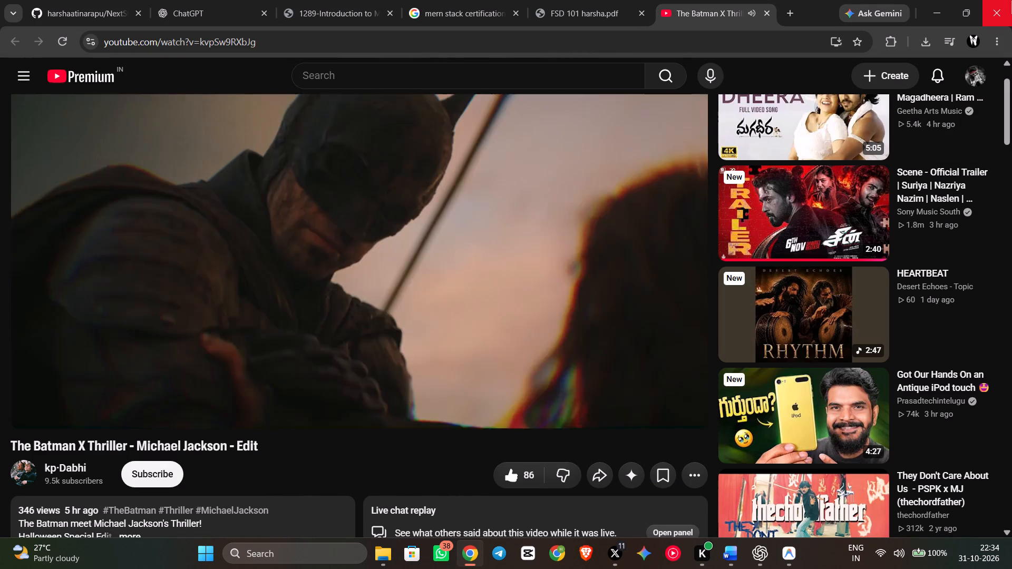
{"action": "left_click", "coordinate": [1011, 0]}
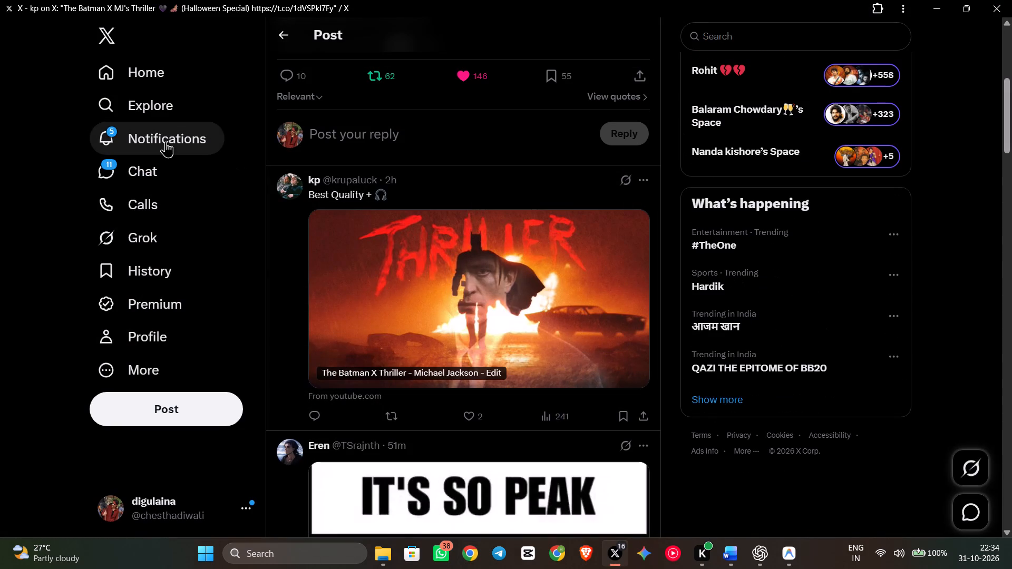
Reply to the "ThankYou!" comment on X with "from 3.30mins" followed by the loudly crying and cold face emojis.
{"action": "left_click", "coordinate": [281, 27]}
{"action": "scroll", "coordinate": [356, 259], "scroll_direction": "down", "scroll_amount": 3}
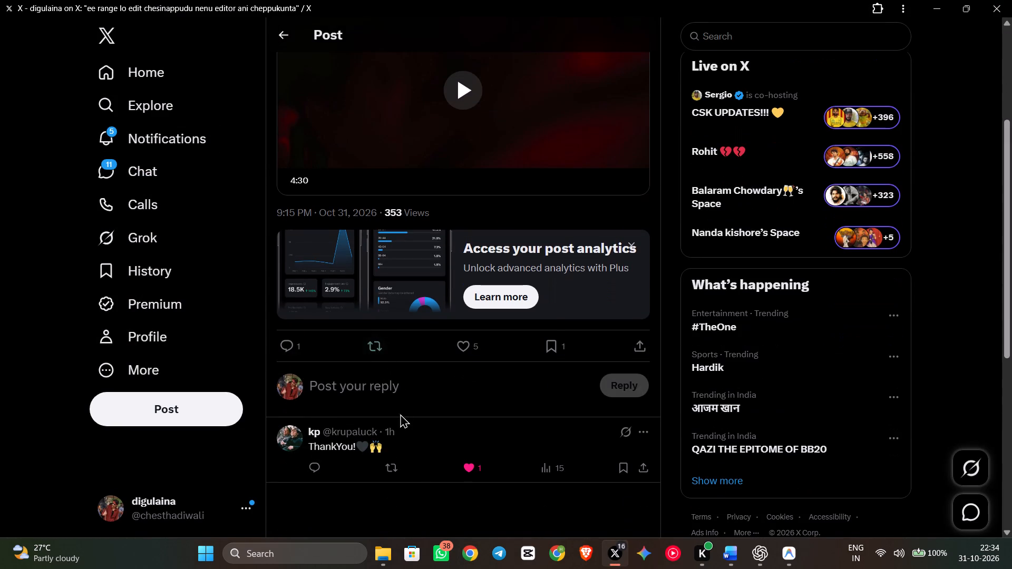
{"action": "left_click", "coordinate": [430, 456]}
{"action": "left_click", "coordinate": [419, 200]}
{"action": "type", "text": "from 3.30mins"}
{"action": "key", "text": "space"}
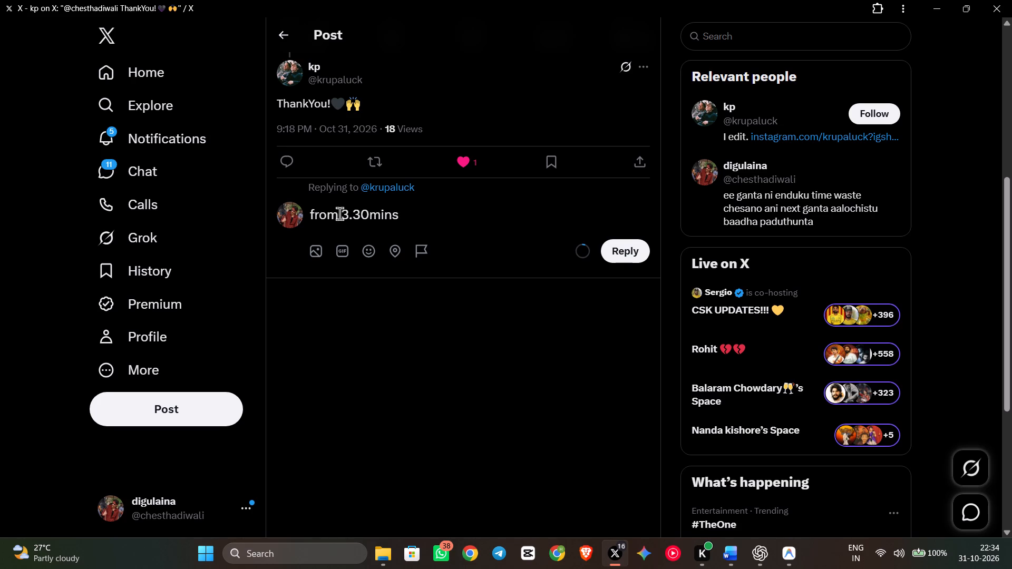
{"action": "left_click", "coordinate": [373, 251]}
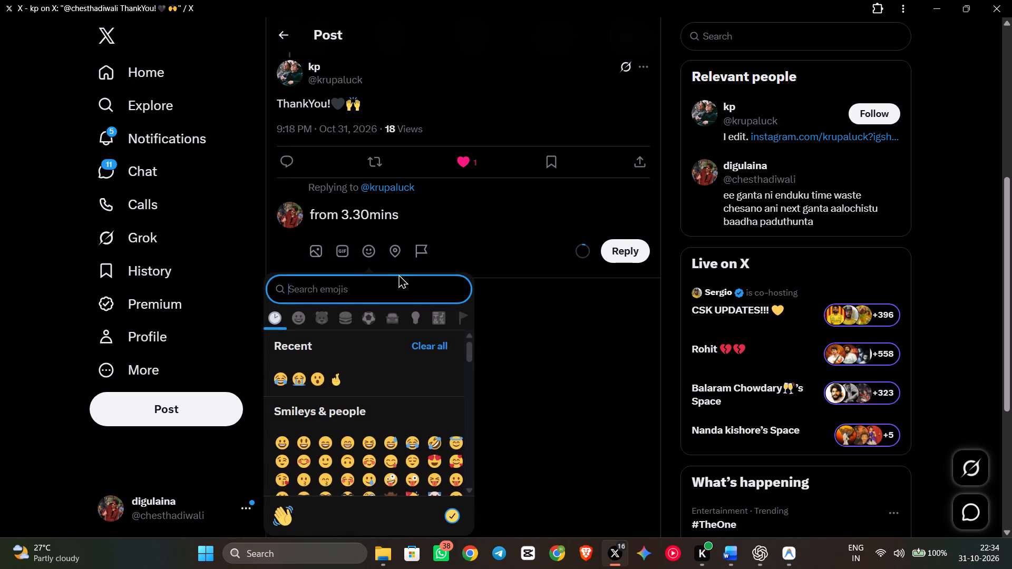
{"action": "scroll", "coordinate": [454, 413], "scroll_direction": "down", "scroll_amount": 2}
{"action": "scroll", "coordinate": [356, 454], "scroll_direction": "down", "scroll_amount": 1}
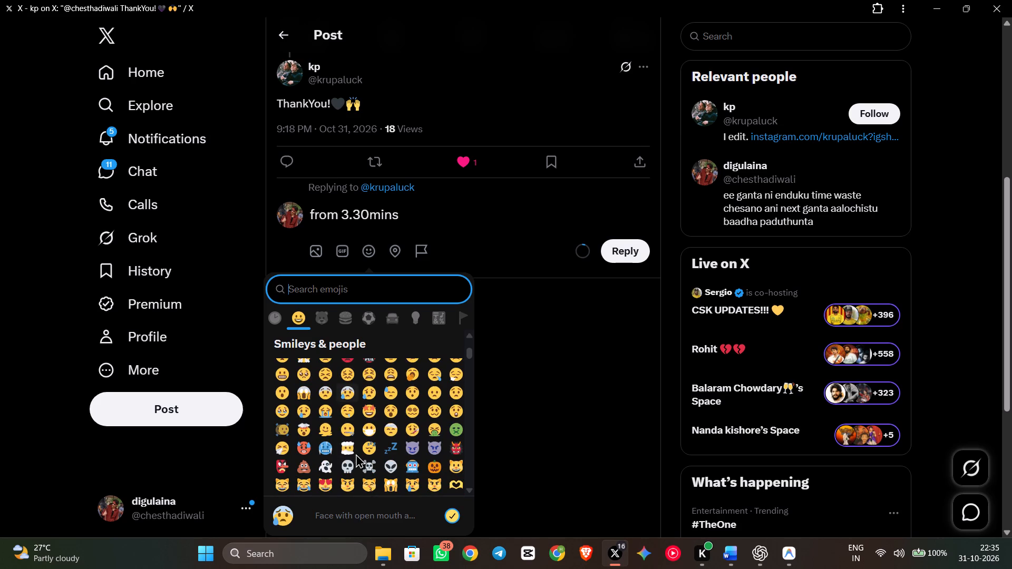
{"action": "left_click", "coordinate": [323, 405]}
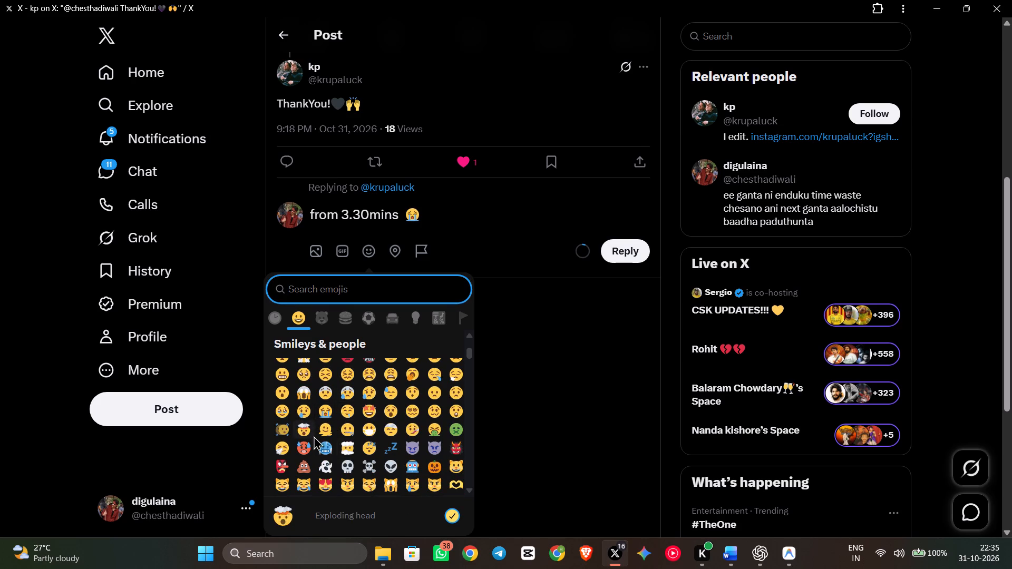
{"action": "left_click", "coordinate": [324, 445]}
{"action": "left_click", "coordinate": [450, 216]}
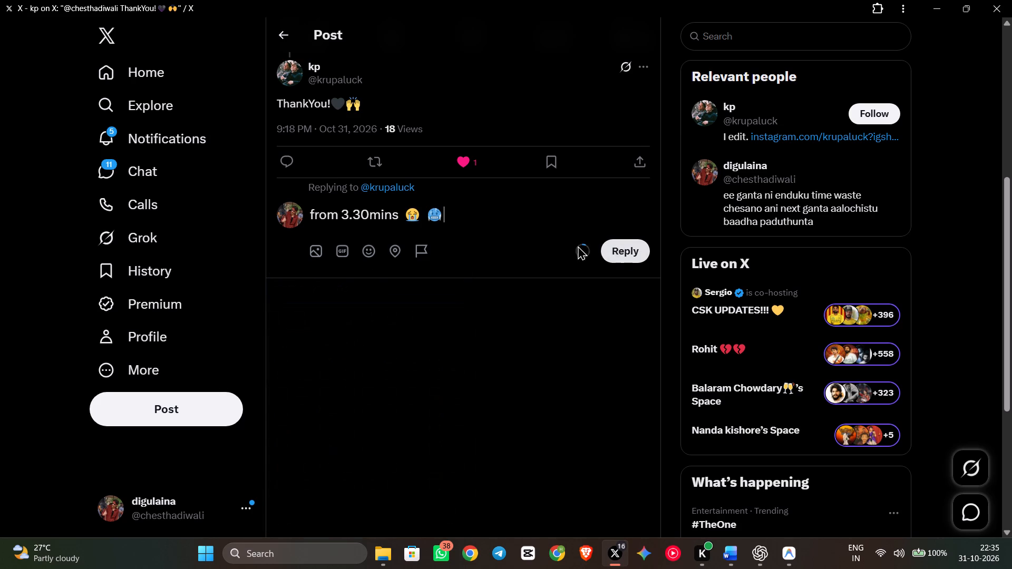
{"action": "left_click", "coordinate": [408, 213]}
{"action": "key", "text": "BackSpace"}
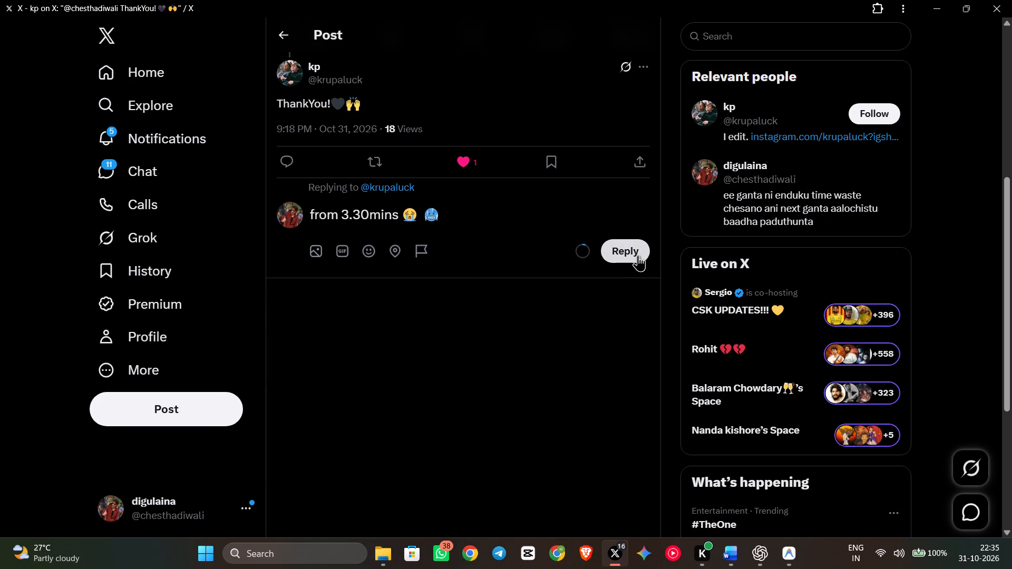
Check the new notifications on X and refresh the home feed.
{"action": "left_click", "coordinate": [122, 138]}
{"action": "scroll", "coordinate": [296, 255], "scroll_direction": "up", "scroll_amount": 8}
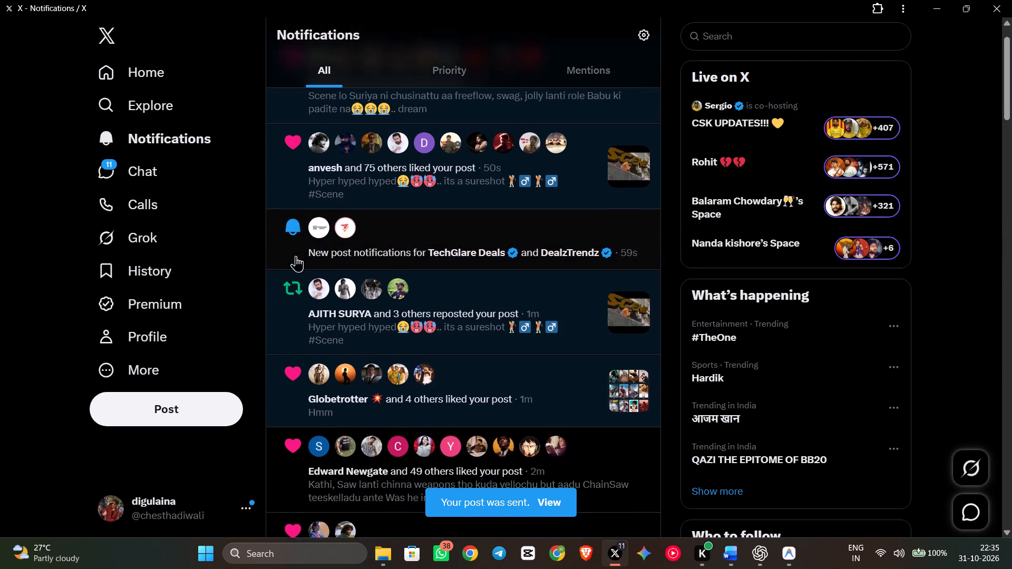
{"action": "scroll", "coordinate": [296, 256], "scroll_direction": "up", "scroll_amount": 2}
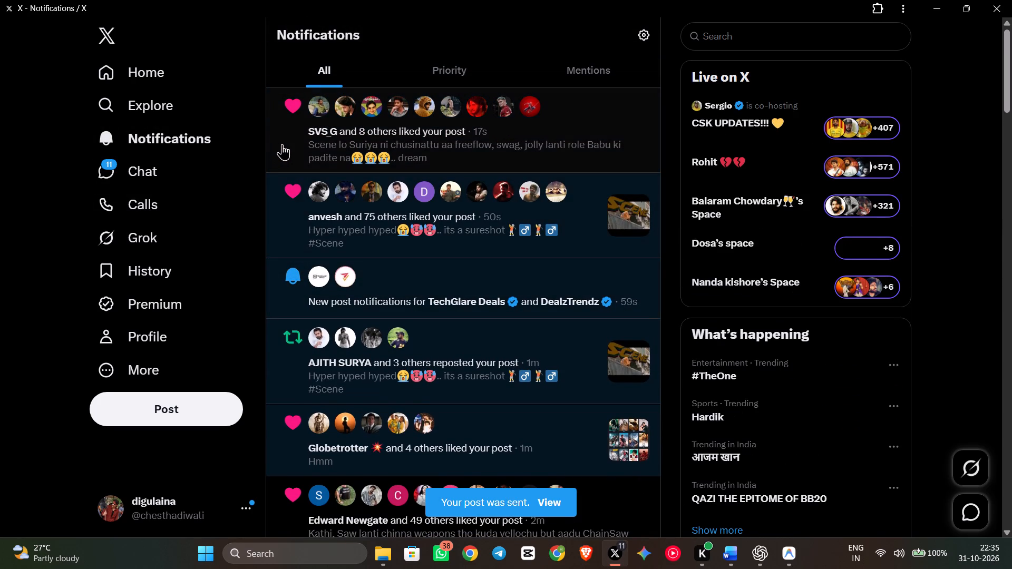
{"action": "left_click", "coordinate": [133, 77]}
{"action": "left_click", "coordinate": [133, 77]}
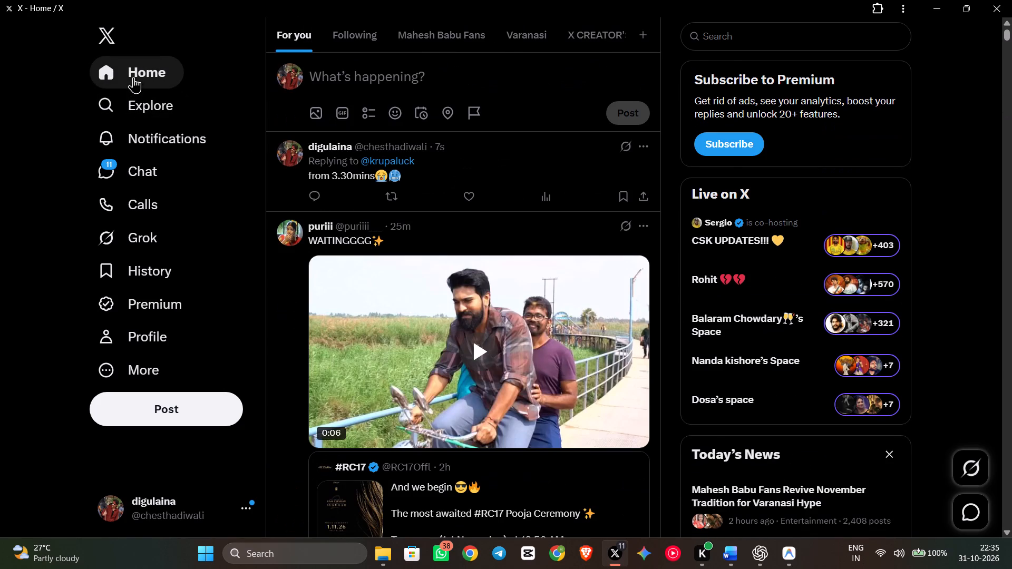
{"action": "triple_click", "coordinate": [133, 77]}
{"action": "left_click", "coordinate": [133, 77]}
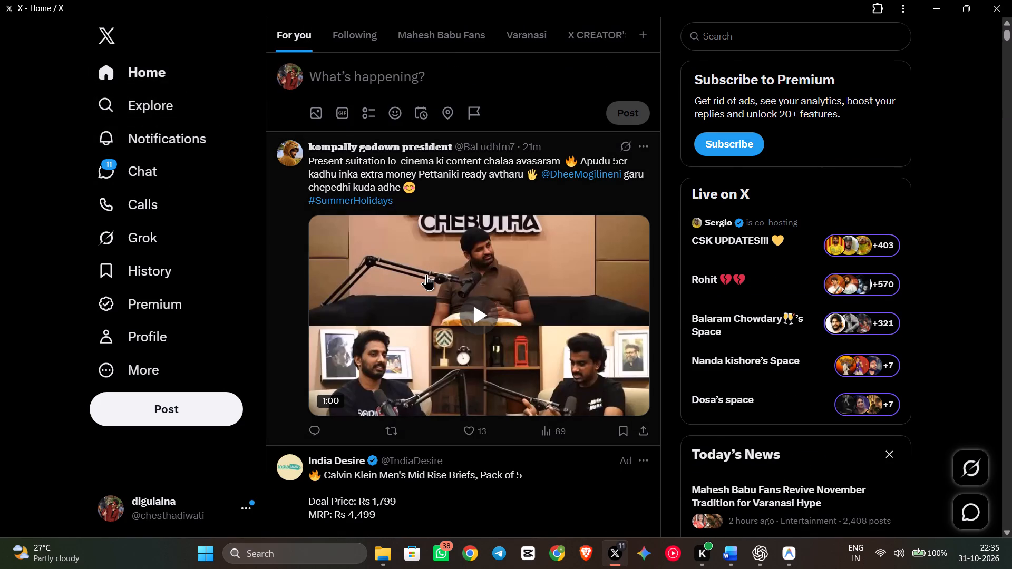
Browse the For you feed and view the quoted Naslen post about the film Scene with its video.
{"action": "left_click", "coordinate": [426, 274]}
{"action": "scroll", "coordinate": [426, 274], "scroll_direction": "down", "scroll_amount": 9}
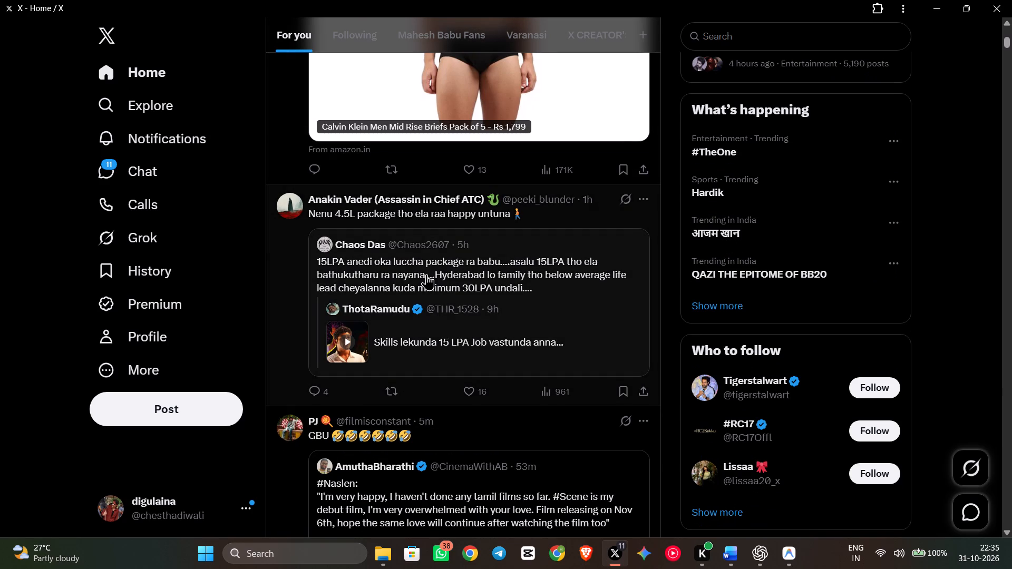
{"action": "scroll", "coordinate": [426, 274], "scroll_direction": "down", "scroll_amount": 4}
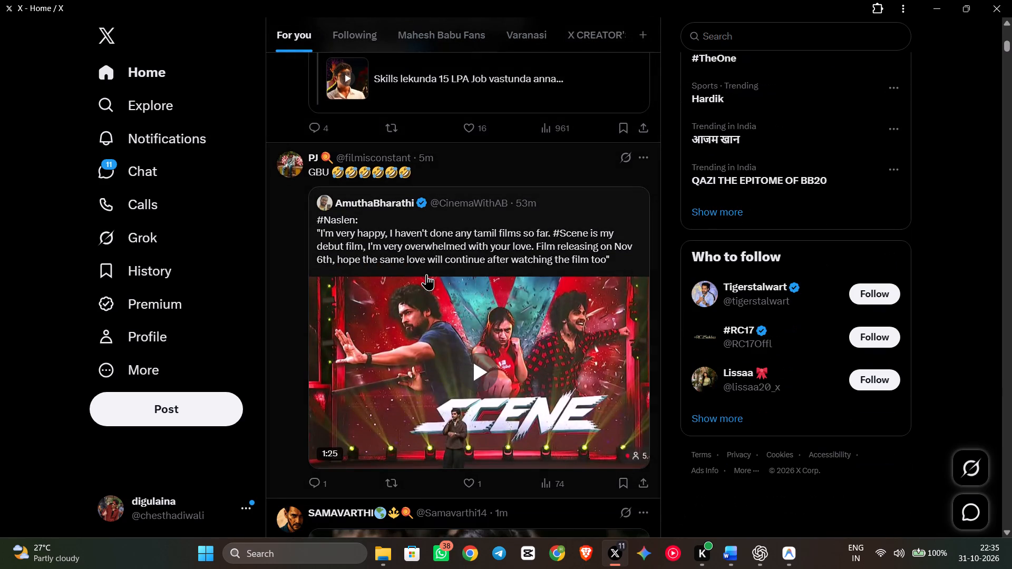
{"action": "left_click", "coordinate": [429, 307]}
{"action": "left_click", "coordinate": [429, 307]}
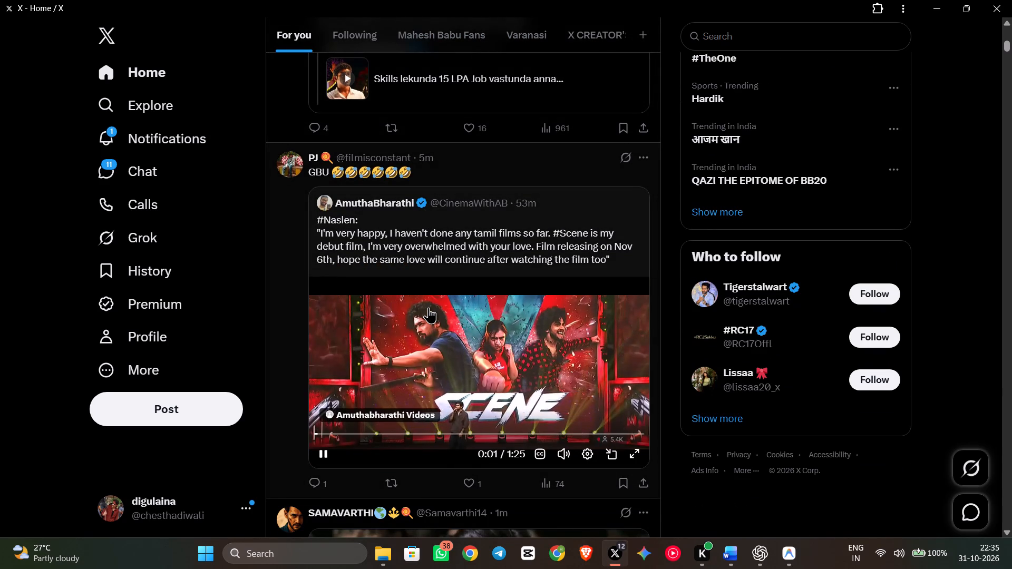
{"action": "left_click", "coordinate": [429, 307]}
{"action": "left_click", "coordinate": [429, 248]}
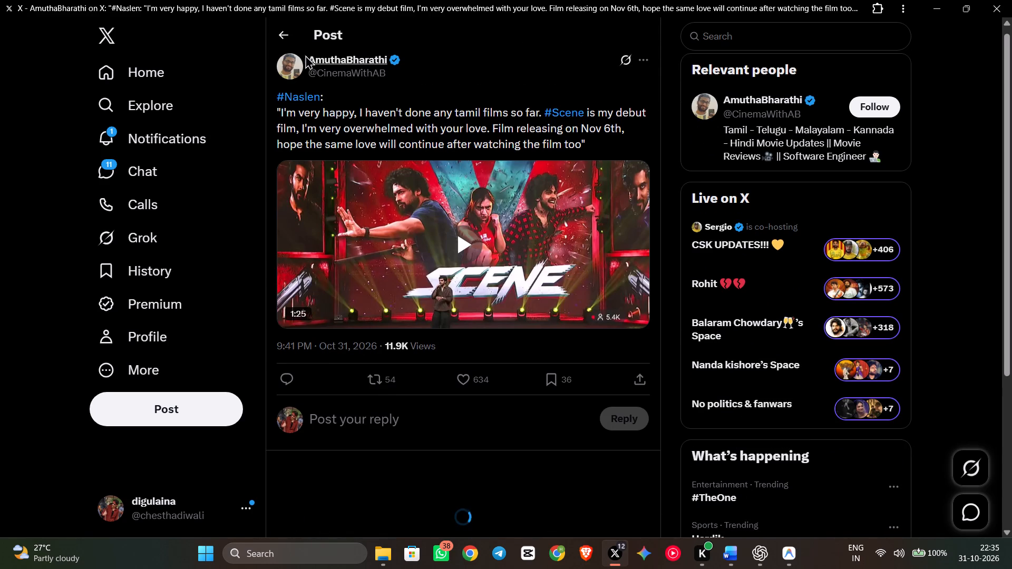
{"action": "left_click", "coordinate": [281, 40]}
{"action": "scroll", "coordinate": [277, 173], "scroll_direction": "down", "scroll_amount": 3}
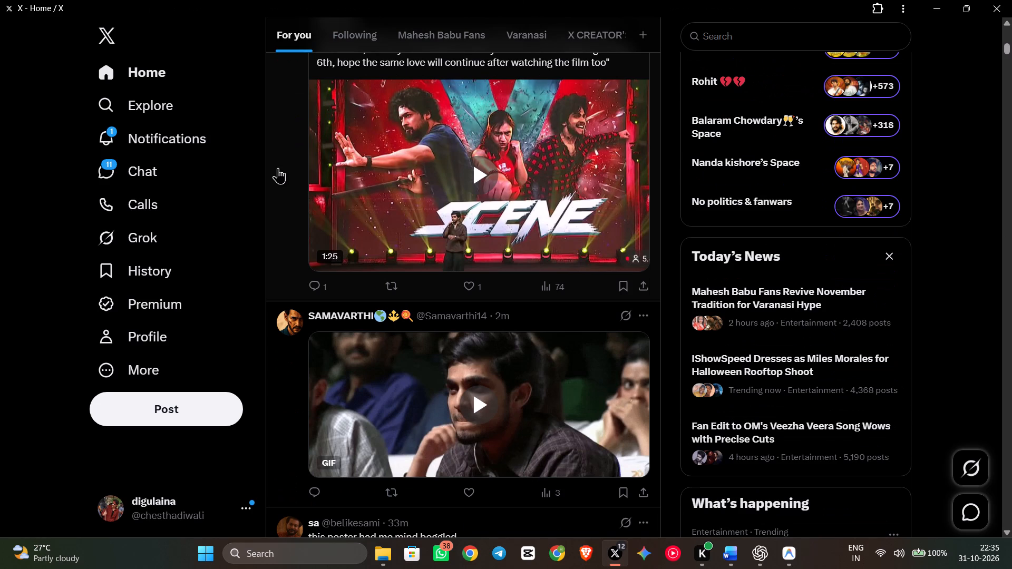
Open the Dorothy poster post captioned "this poster had me mind boggled", like it and look through its replies.
{"action": "scroll", "coordinate": [278, 168], "scroll_direction": "down", "scroll_amount": 6}
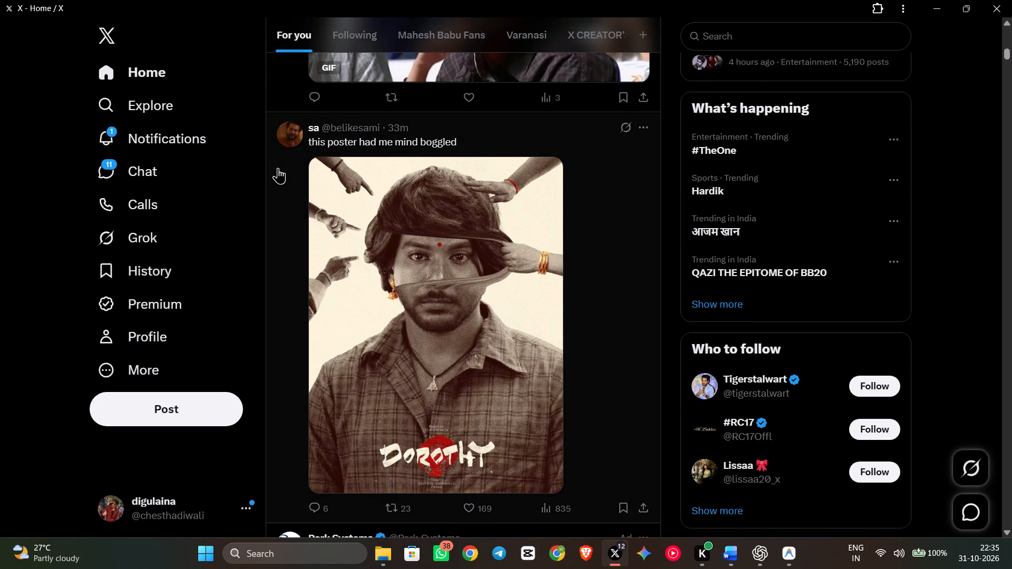
{"action": "left_click", "coordinate": [435, 192]}
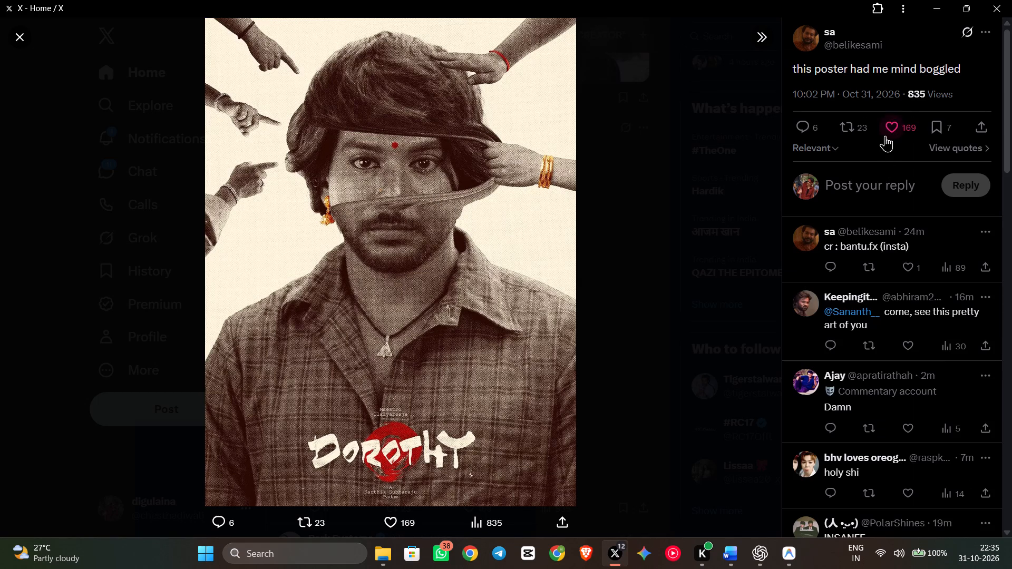
{"action": "left_click", "coordinate": [885, 135]}
{"action": "scroll", "coordinate": [896, 210], "scroll_direction": "down", "scroll_amount": 3}
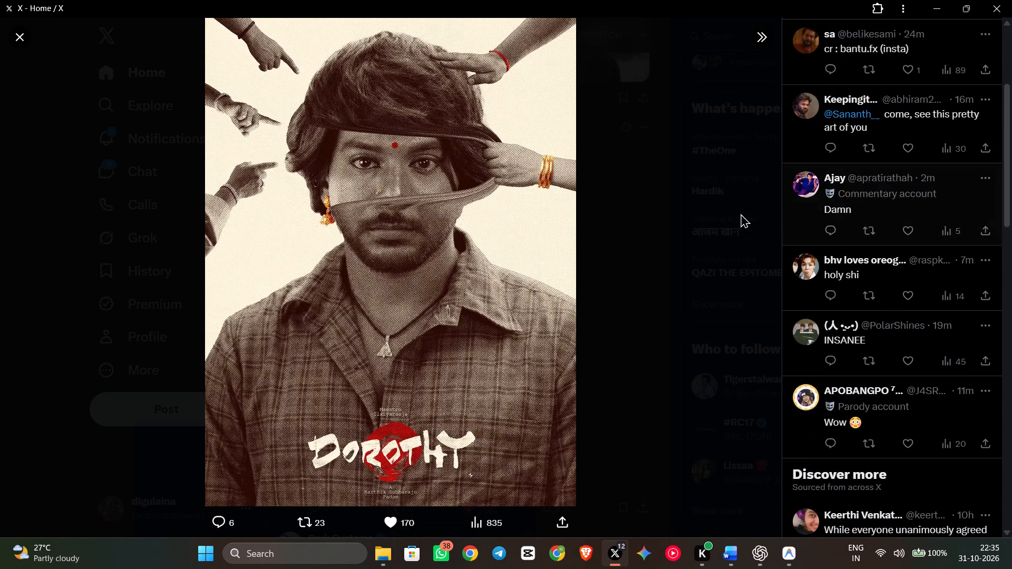
Close the enlarged poster and bookmark the Dorothy poster post from the feed.
{"action": "left_click", "coordinate": [714, 215]}
{"action": "scroll", "coordinate": [226, 229], "scroll_direction": "down", "scroll_amount": 4}
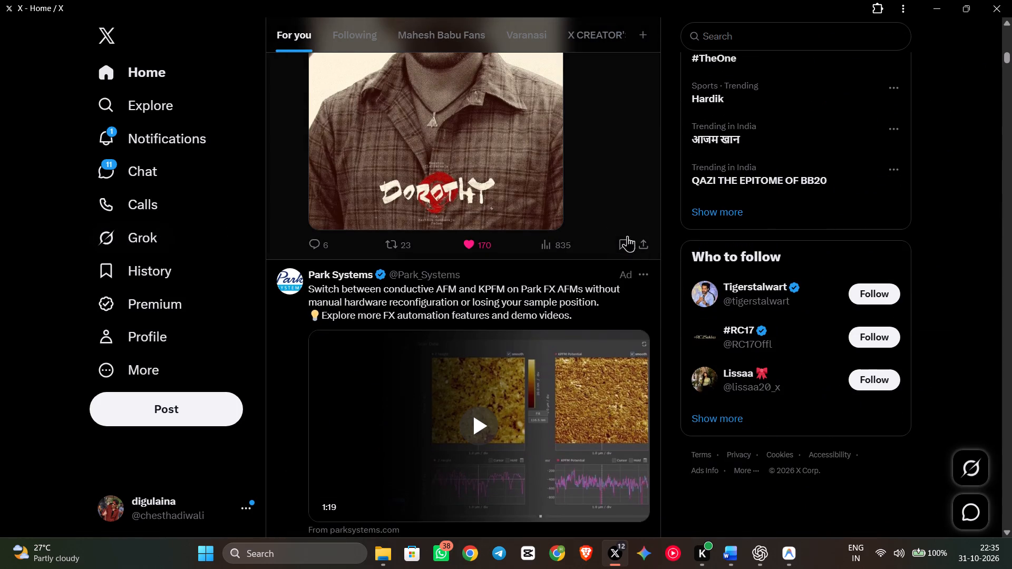
{"action": "left_click", "coordinate": [633, 243]}
{"action": "left_click", "coordinate": [592, 170]}
{"action": "left_click", "coordinate": [618, 243]}
{"action": "scroll", "coordinate": [574, 252], "scroll_direction": "up", "scroll_amount": 3}
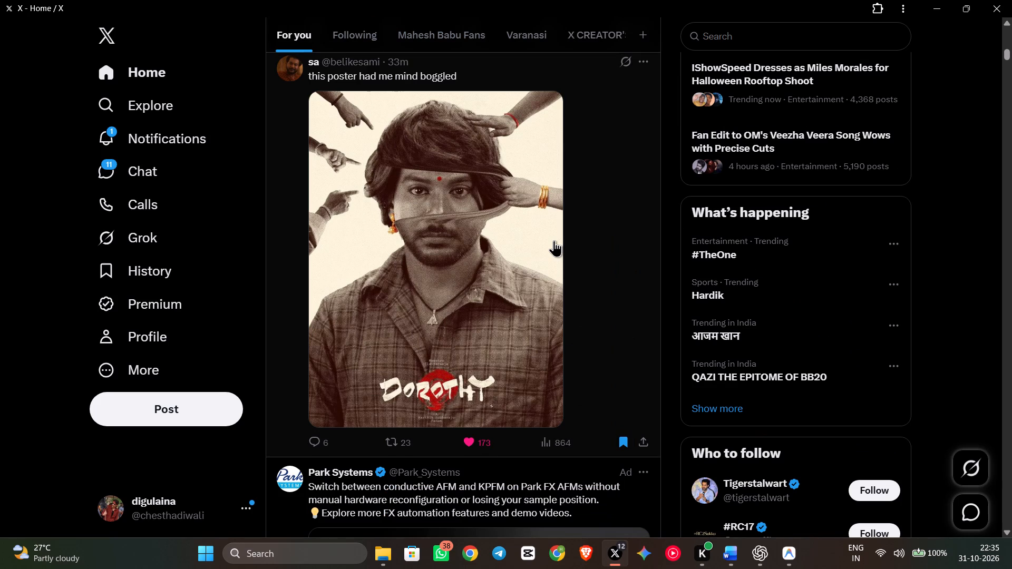
{"action": "scroll", "coordinate": [554, 240], "scroll_direction": "down", "scroll_amount": 2}
{"action": "scroll", "coordinate": [554, 240], "scroll_direction": "up", "scroll_amount": 3}
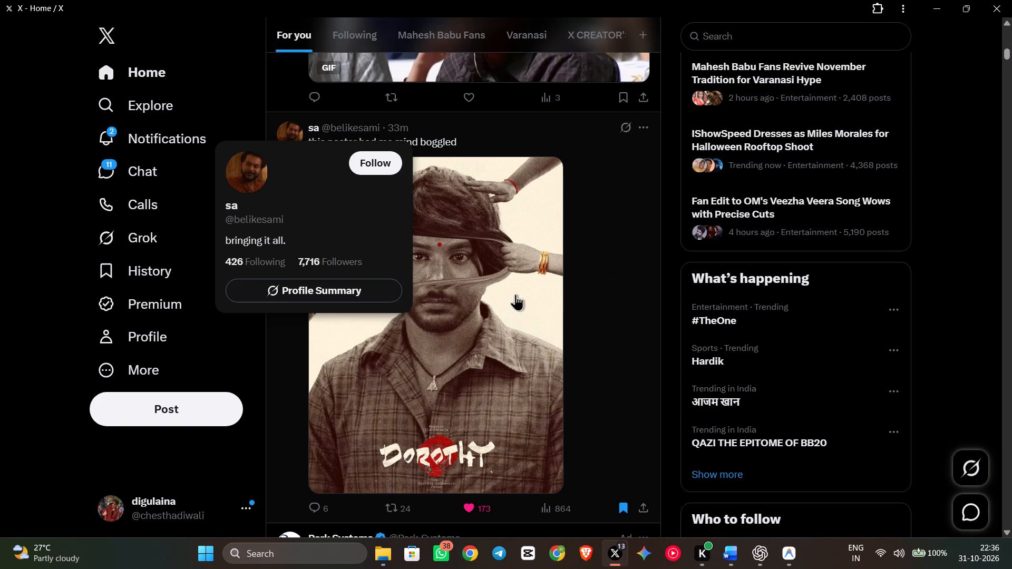
{"action": "scroll", "coordinate": [513, 295], "scroll_direction": "down", "scroll_amount": 1}
{"action": "left_click", "coordinate": [413, 444]}
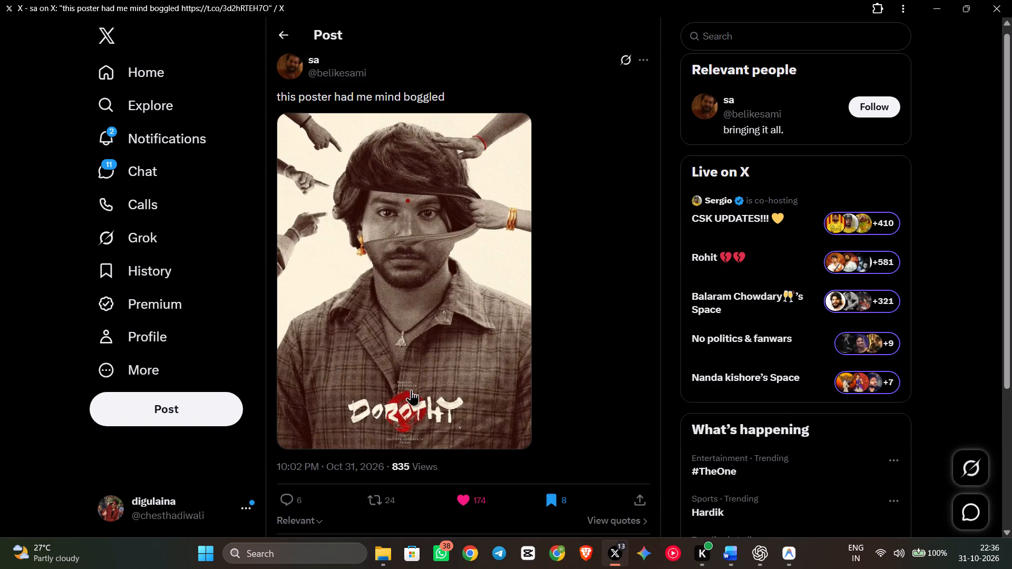
{"action": "scroll", "coordinate": [412, 386], "scroll_direction": "down", "scroll_amount": 5}
{"action": "left_click", "coordinate": [379, 165]}
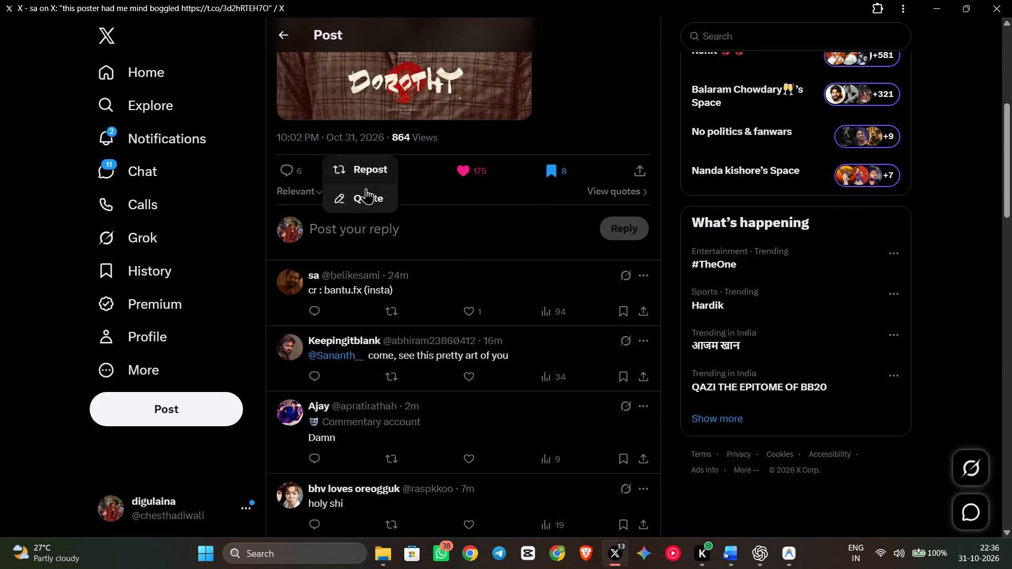
{"action": "left_click", "coordinate": [366, 188]}
{"action": "left_click", "coordinate": [410, 496]}
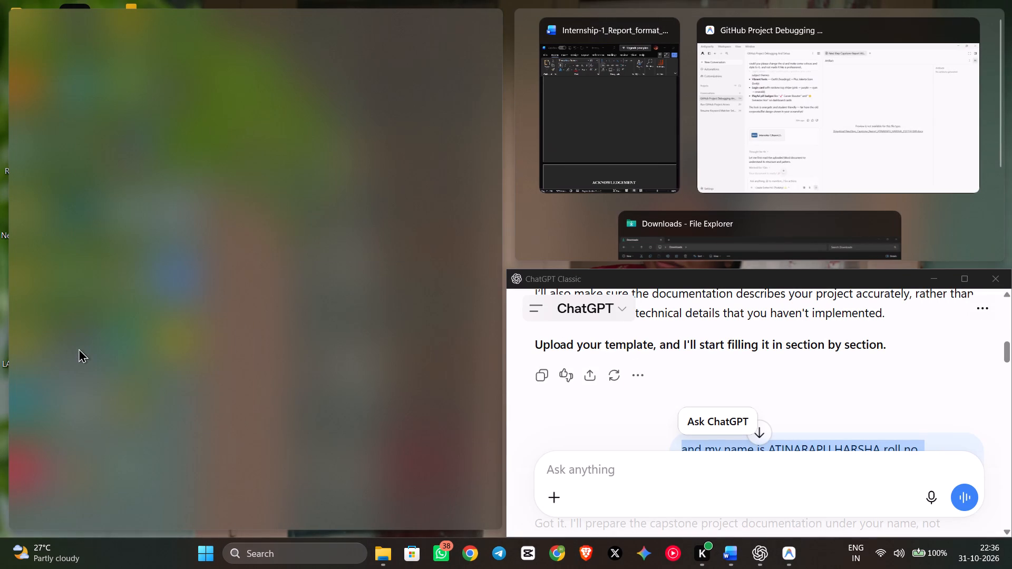
{"action": "left_click", "coordinate": [571, 109]}
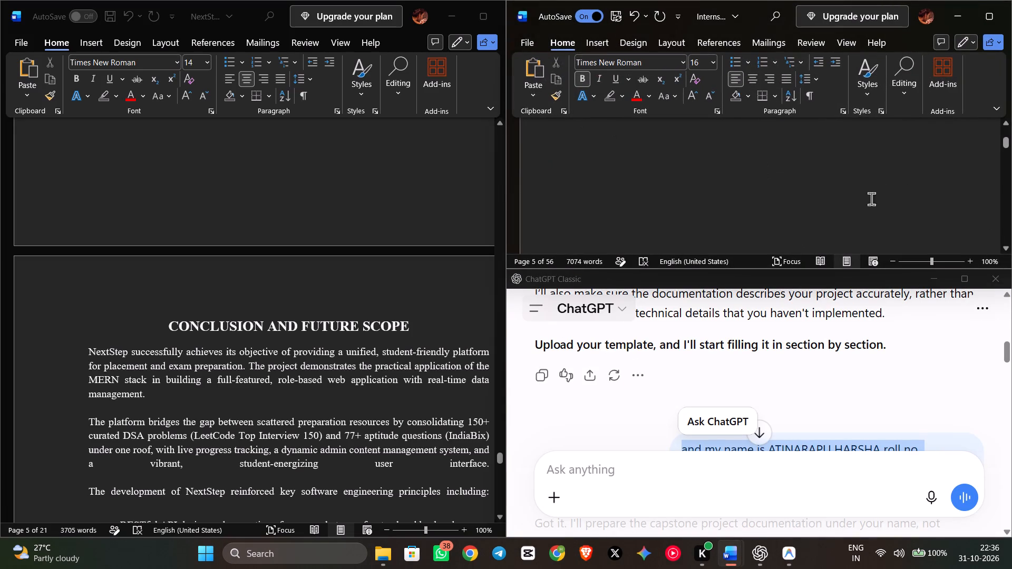
Close ChatGPT Classic and place the Internship-1 report beside the NextStep capstone report in equal halves.
{"action": "left_click", "coordinate": [995, 274]}
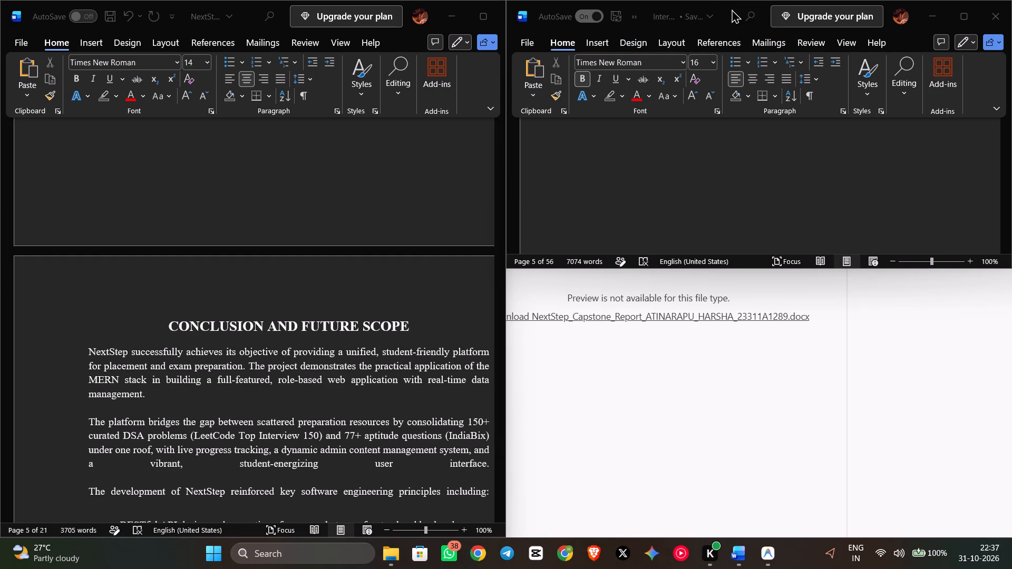
{"action": "left_click_drag", "start_coordinate": [725, 4], "coordinate": [431, 43]}
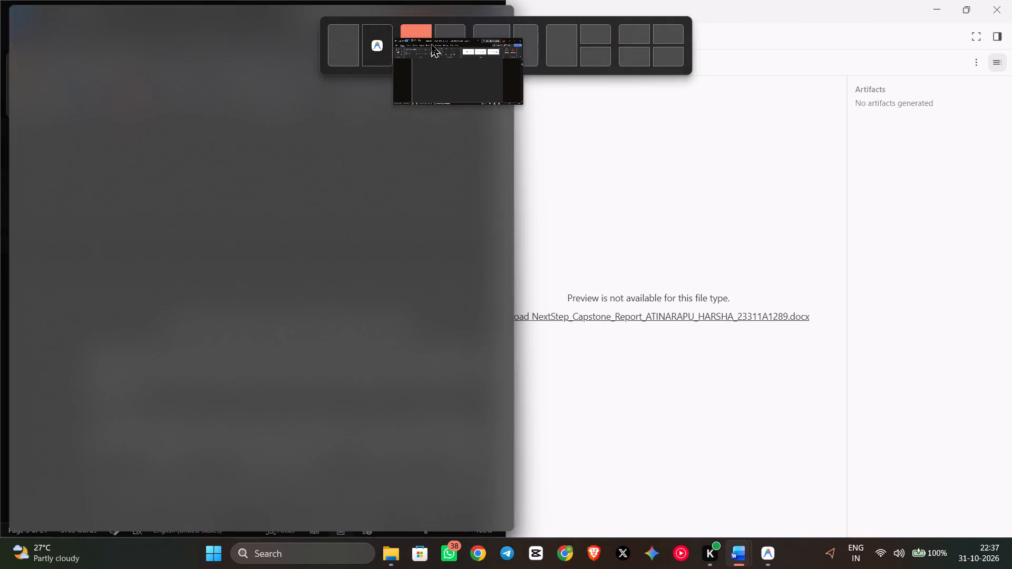
{"action": "left_click_drag", "start_coordinate": [431, 43], "coordinate": [444, 45]}
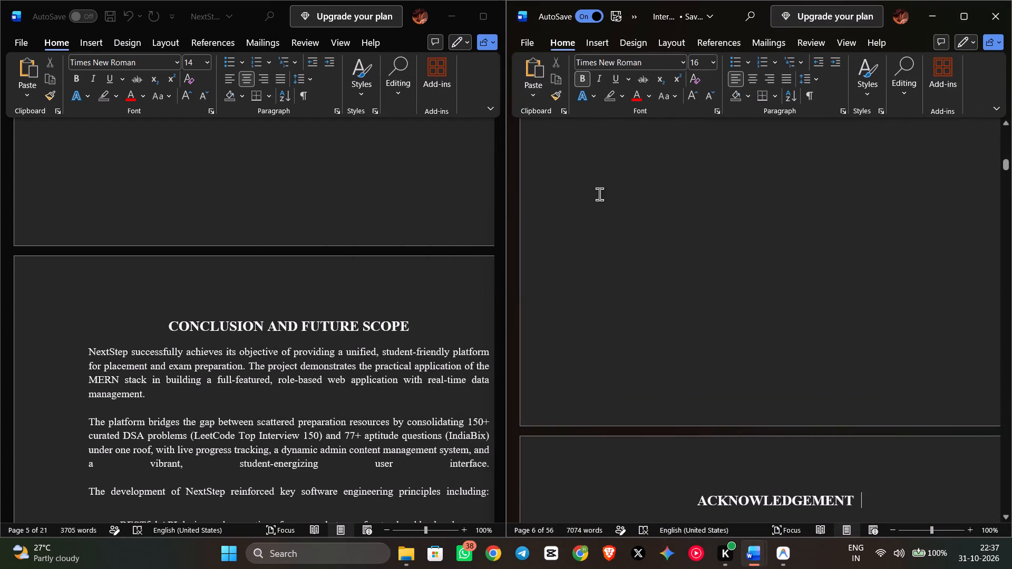
Bring the Acknowledgement pages of the Internship-1 report and the NextStep capstone report into view side by side.
{"action": "scroll", "coordinate": [599, 194], "scroll_direction": "down", "scroll_amount": 4}
{"action": "scroll", "coordinate": [633, 279], "scroll_direction": "down", "scroll_amount": 4}
{"action": "left_click", "coordinate": [633, 289]}
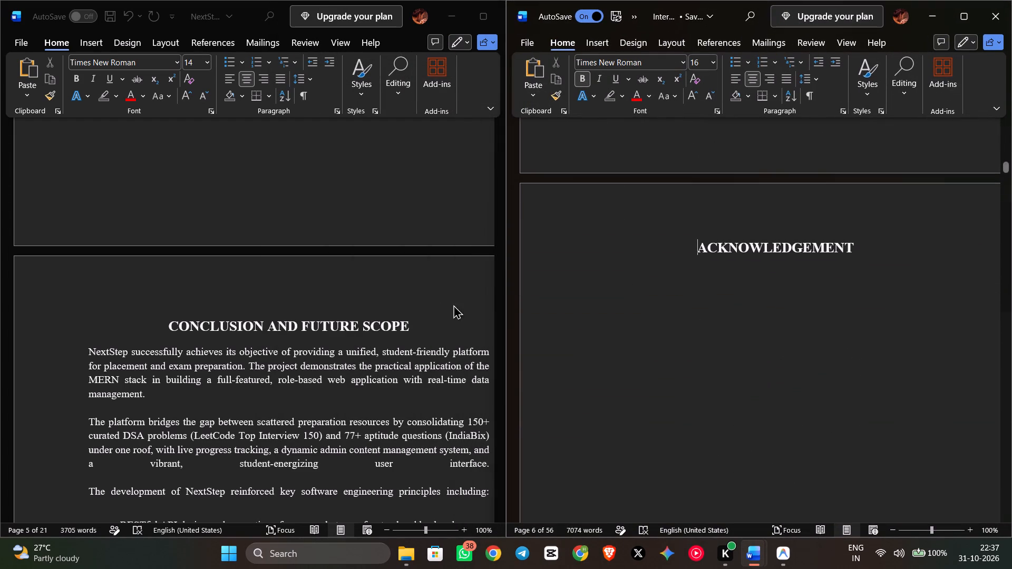
{"action": "scroll", "coordinate": [421, 305], "scroll_direction": "up", "scroll_amount": 11}
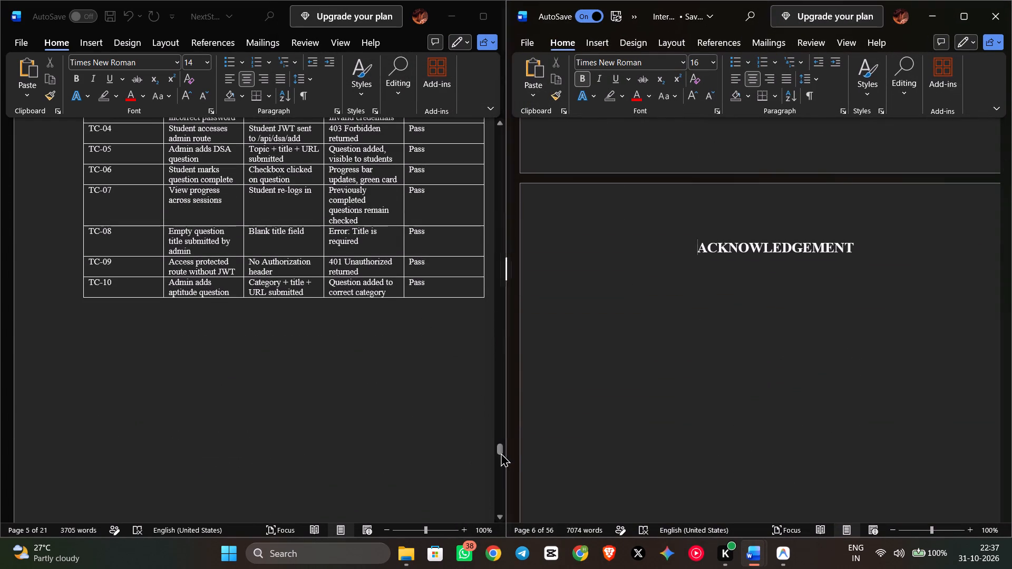
{"action": "scroll", "coordinate": [474, 432], "scroll_direction": "up", "scroll_amount": 5}
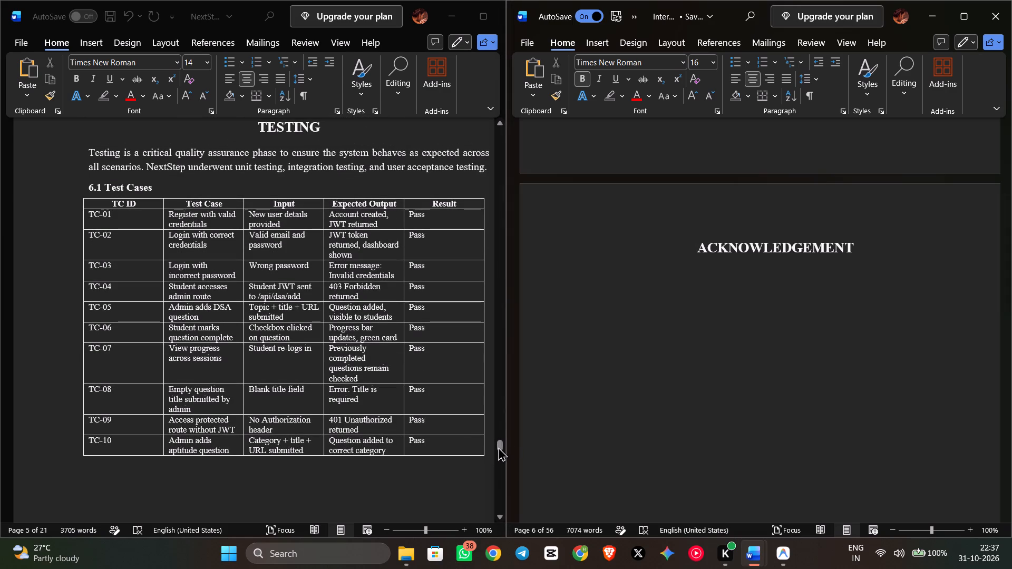
{"action": "left_click_drag", "start_coordinate": [498, 447], "coordinate": [475, 256]}
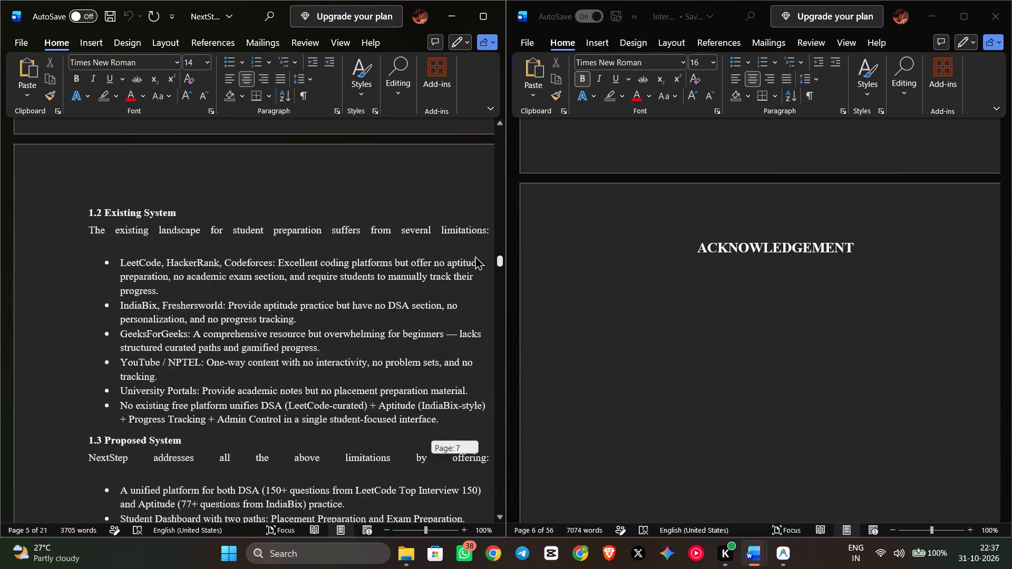
{"action": "left_click_drag", "start_coordinate": [475, 256], "coordinate": [479, 159]}
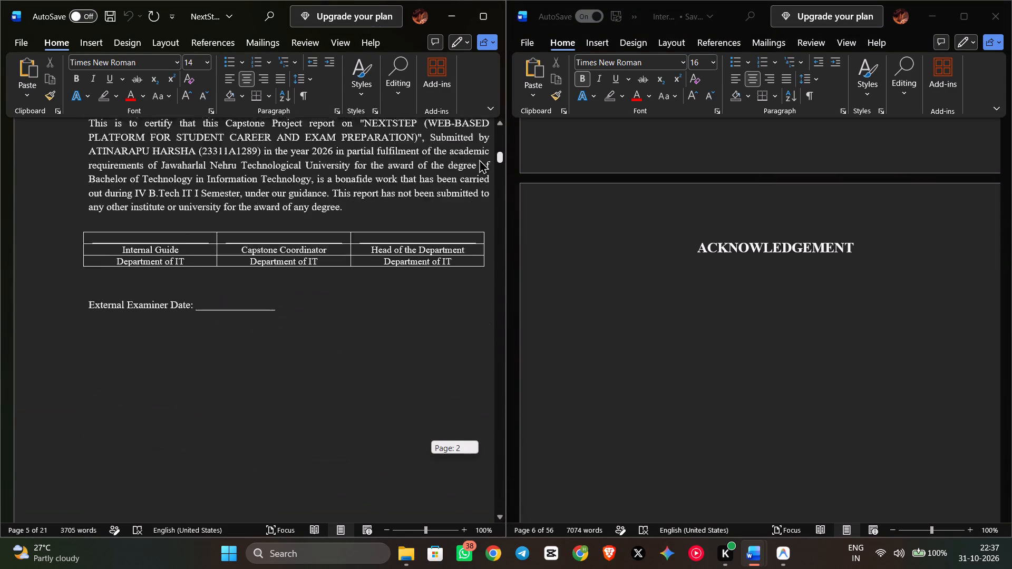
{"action": "left_click_drag", "start_coordinate": [479, 159], "coordinate": [481, 178]}
{"action": "scroll", "coordinate": [381, 239], "scroll_direction": "down", "scroll_amount": 19}
{"action": "scroll", "coordinate": [388, 281], "scroll_direction": "up", "scroll_amount": 3}
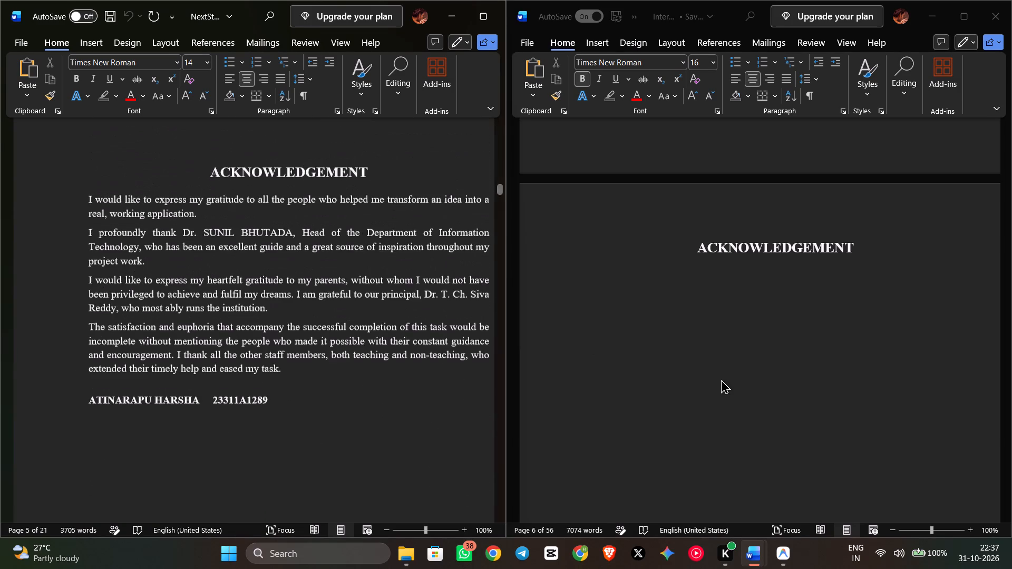
Read the Internship-1 report's acknowledgement text through to the student names and roll numbers, comparing it with the NextStep version.
{"action": "scroll", "coordinate": [724, 379], "scroll_direction": "down", "scroll_amount": 20}
{"action": "scroll", "coordinate": [724, 379], "scroll_direction": "down", "scroll_amount": 6}
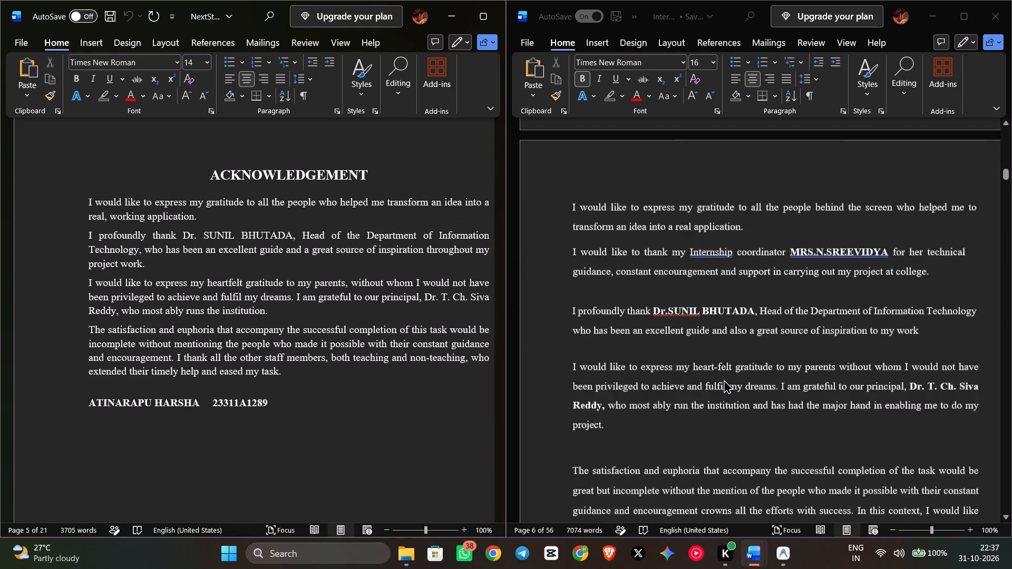
{"action": "scroll", "coordinate": [724, 379], "scroll_direction": "down", "scroll_amount": 2}
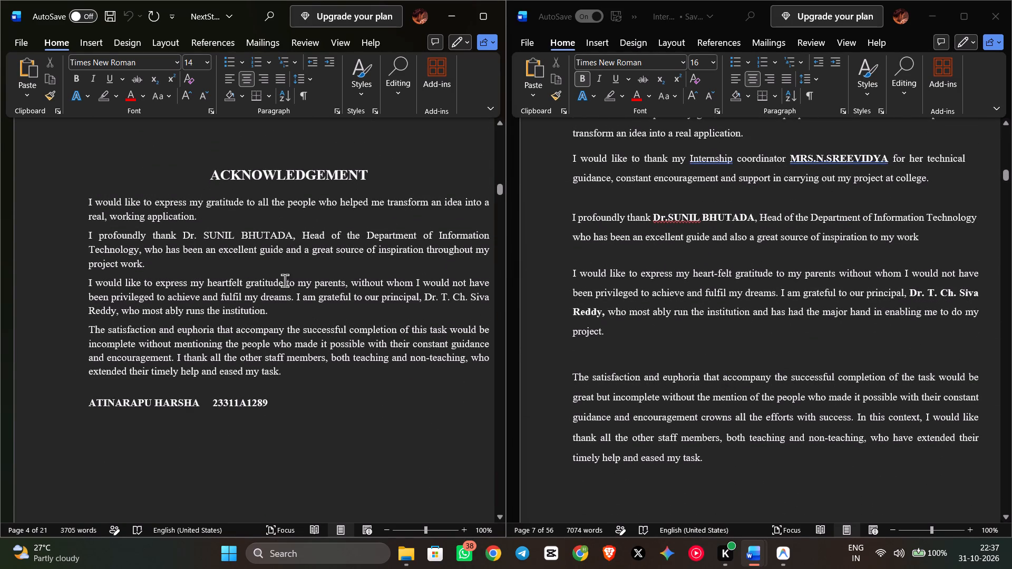
{"action": "scroll", "coordinate": [657, 340], "scroll_direction": "down", "scroll_amount": 6}
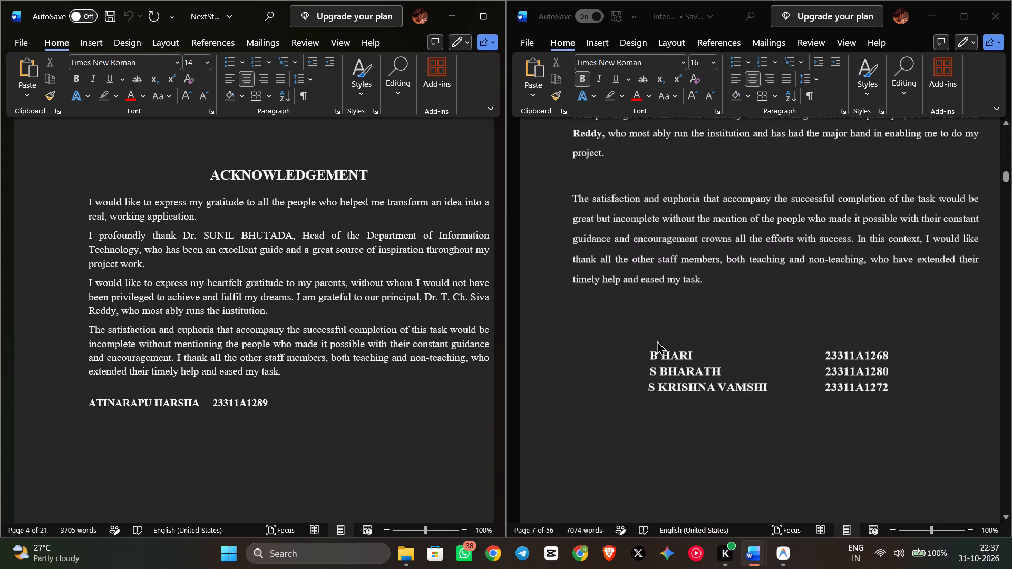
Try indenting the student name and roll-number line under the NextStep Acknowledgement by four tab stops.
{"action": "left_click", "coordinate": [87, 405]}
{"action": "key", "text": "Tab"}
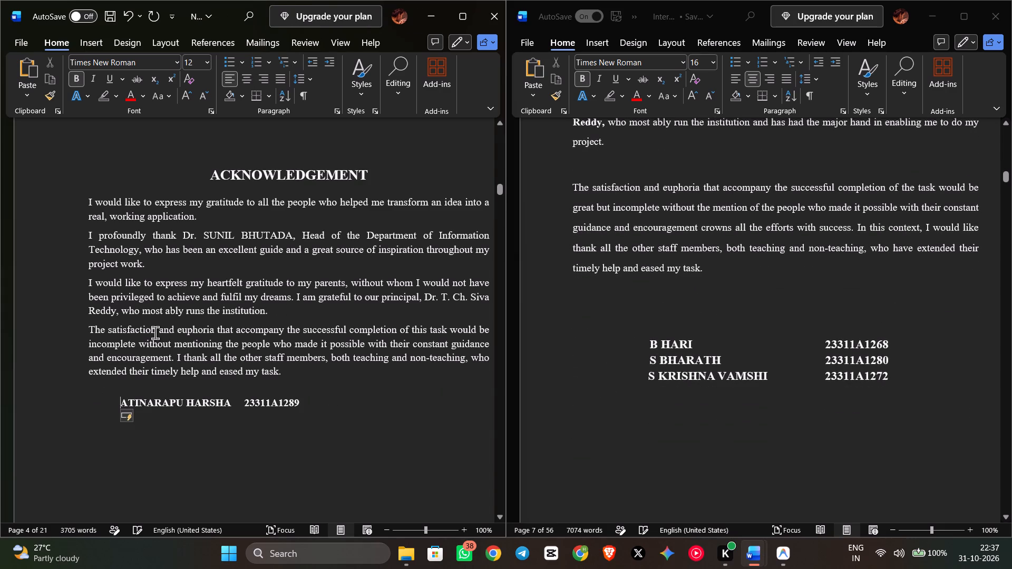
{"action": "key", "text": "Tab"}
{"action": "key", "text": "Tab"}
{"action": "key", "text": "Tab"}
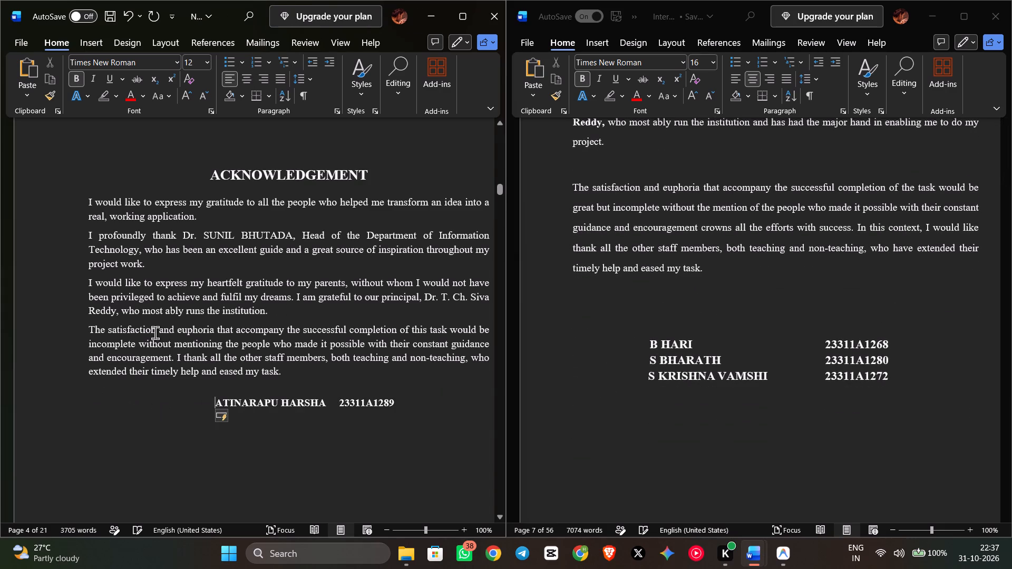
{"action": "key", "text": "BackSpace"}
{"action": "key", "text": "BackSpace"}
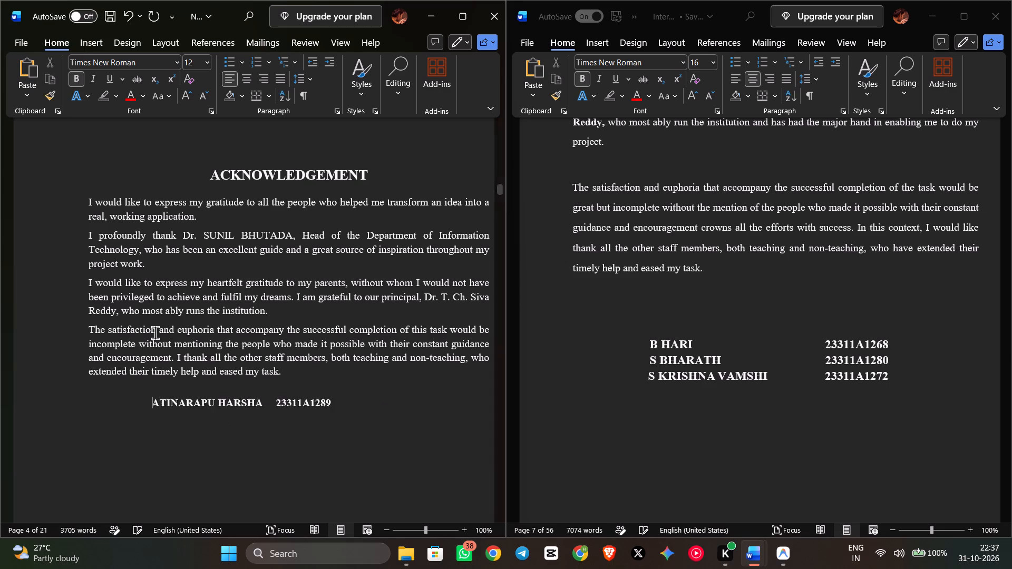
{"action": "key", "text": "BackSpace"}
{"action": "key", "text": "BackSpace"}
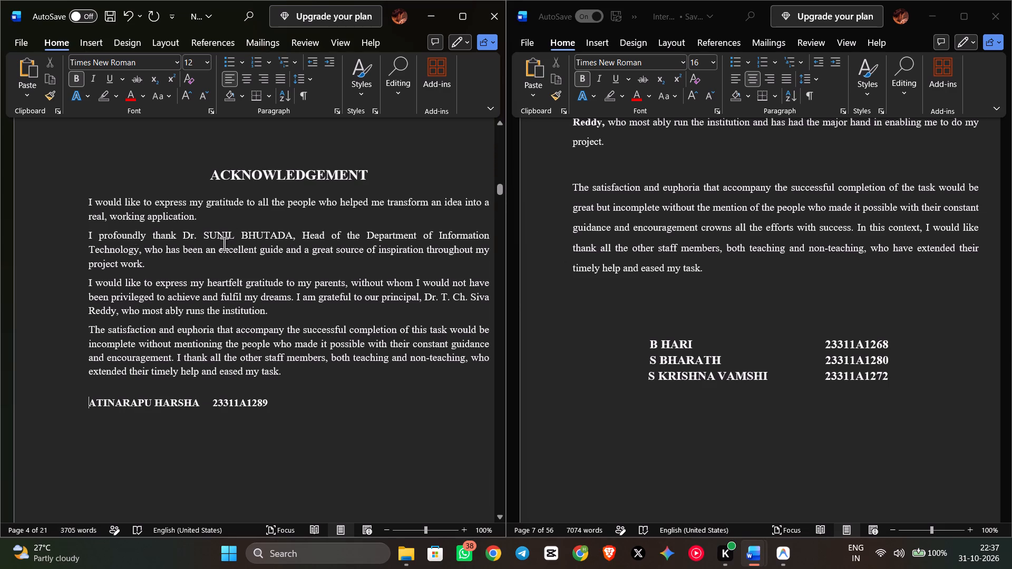
Check the font size of the Acknowledgement body text in both reports.
{"action": "left_click", "coordinate": [226, 239]}
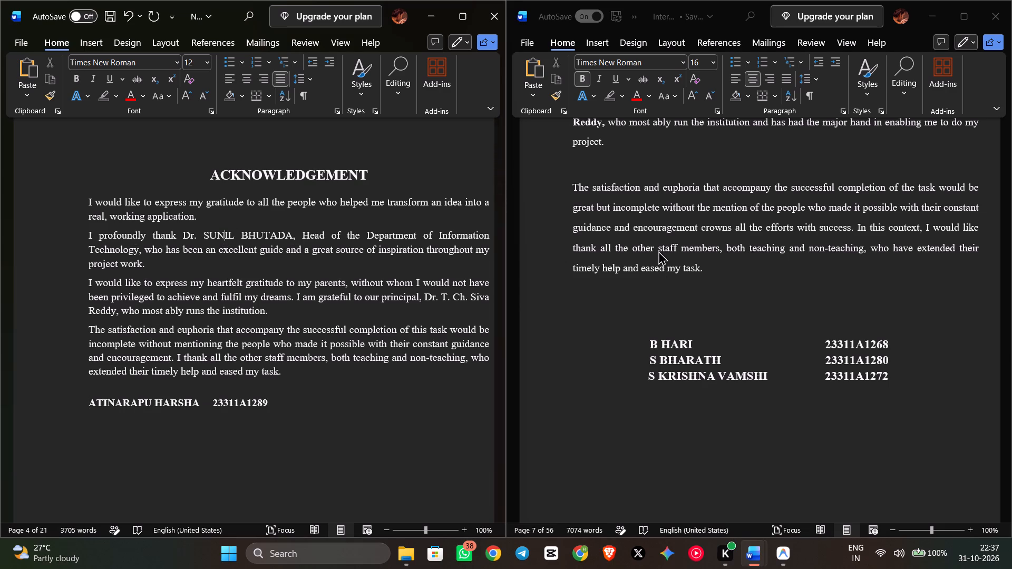
{"action": "left_click", "coordinate": [648, 252]}
{"action": "left_click", "coordinate": [645, 249]}
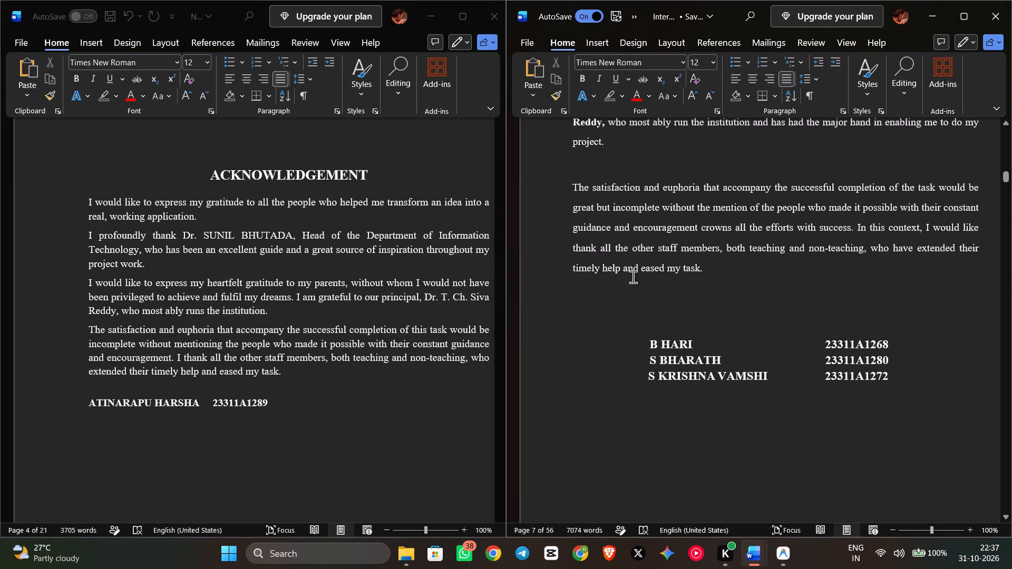
Set the two-line NextStep project title above the Abstract to font size 16, after checking the matching Internship-1 title.
{"action": "scroll", "coordinate": [621, 332], "scroll_direction": "down", "scroll_amount": 14}
{"action": "scroll", "coordinate": [390, 361], "scroll_direction": "down", "scroll_amount": 6}
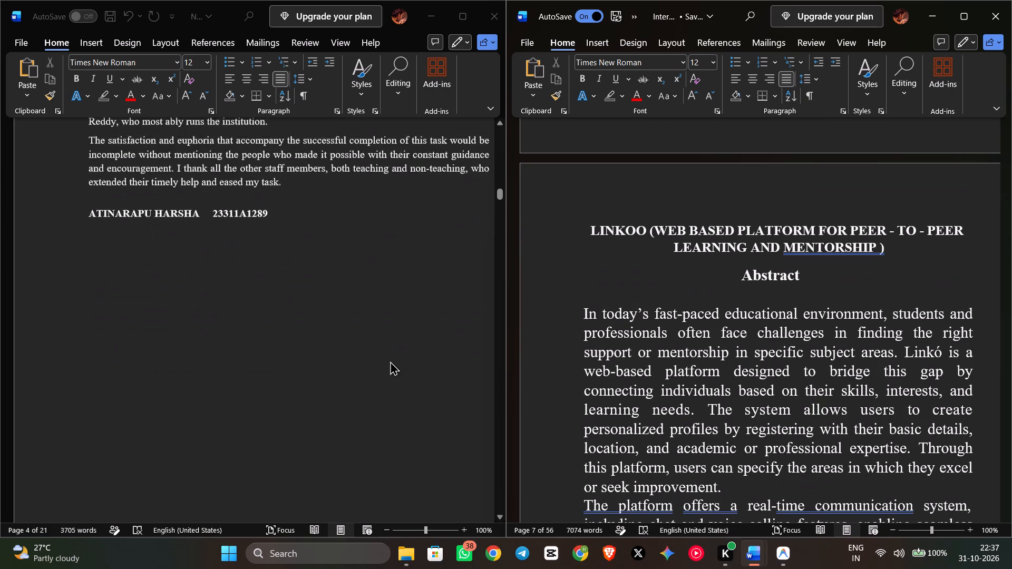
{"action": "scroll", "coordinate": [390, 361], "scroll_direction": "down", "scroll_amount": 13}
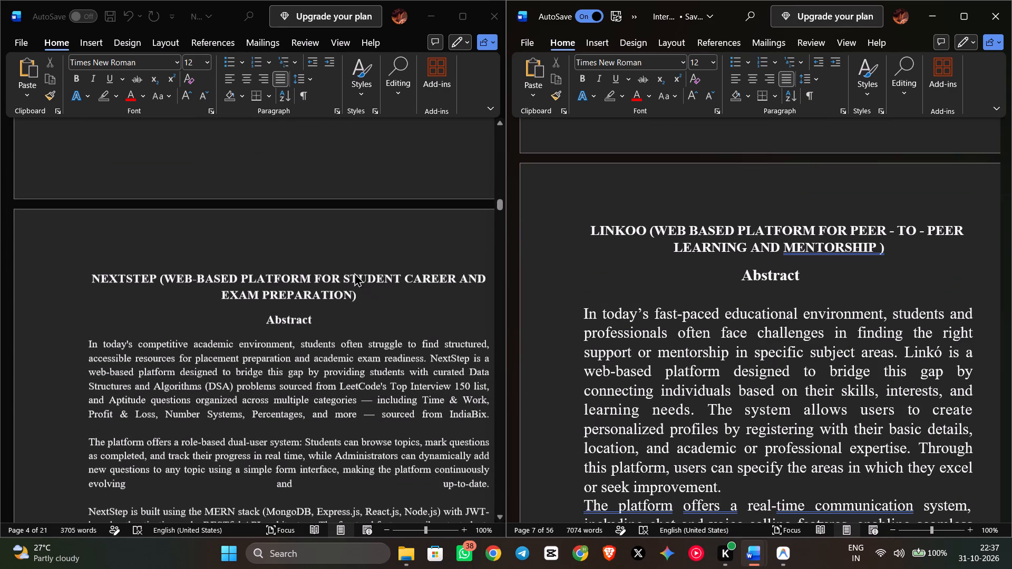
{"action": "left_click", "coordinate": [683, 223]}
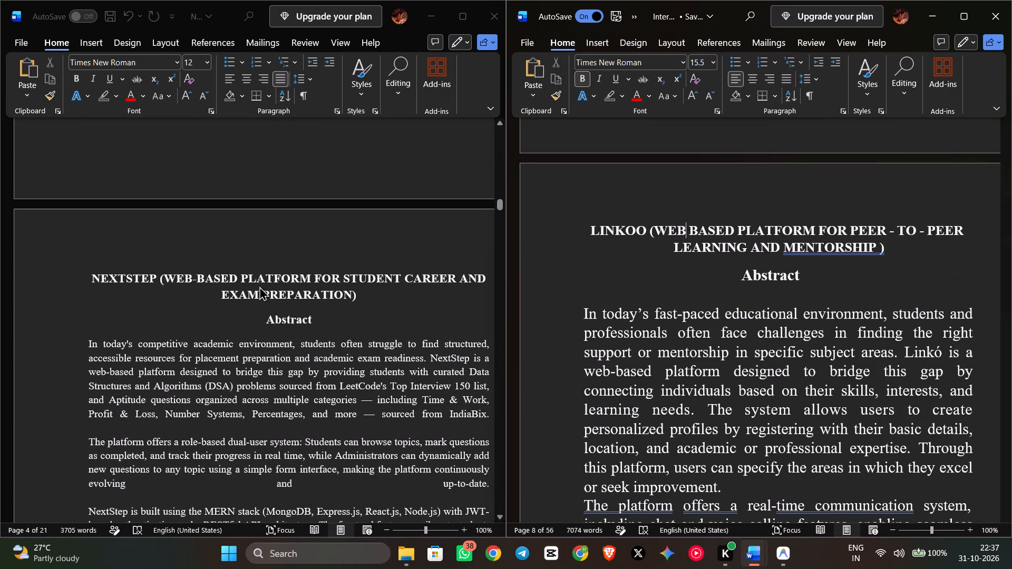
{"action": "left_click", "coordinate": [267, 274]}
{"action": "left_click", "coordinate": [267, 276]}
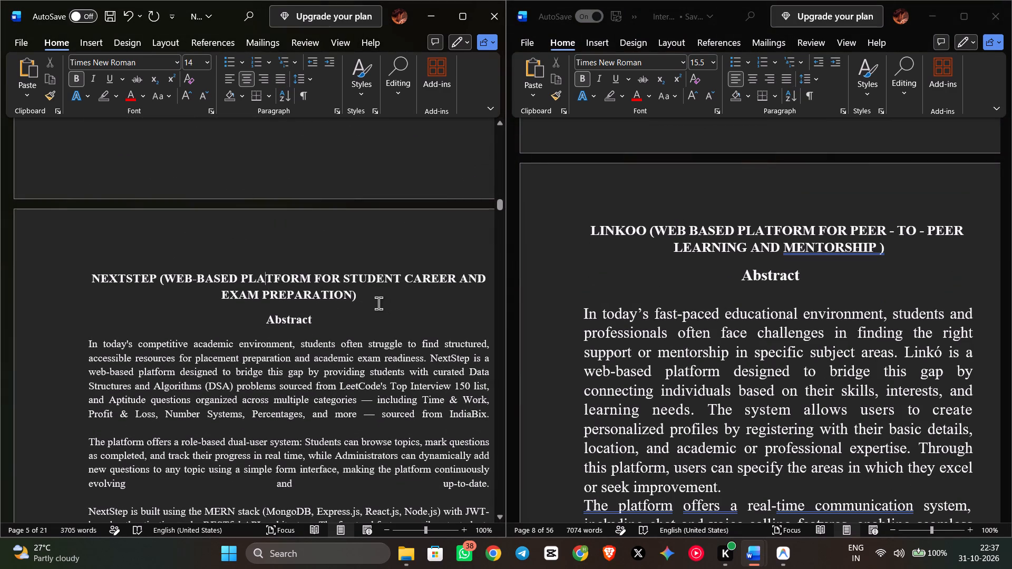
{"action": "left_click_drag", "start_coordinate": [369, 296], "coordinate": [88, 268]}
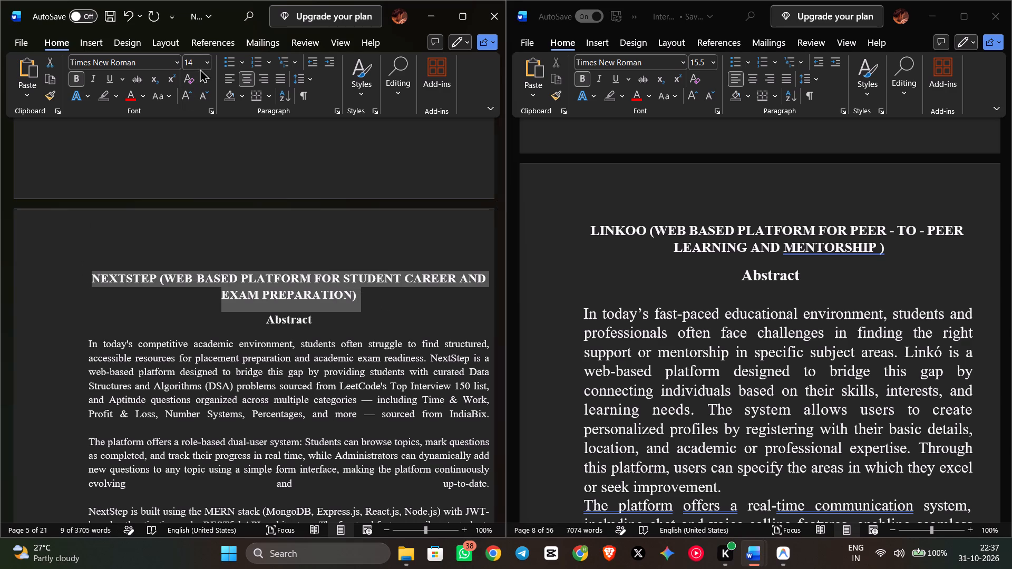
{"action": "left_click", "coordinate": [207, 60]}
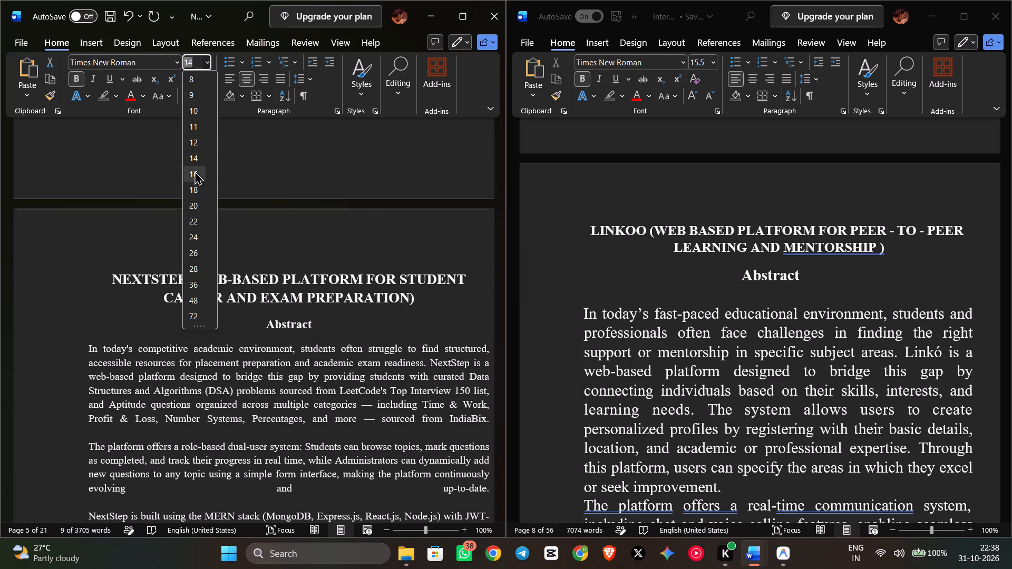
{"action": "left_click", "coordinate": [194, 171]}
Set the NextStep report's Abstract heading to font size 18, matching the Abstract heading in the Internship-1 report.
{"action": "scroll", "coordinate": [317, 250], "scroll_direction": "down", "scroll_amount": 2}
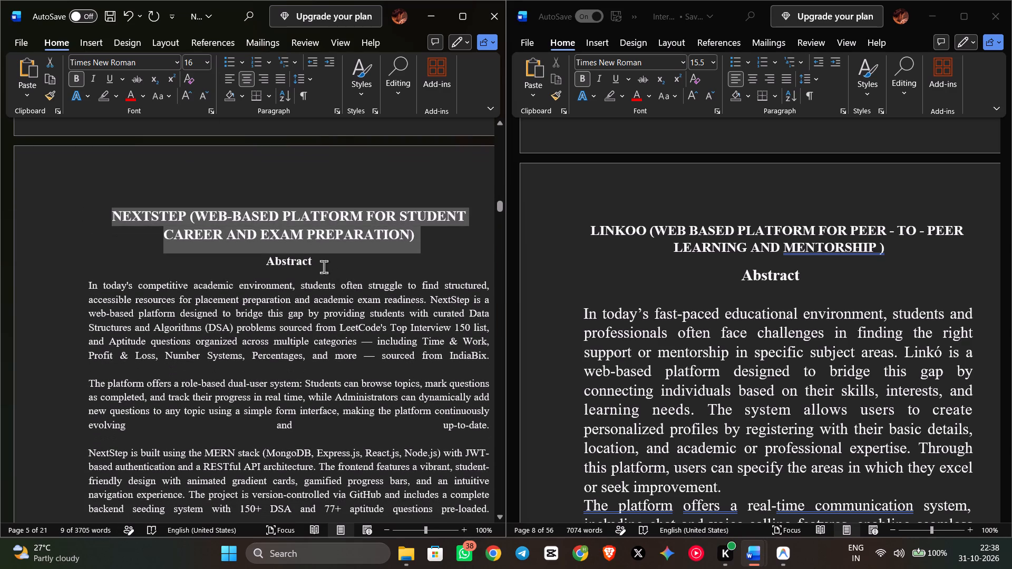
{"action": "left_click", "coordinate": [322, 266]}
{"action": "left_click", "coordinate": [782, 274]}
{"action": "left_click", "coordinate": [777, 274]}
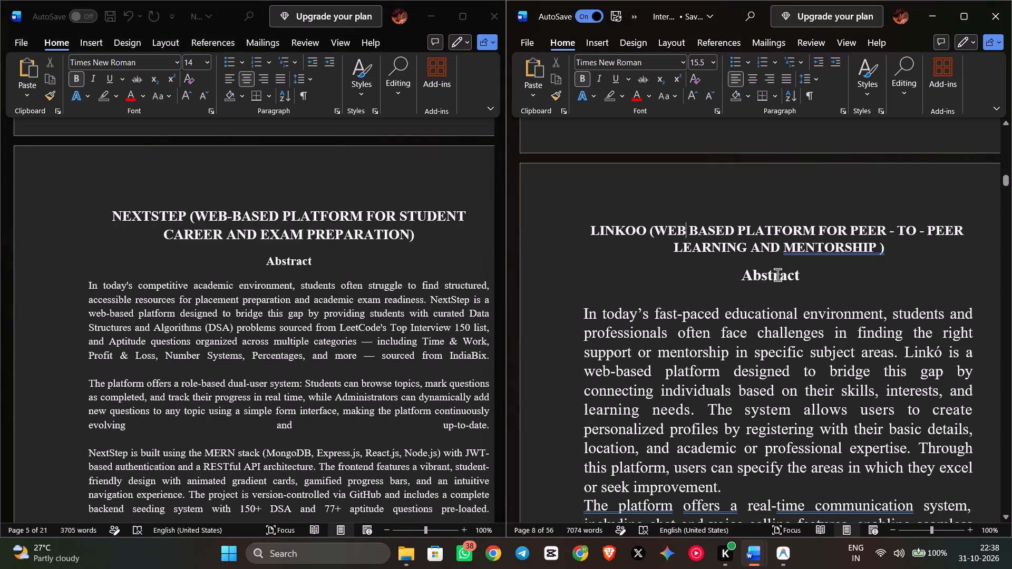
{"action": "left_click", "coordinate": [293, 258]}
{"action": "left_click_drag", "start_coordinate": [315, 262], "coordinate": [315, 263]}
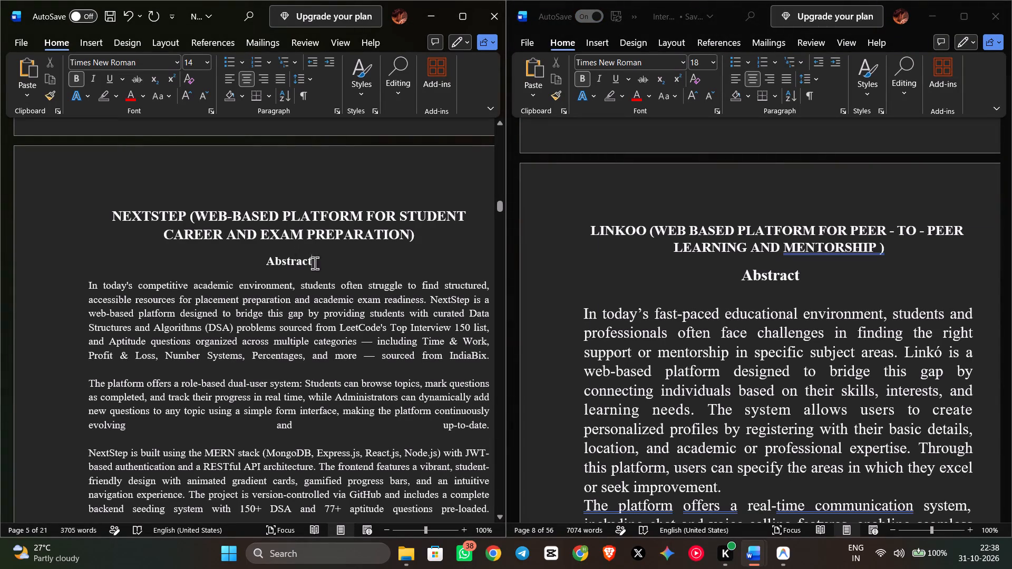
{"action": "left_click_drag", "start_coordinate": [315, 263], "coordinate": [266, 257]}
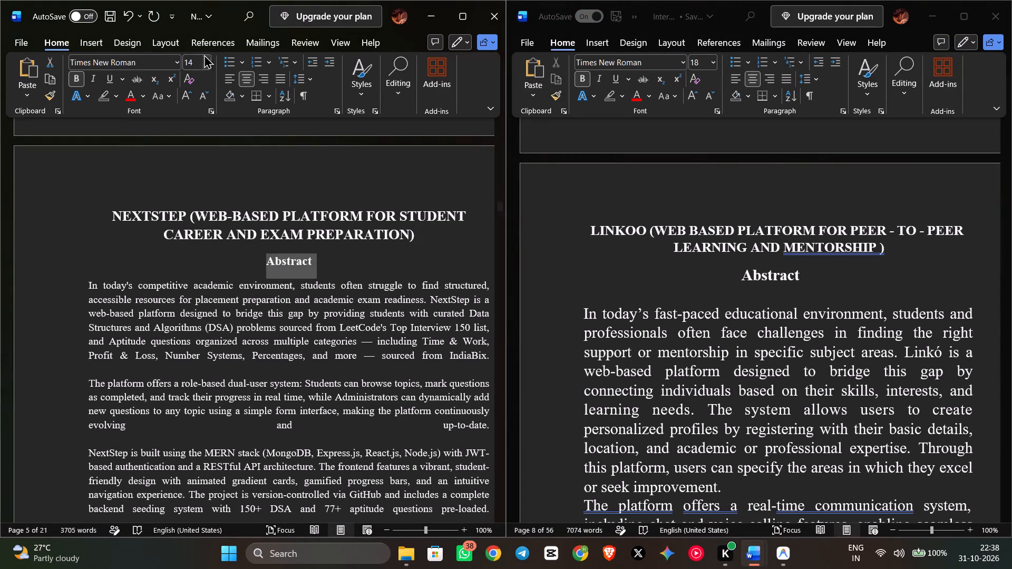
{"action": "left_click", "coordinate": [208, 59]}
{"action": "left_click", "coordinate": [194, 189]}
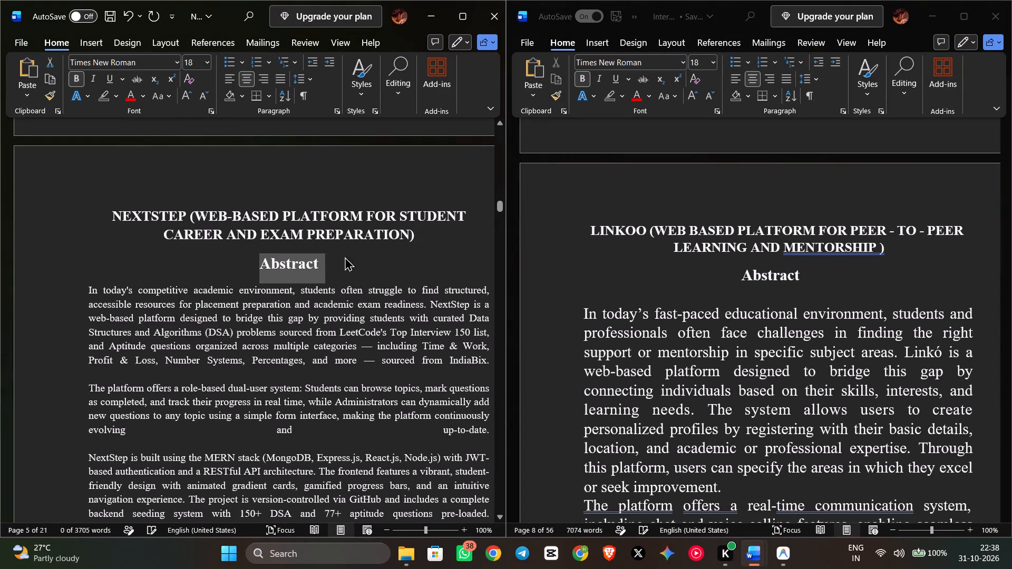
Compare the font size and layout of the Abstract body paragraphs in the two reports.
{"action": "scroll", "coordinate": [345, 257], "scroll_direction": "down", "scroll_amount": 4}
{"action": "left_click", "coordinate": [337, 271]}
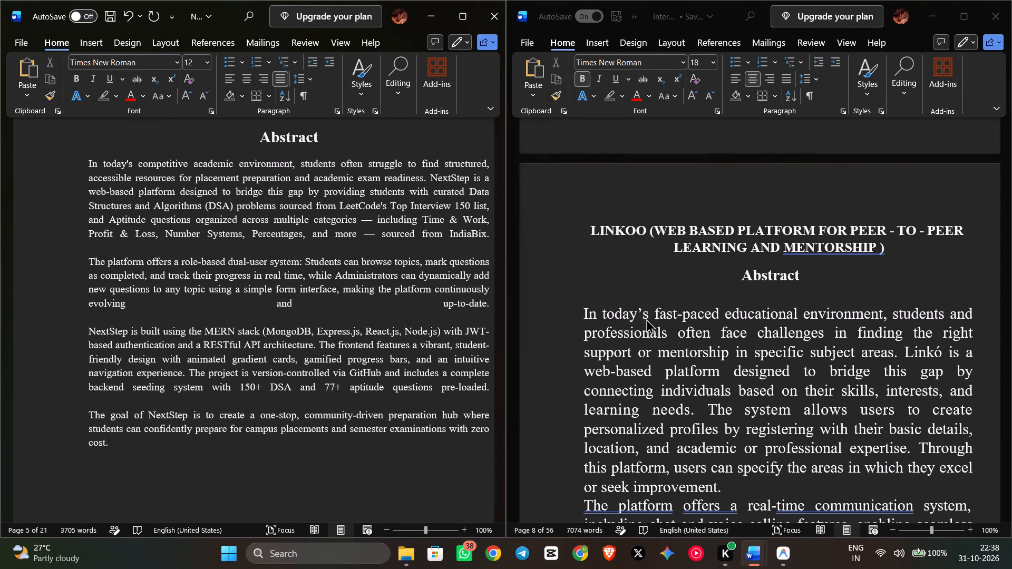
{"action": "left_click", "coordinate": [646, 315]}
{"action": "left_click", "coordinate": [651, 311]}
{"action": "scroll", "coordinate": [774, 333], "scroll_direction": "down", "scroll_amount": 9}
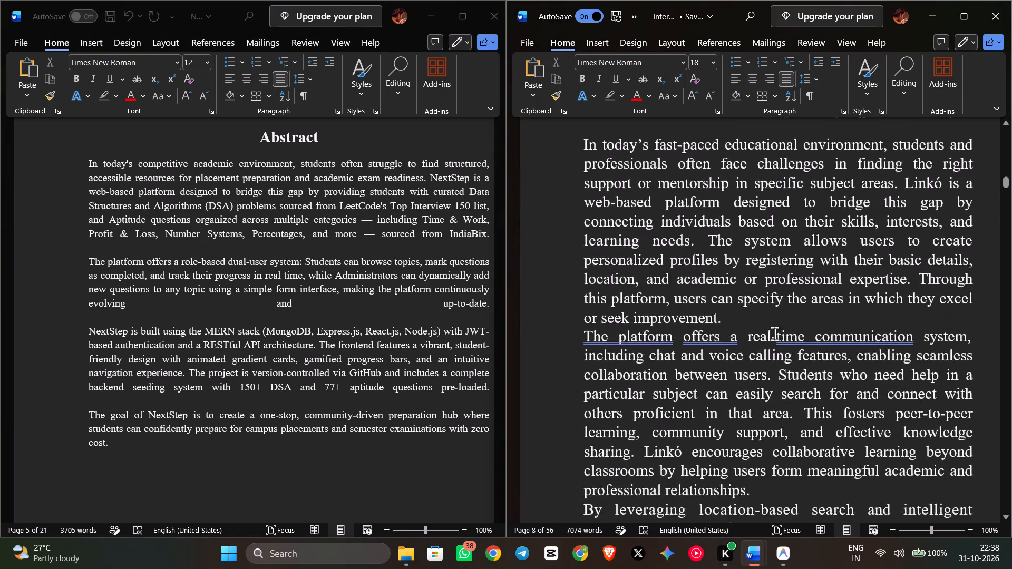
{"action": "scroll", "coordinate": [774, 333], "scroll_direction": "down", "scroll_amount": 6}
{"action": "scroll", "coordinate": [686, 264], "scroll_direction": "up", "scroll_amount": 3}
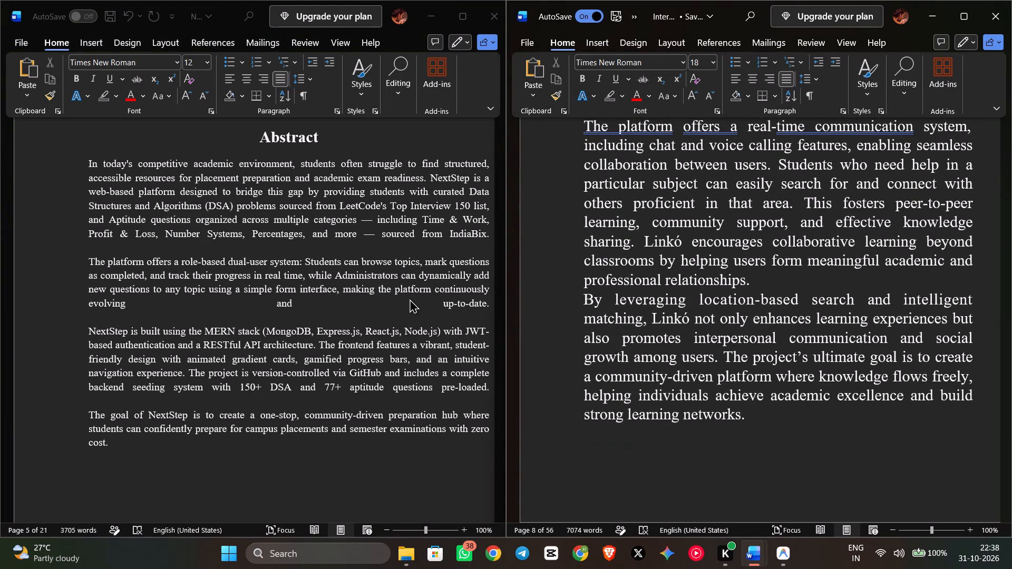
{"action": "left_click", "coordinate": [261, 280]}
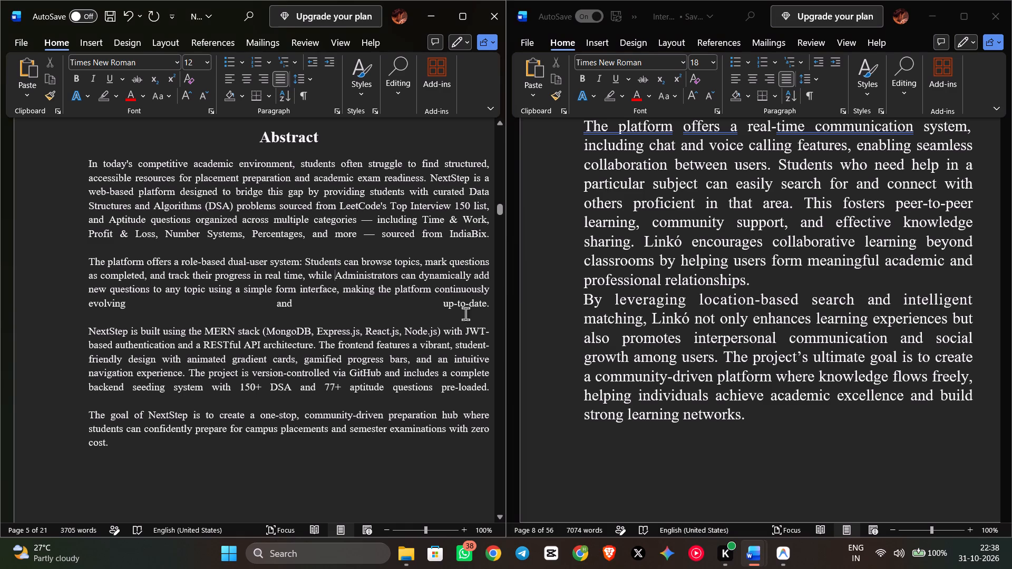
{"action": "scroll", "coordinate": [559, 330], "scroll_direction": "up", "scroll_amount": 7}
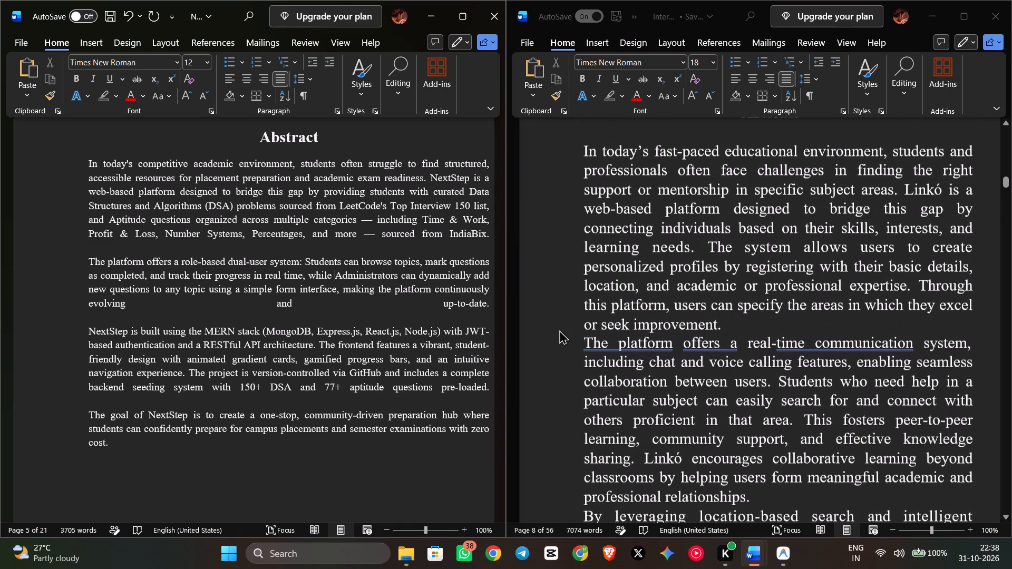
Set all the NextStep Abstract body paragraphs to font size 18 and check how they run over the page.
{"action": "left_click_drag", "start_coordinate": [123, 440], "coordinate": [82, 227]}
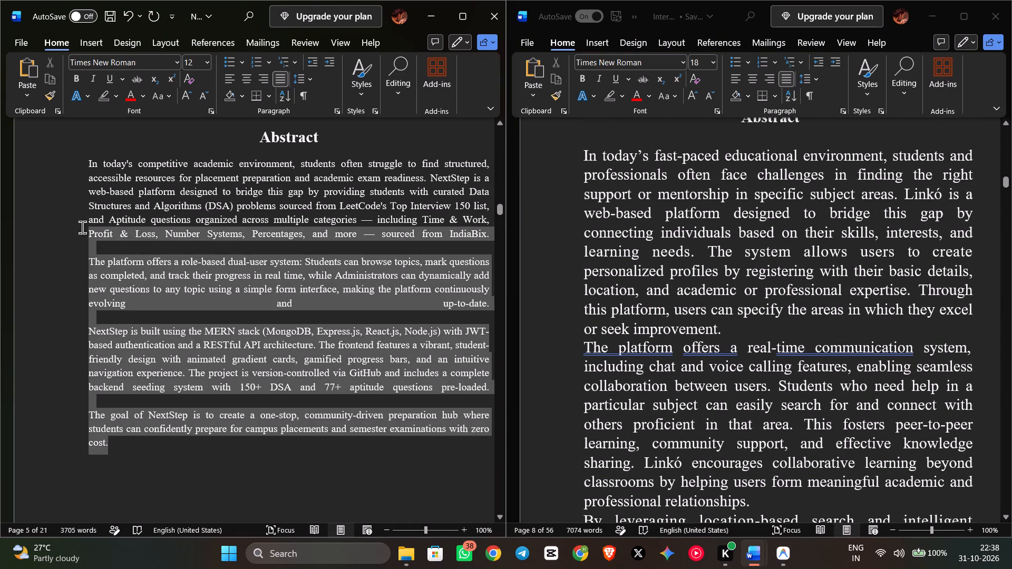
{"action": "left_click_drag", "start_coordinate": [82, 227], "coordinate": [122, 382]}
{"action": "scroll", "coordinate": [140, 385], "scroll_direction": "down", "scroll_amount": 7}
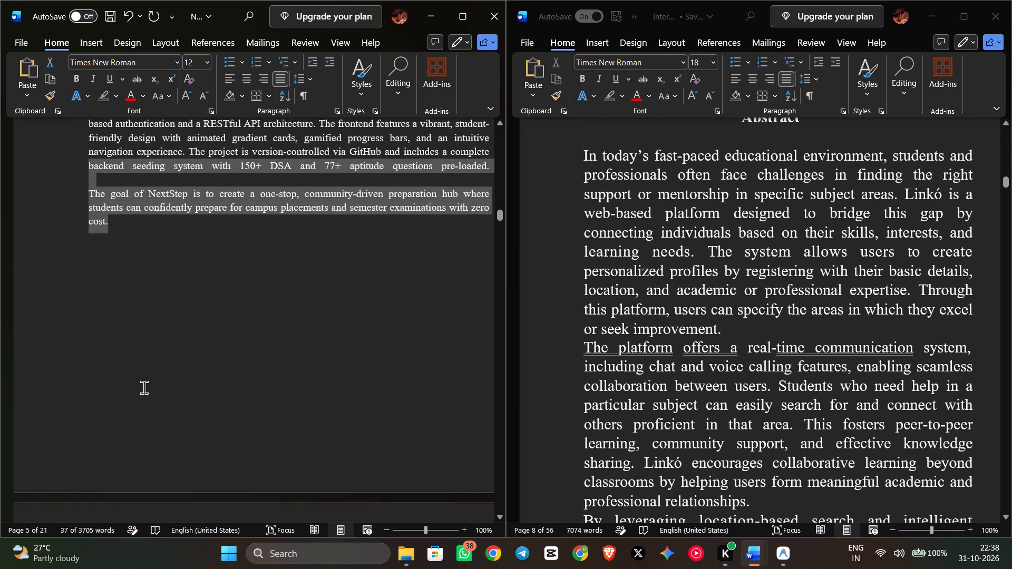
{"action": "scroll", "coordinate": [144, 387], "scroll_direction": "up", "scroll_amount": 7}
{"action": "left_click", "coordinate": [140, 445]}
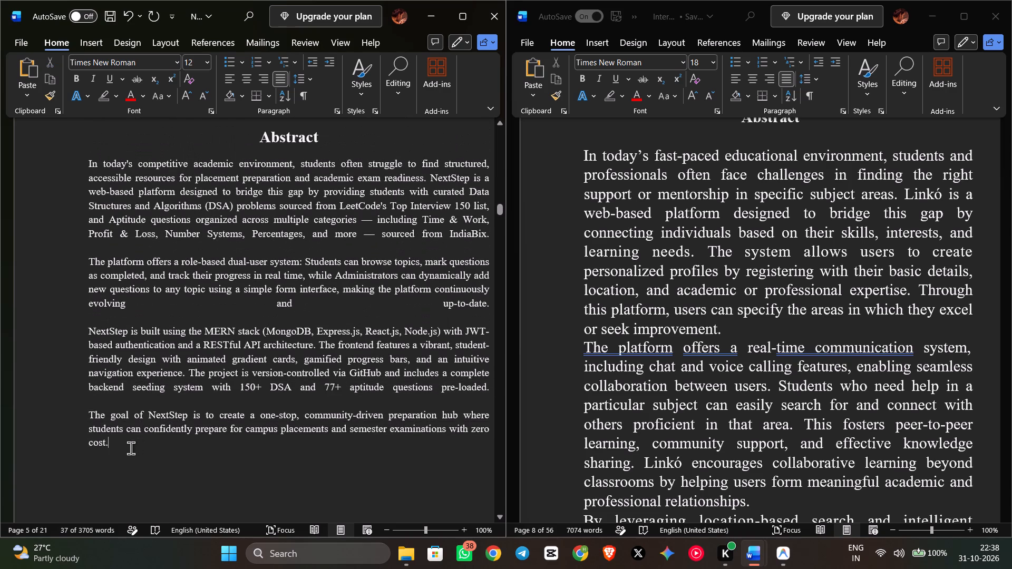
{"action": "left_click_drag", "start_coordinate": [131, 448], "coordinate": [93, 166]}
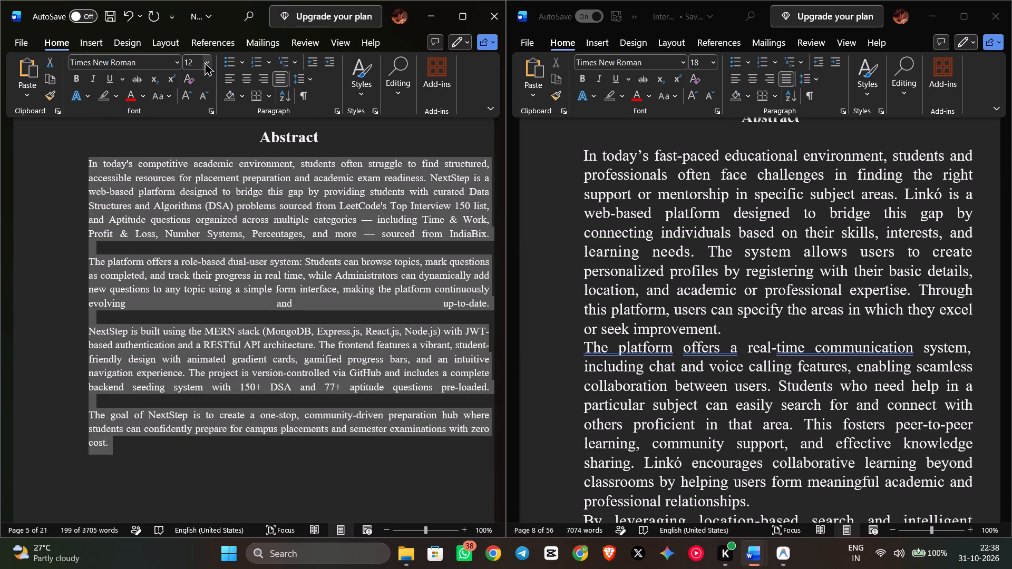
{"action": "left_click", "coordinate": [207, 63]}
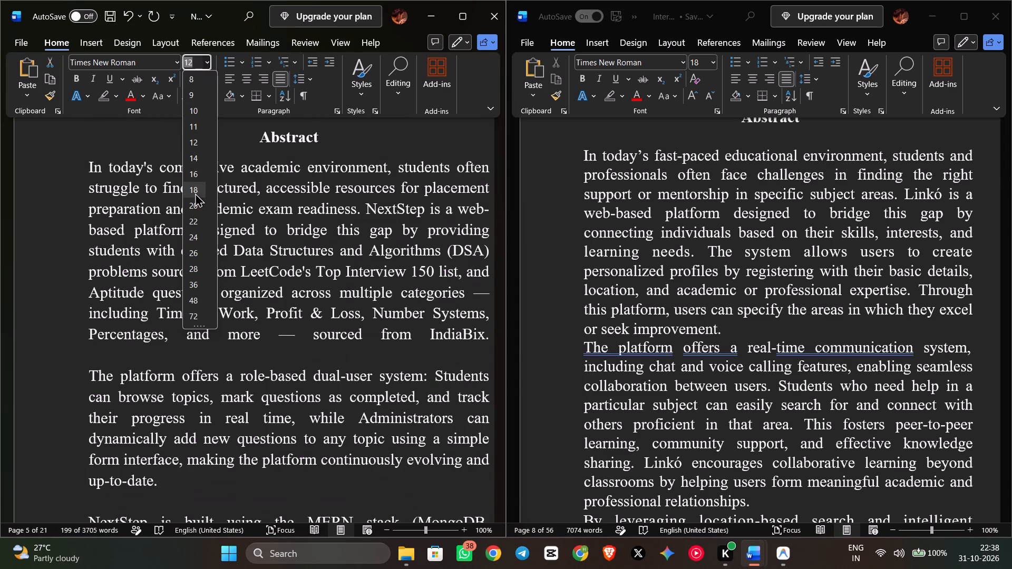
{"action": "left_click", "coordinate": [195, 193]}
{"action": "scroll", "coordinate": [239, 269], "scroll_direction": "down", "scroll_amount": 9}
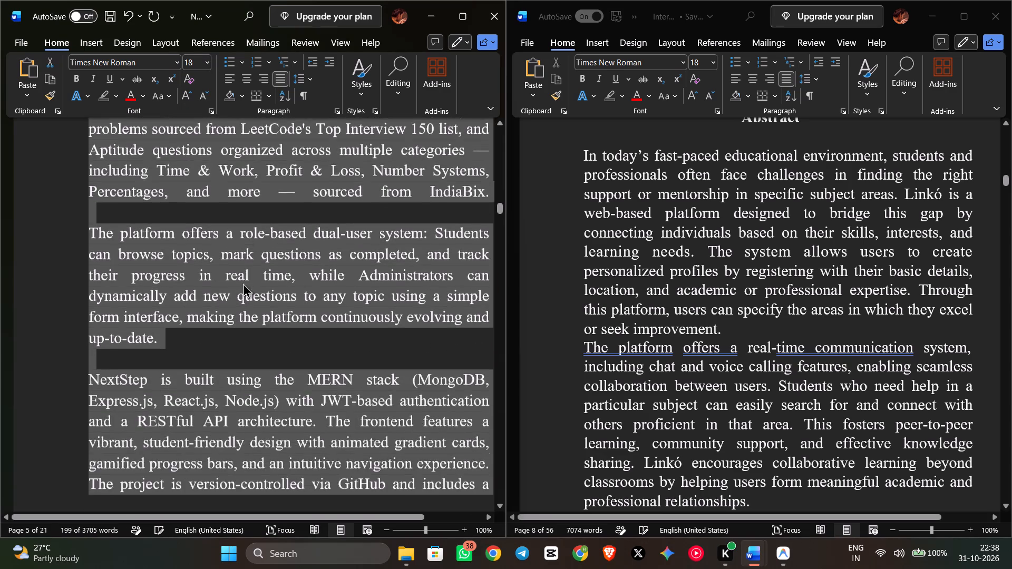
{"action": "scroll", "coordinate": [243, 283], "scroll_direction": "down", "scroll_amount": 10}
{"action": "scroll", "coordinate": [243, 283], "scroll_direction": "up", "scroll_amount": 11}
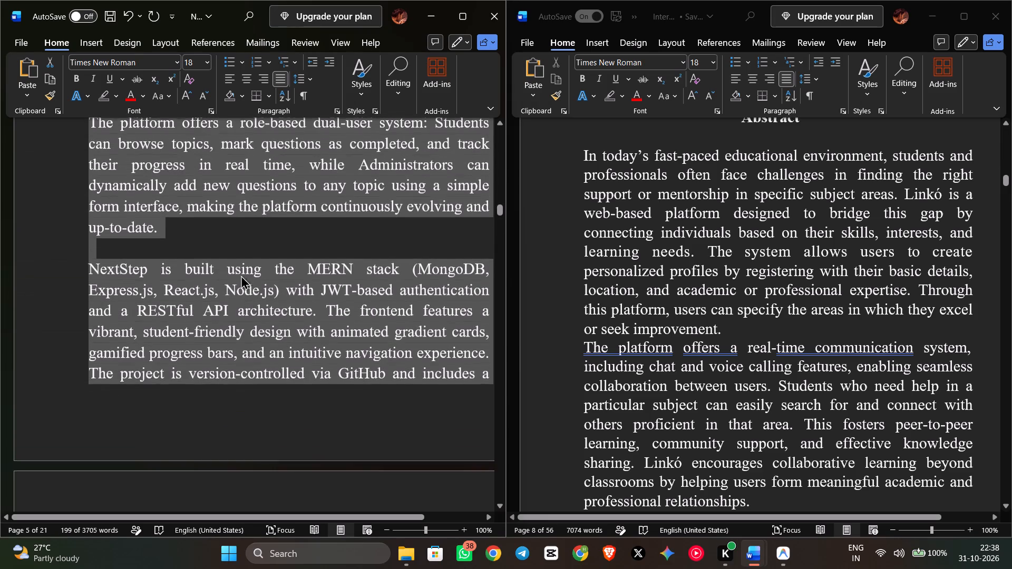
Set the selected NextStep Abstract body paragraphs to font size 16.
{"action": "left_click", "coordinate": [206, 62]}
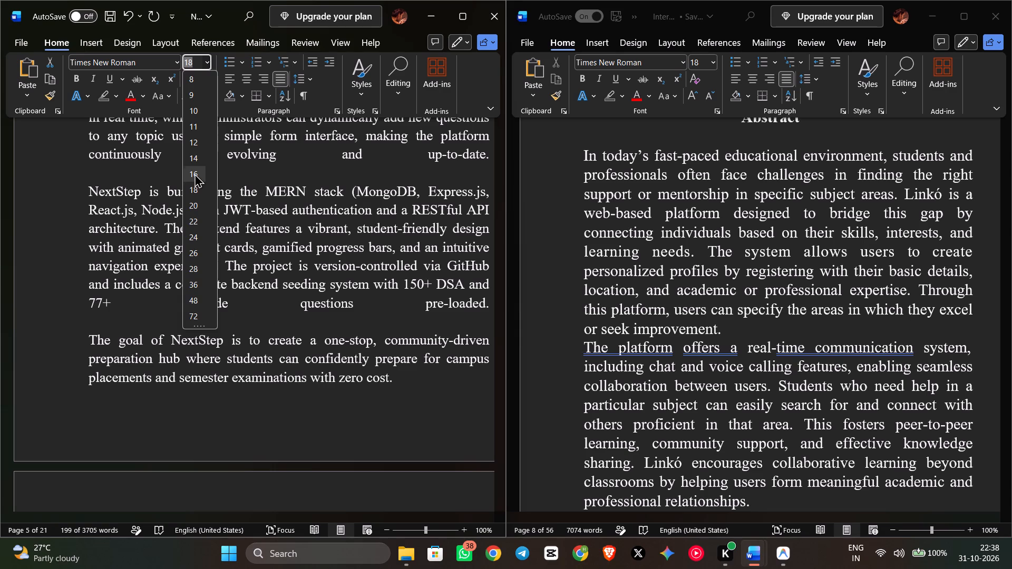
{"action": "key", "text": "ctrl+c"}
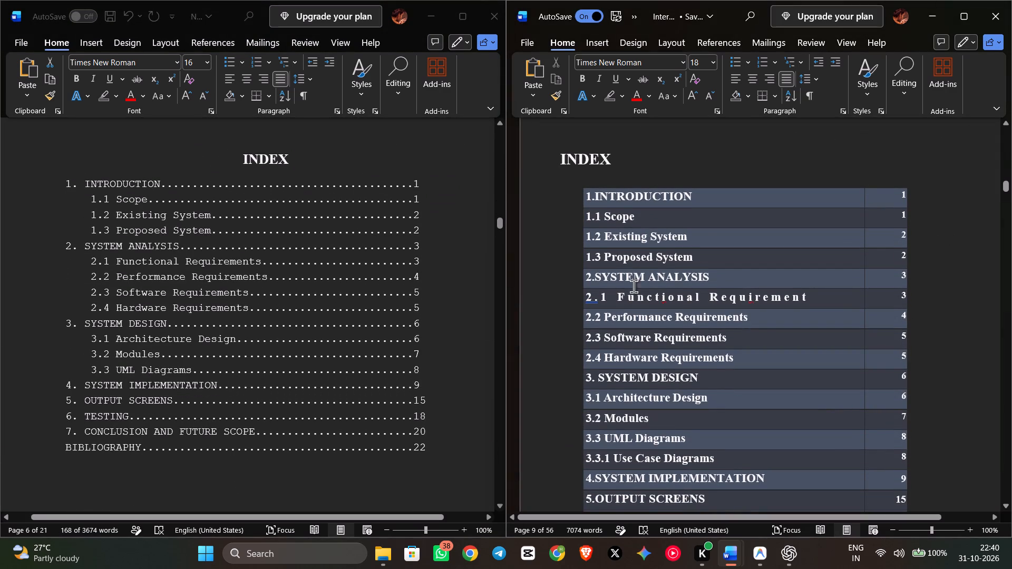
{"action": "scroll", "coordinate": [643, 285], "scroll_direction": "down", "scroll_amount": 8}
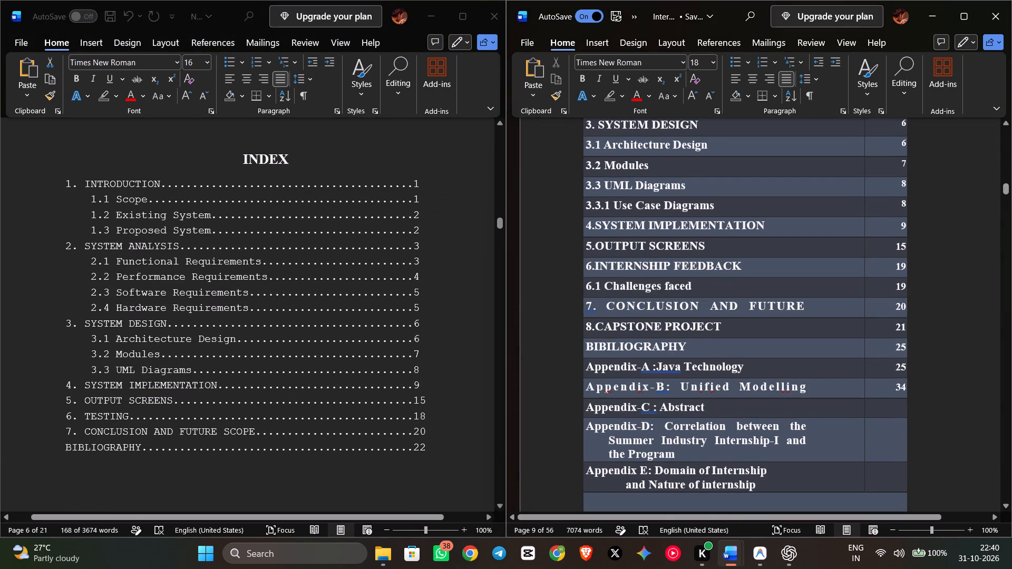
{"action": "left_click", "coordinate": [660, 277]}
{"action": "scroll", "coordinate": [829, 291], "scroll_direction": "up", "scroll_amount": 8}
{"action": "scroll", "coordinate": [829, 291], "scroll_direction": "down", "scroll_amount": 5}
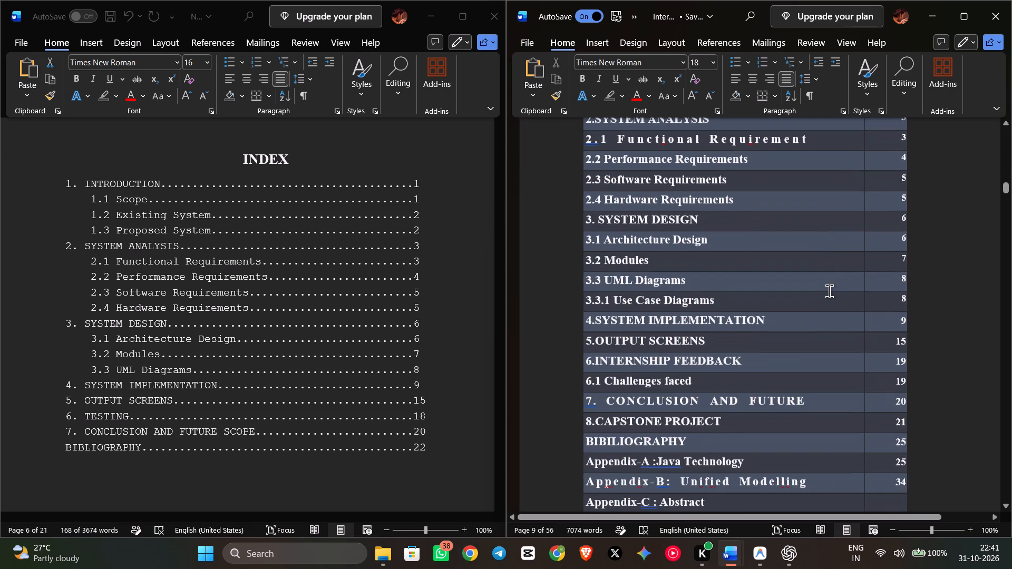
{"action": "scroll", "coordinate": [829, 291], "scroll_direction": "down", "scroll_amount": 5}
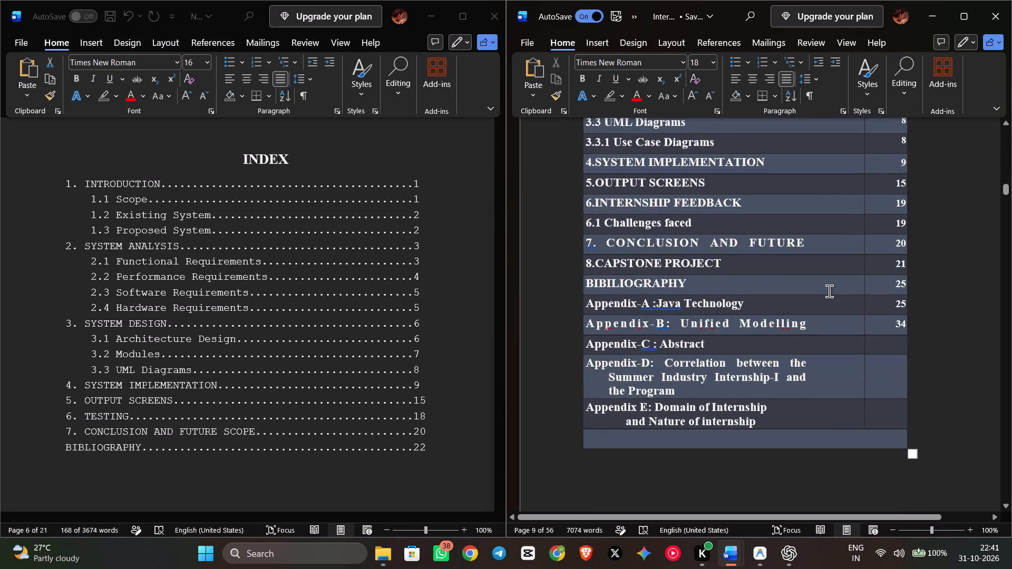
{"action": "scroll", "coordinate": [354, 322], "scroll_direction": "down", "scroll_amount": 11}
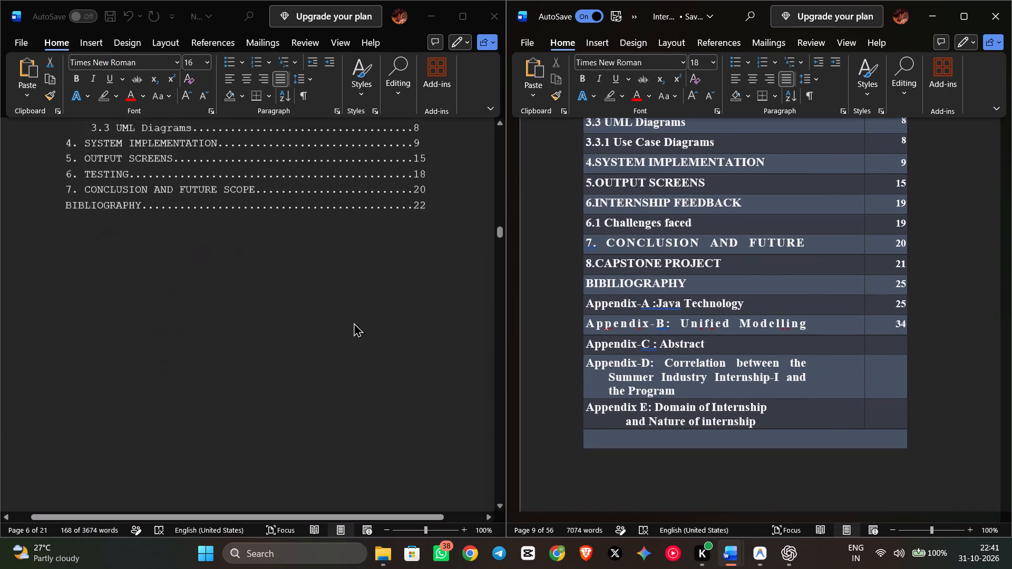
Compare the font size of the Introduction body text in the Internship-1 format document and the NextStep report.
{"action": "scroll", "coordinate": [354, 322], "scroll_direction": "down", "scroll_amount": 7}
{"action": "scroll", "coordinate": [768, 295], "scroll_direction": "down", "scroll_amount": 16}
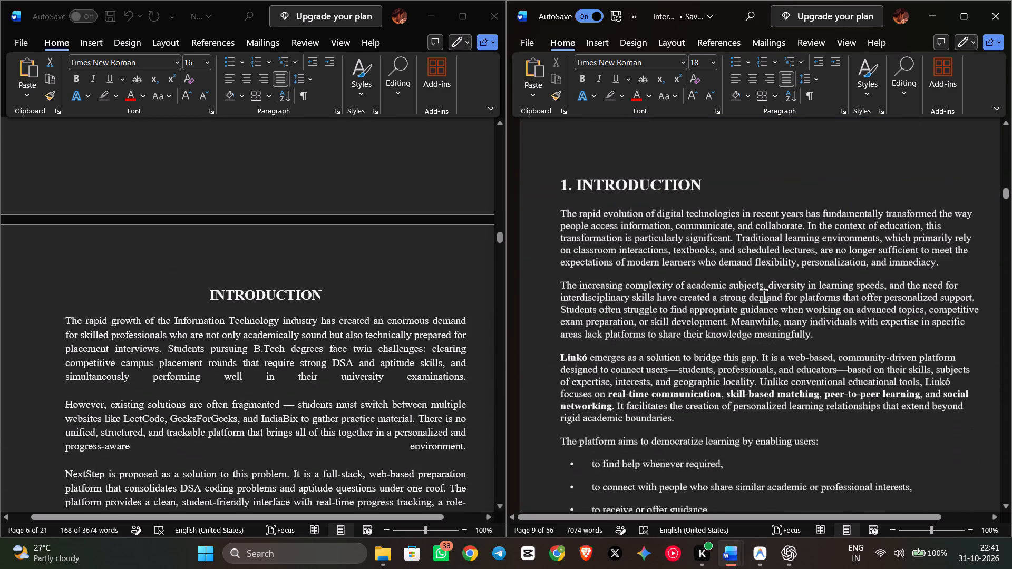
{"action": "left_click", "coordinate": [705, 236]}
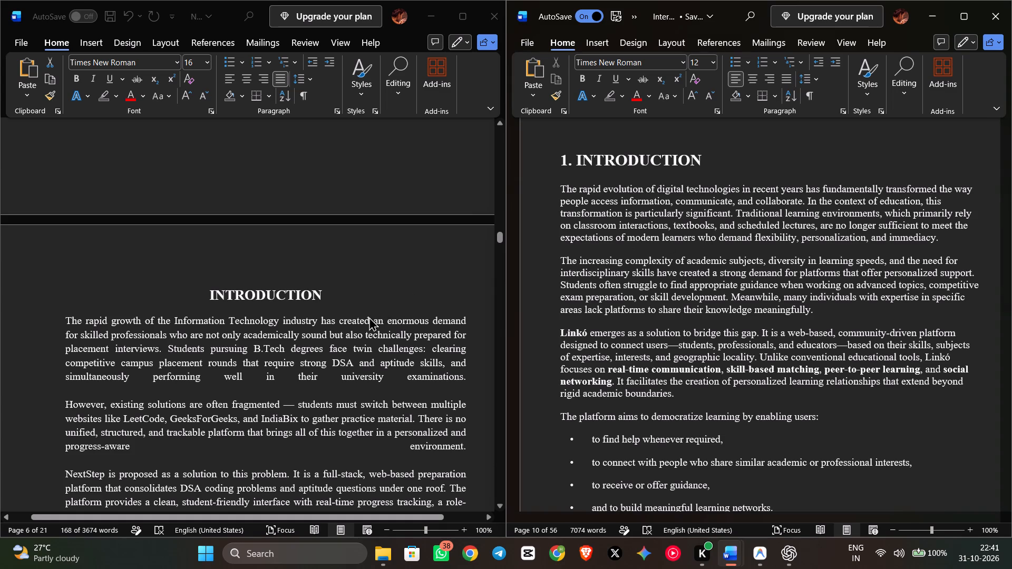
{"action": "left_click", "coordinate": [363, 321]}
{"action": "left_click", "coordinate": [363, 321]}
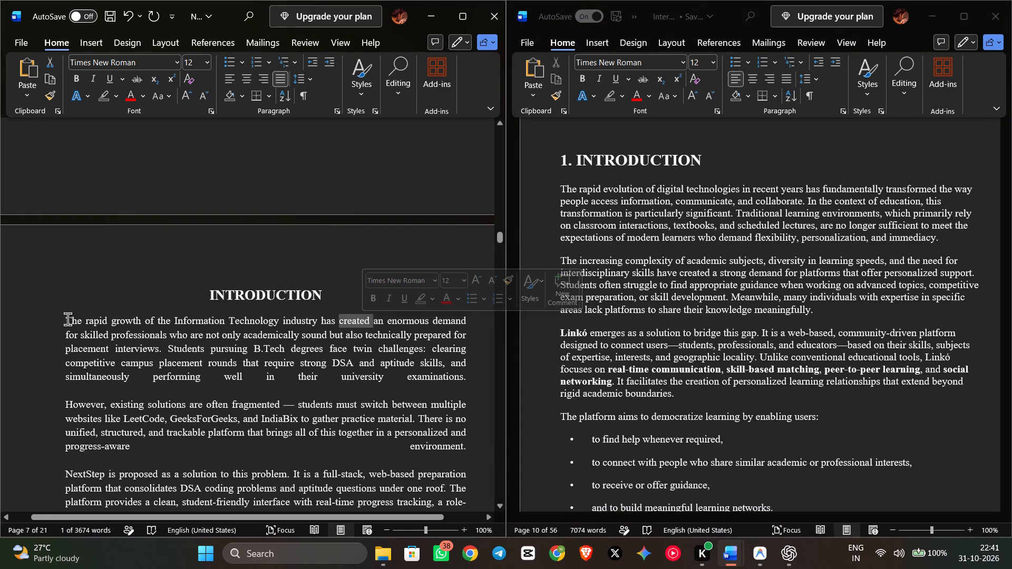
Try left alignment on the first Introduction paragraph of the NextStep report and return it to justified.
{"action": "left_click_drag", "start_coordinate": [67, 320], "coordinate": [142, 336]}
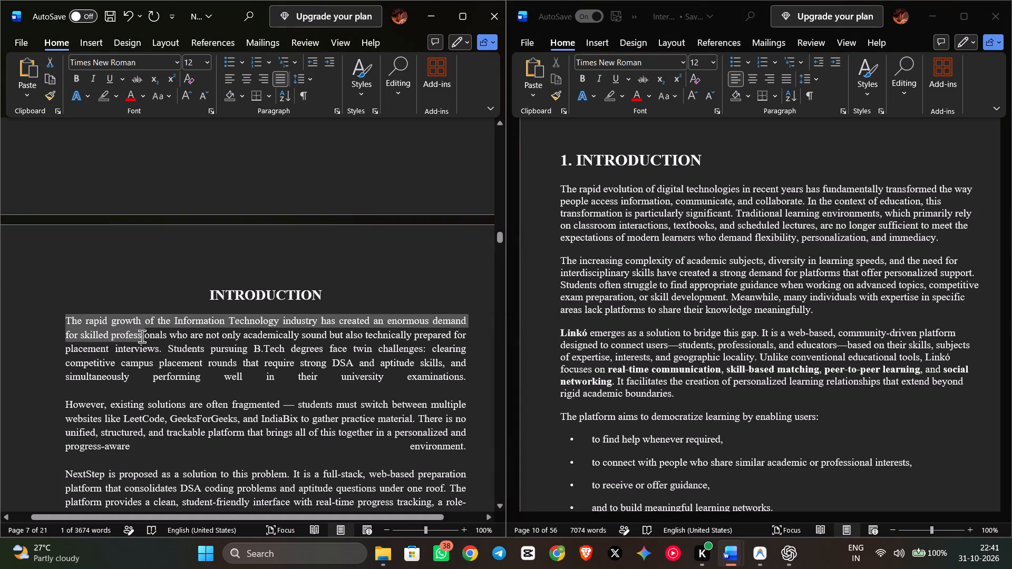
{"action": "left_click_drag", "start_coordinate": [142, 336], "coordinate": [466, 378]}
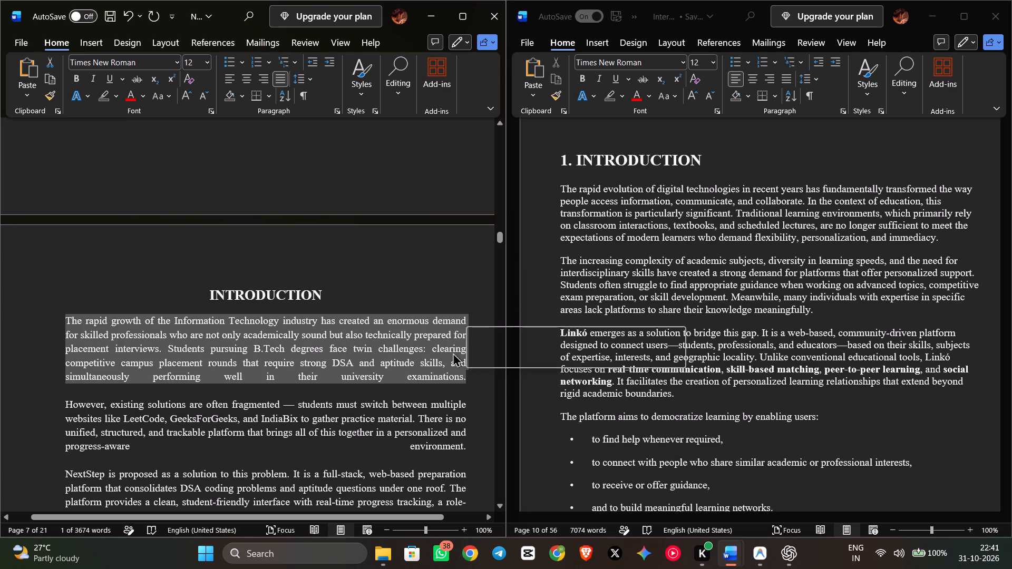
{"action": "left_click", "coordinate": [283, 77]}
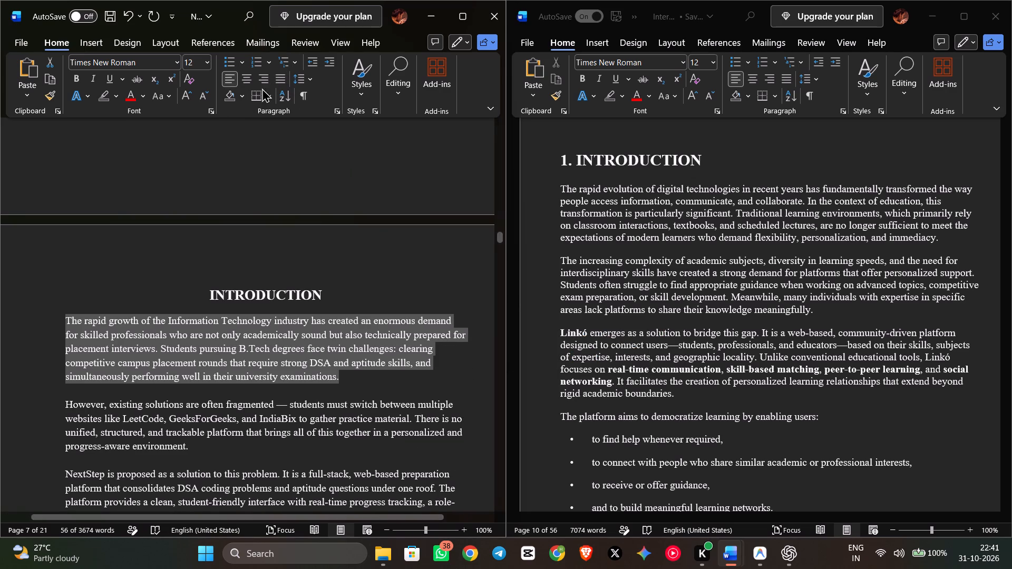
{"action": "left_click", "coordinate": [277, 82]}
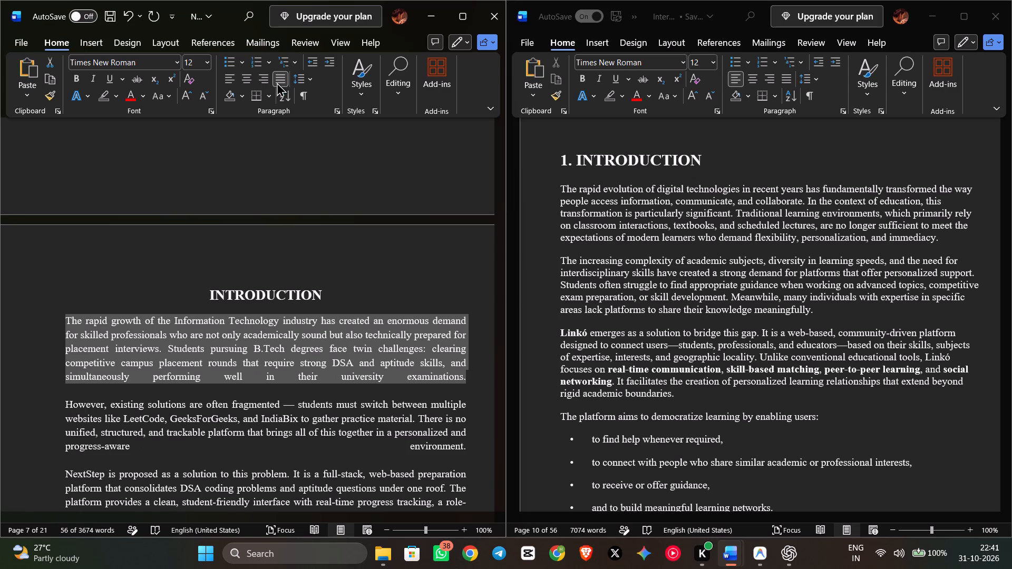
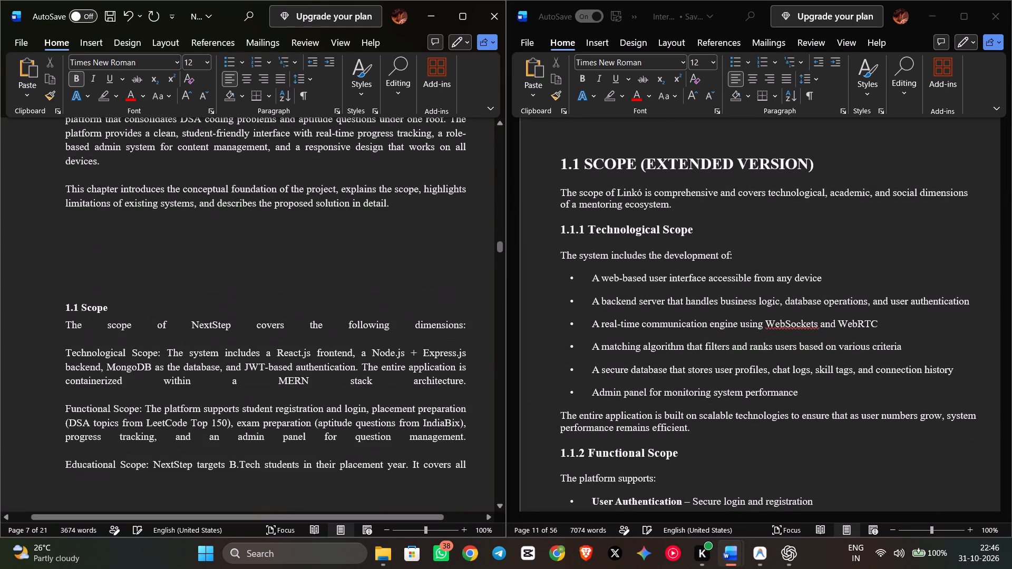
{"action": "scroll", "coordinate": [24, 234], "scroll_direction": "down", "scroll_amount": 5}
{"action": "scroll", "coordinate": [125, 306], "scroll_direction": "down", "scroll_amount": 3}
{"action": "scroll", "coordinate": [125, 306], "scroll_direction": "up", "scroll_amount": 2}
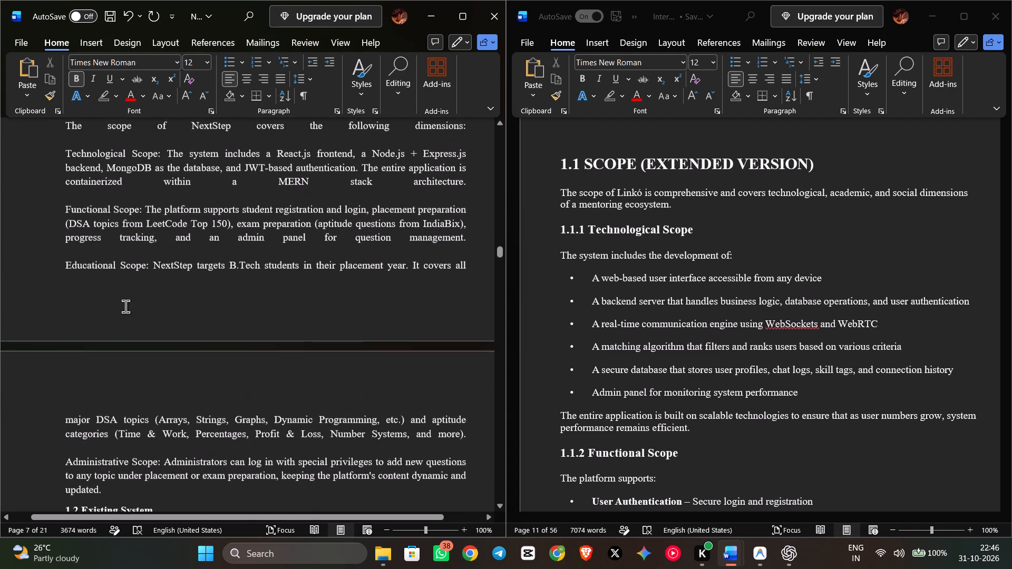
{"action": "key", "text": "Return"}
{"action": "key", "text": "Return"}
{"action": "key", "text": "Return"}
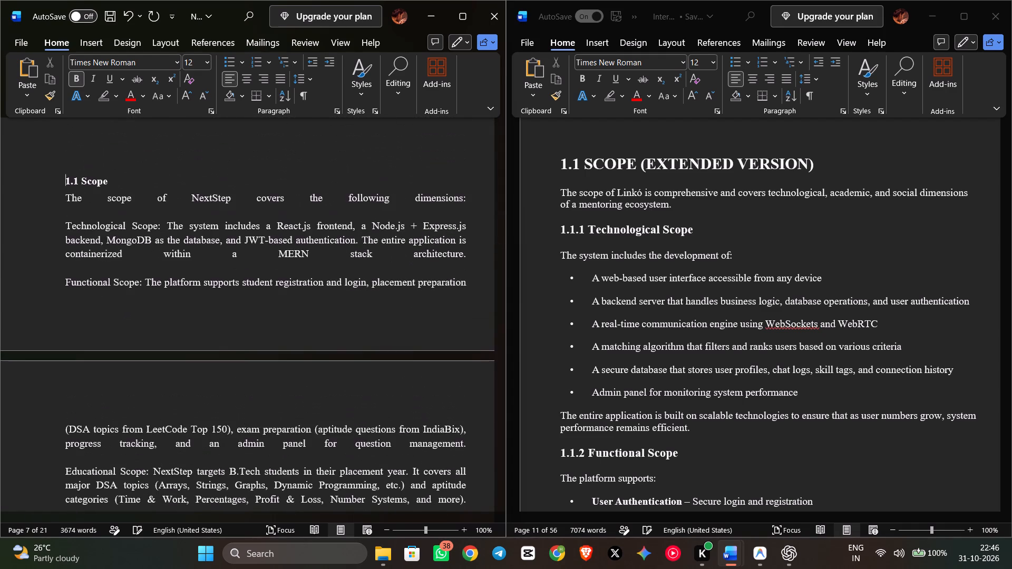
{"action": "key", "text": "Return"}
{"action": "key", "text": "Return"}
{"action": "key", "text": "Return"}
{"action": "key", "text": "Return"}
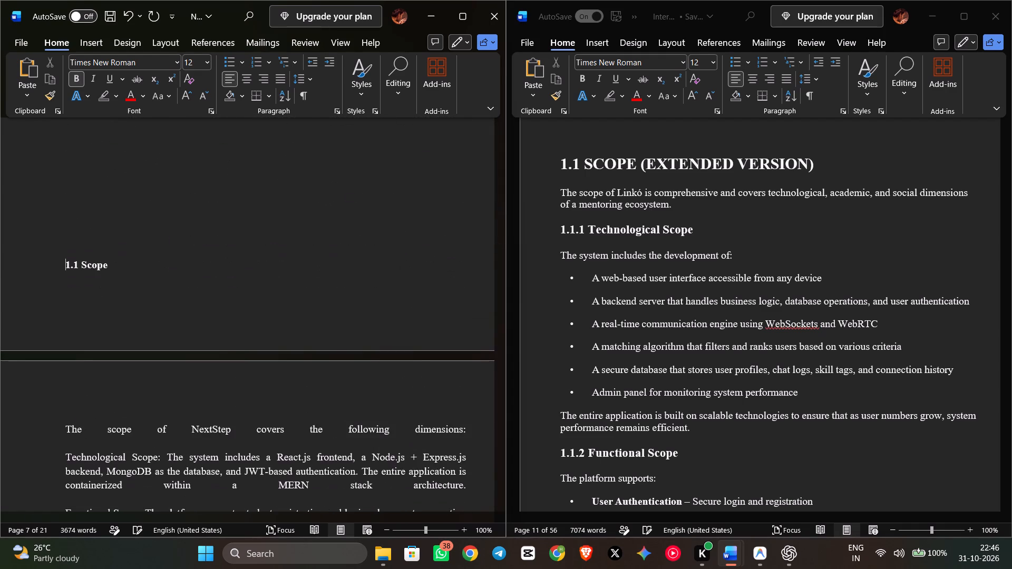
{"action": "key", "text": "Return"}
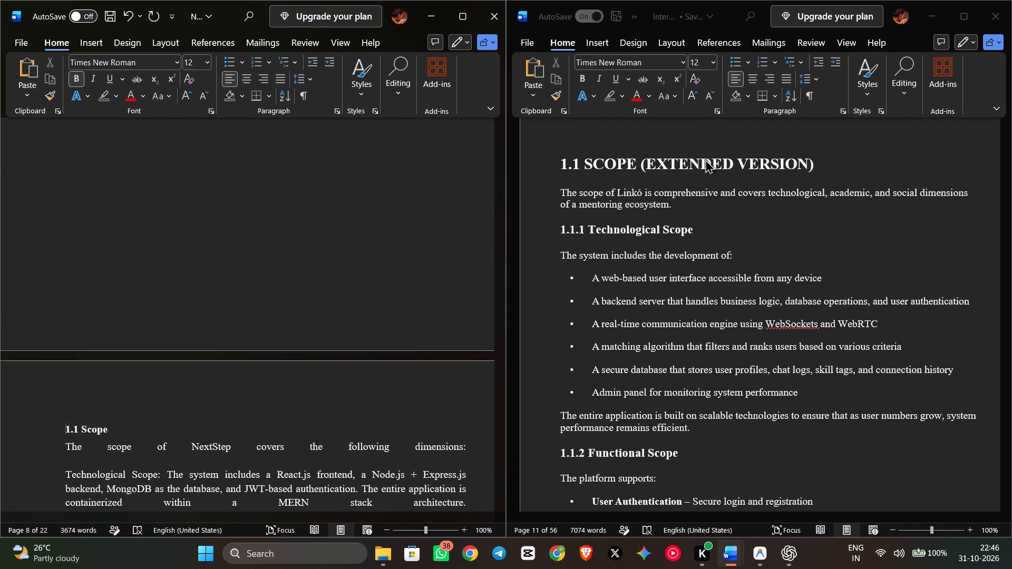
Check the Scope heading's formatting in the Internship-1 report and set the NextStep "1.1 Scope" heading to font size 18.
{"action": "left_click", "coordinate": [705, 159]}
{"action": "left_click", "coordinate": [705, 167]}
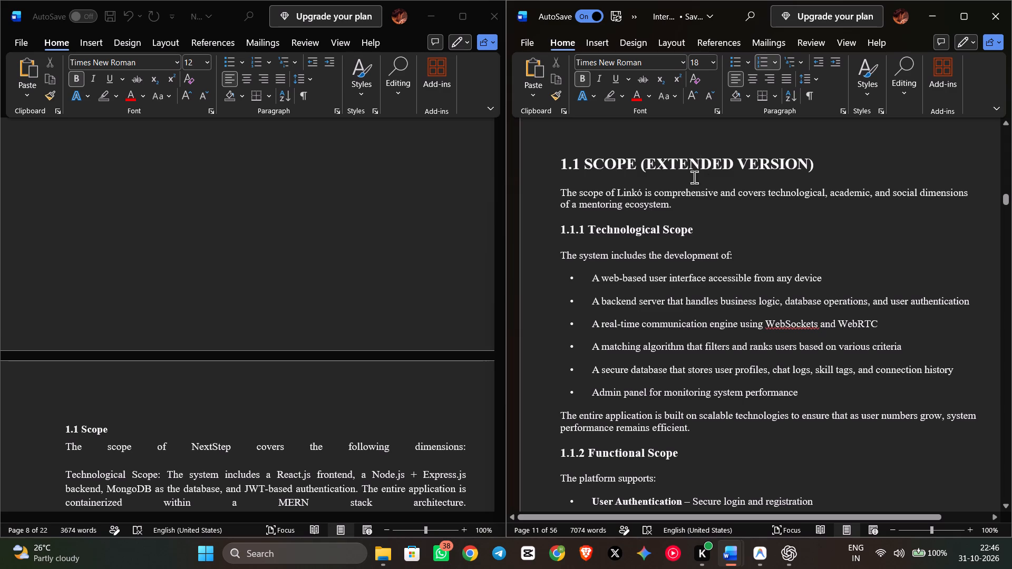
{"action": "scroll", "coordinate": [374, 318], "scroll_direction": "down", "scroll_amount": 3}
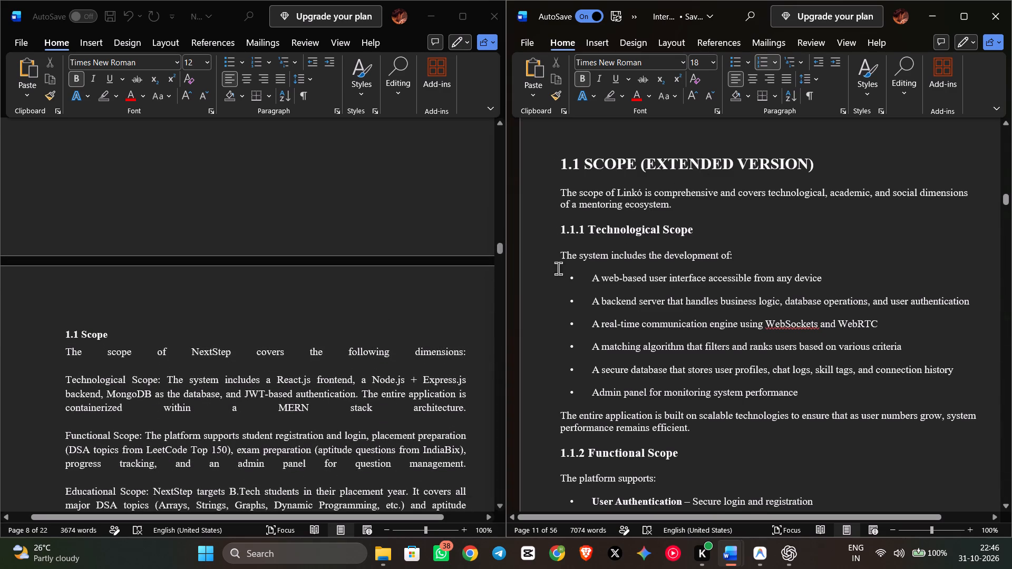
{"action": "left_click", "coordinate": [120, 337]}
{"action": "left_click_drag", "start_coordinate": [114, 337], "coordinate": [100, 337]}
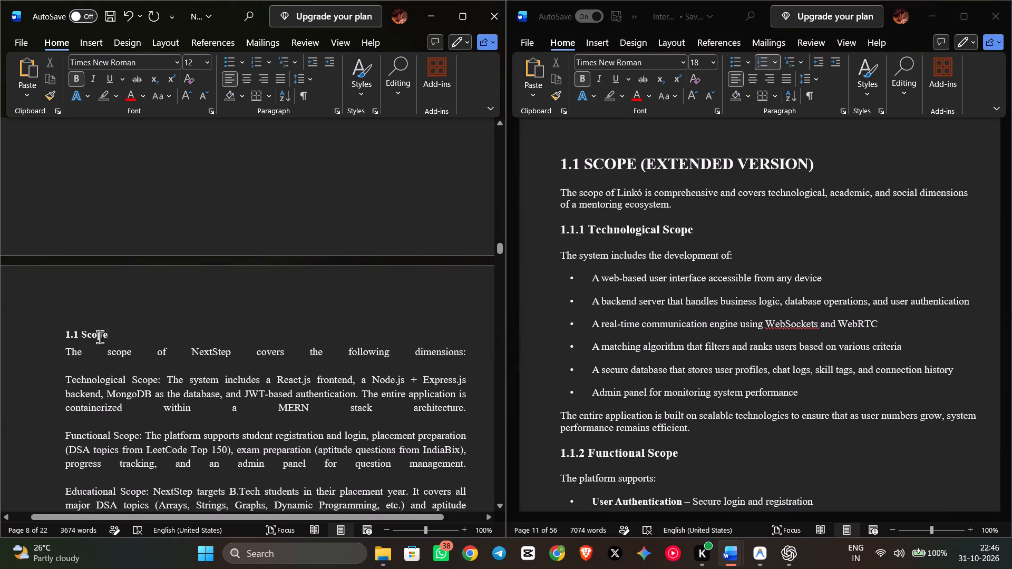
{"action": "left_click_drag", "start_coordinate": [100, 337], "coordinate": [60, 336]}
{"action": "left_click", "coordinate": [211, 57]}
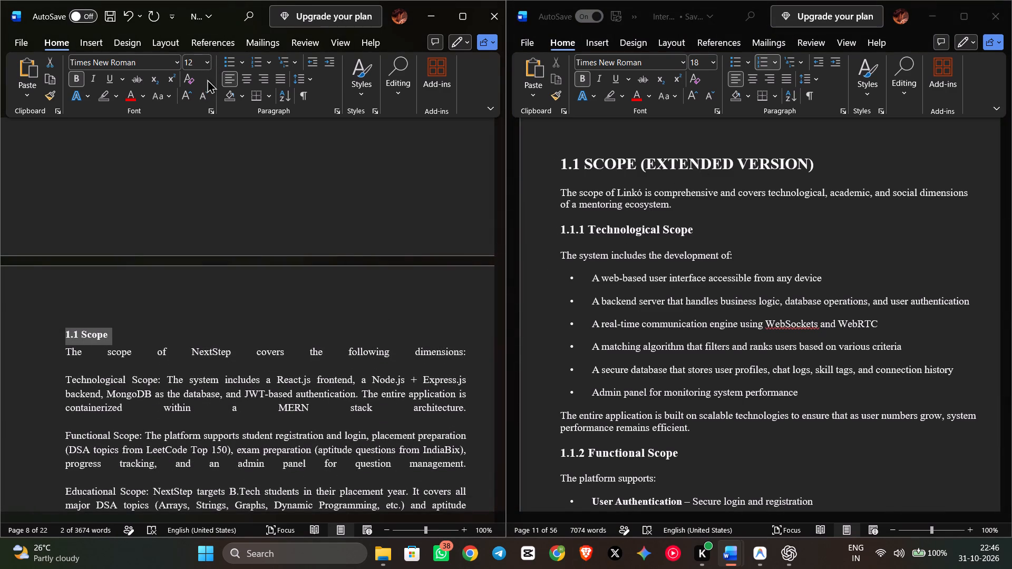
{"action": "left_click", "coordinate": [210, 62]}
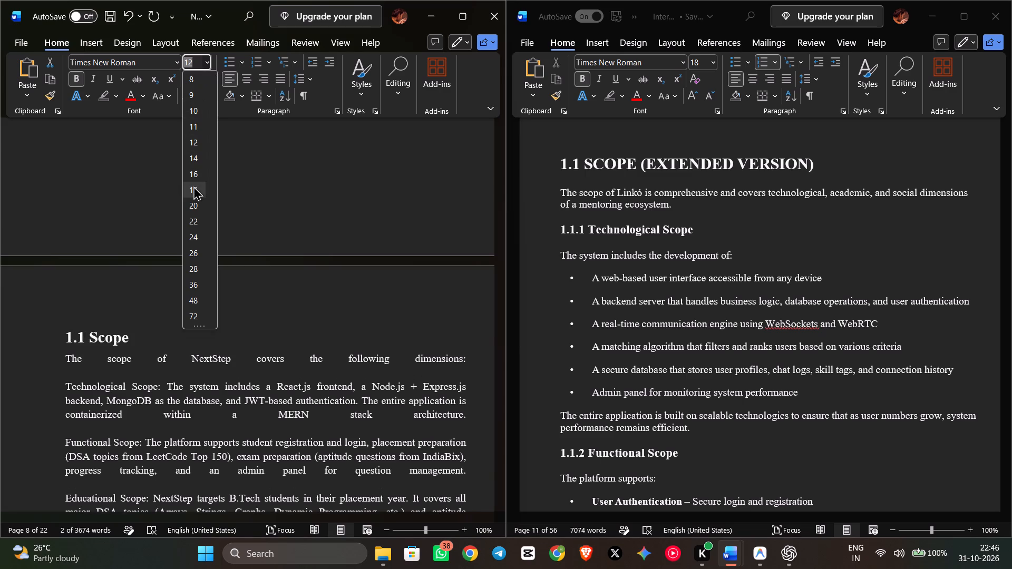
{"action": "left_click", "coordinate": [193, 186]}
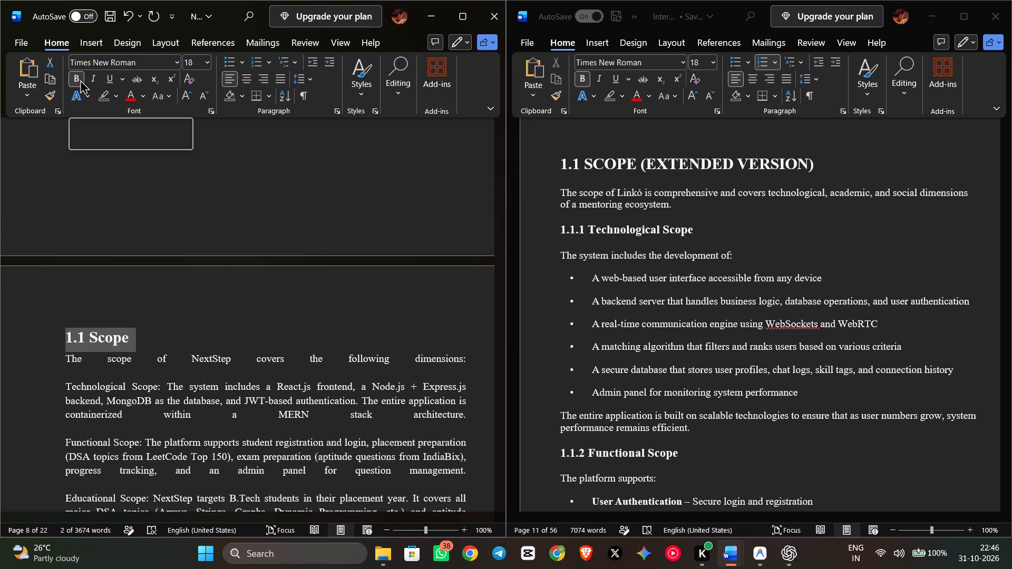
Retype the word Scope in the 1.1 heading in capitals so it reads "1.1 SCOPE".
{"action": "left_click", "coordinate": [152, 337]}
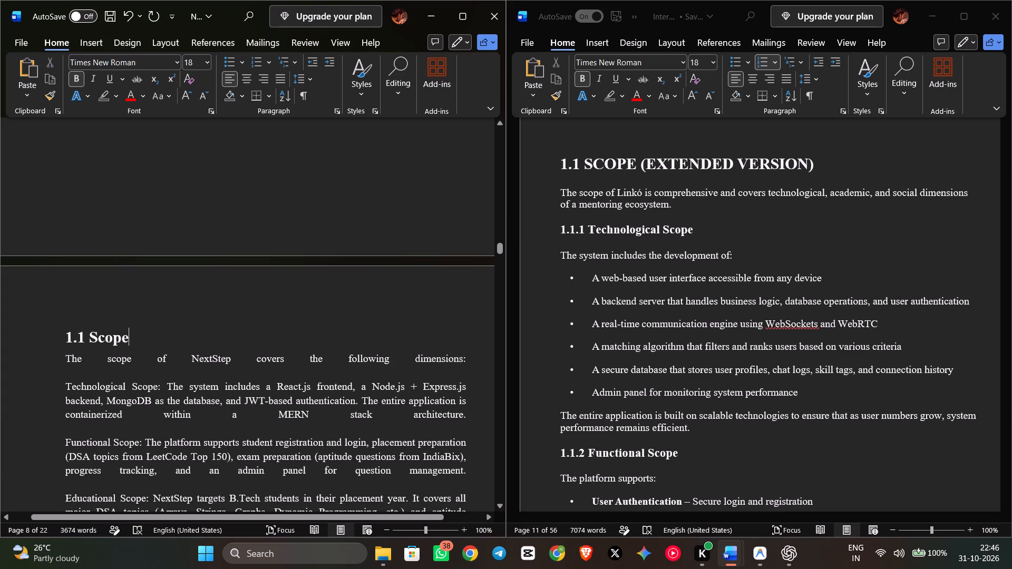
{"action": "key", "text": "BackSpace"}
{"action": "key", "text": "BackSpace"}
{"action": "key", "text": "BackSpace"}
{"action": "key", "text": "BackSpace"}
{"action": "type", "text": "COPE"}
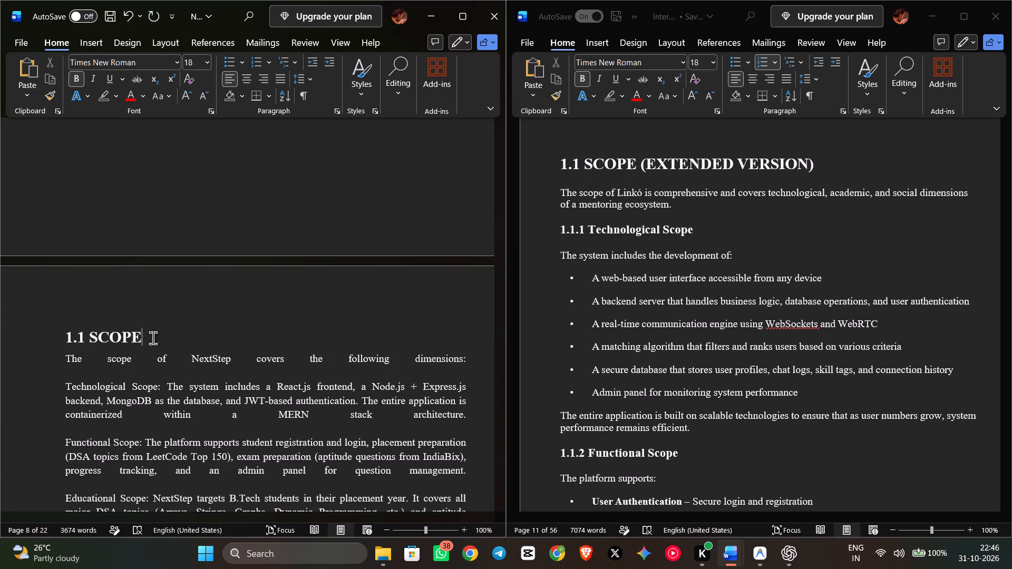
Look through sections 1.1 Scope to 1.3 Proposed System of the NextStep report for the formatting still needed.
{"action": "scroll", "coordinate": [153, 338], "scroll_direction": "down", "scroll_amount": 2}
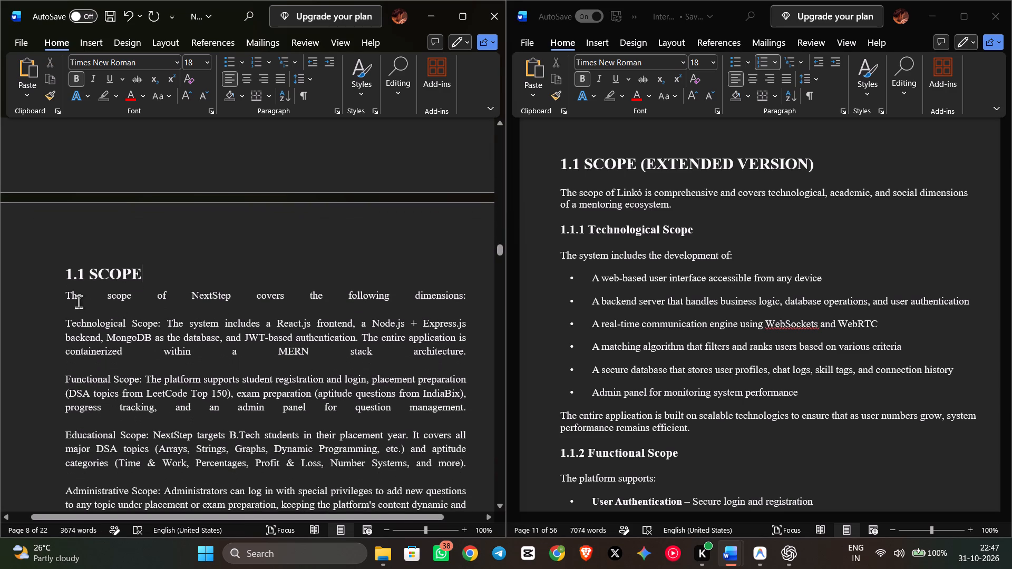
{"action": "scroll", "coordinate": [69, 297], "scroll_direction": "down", "scroll_amount": 4}
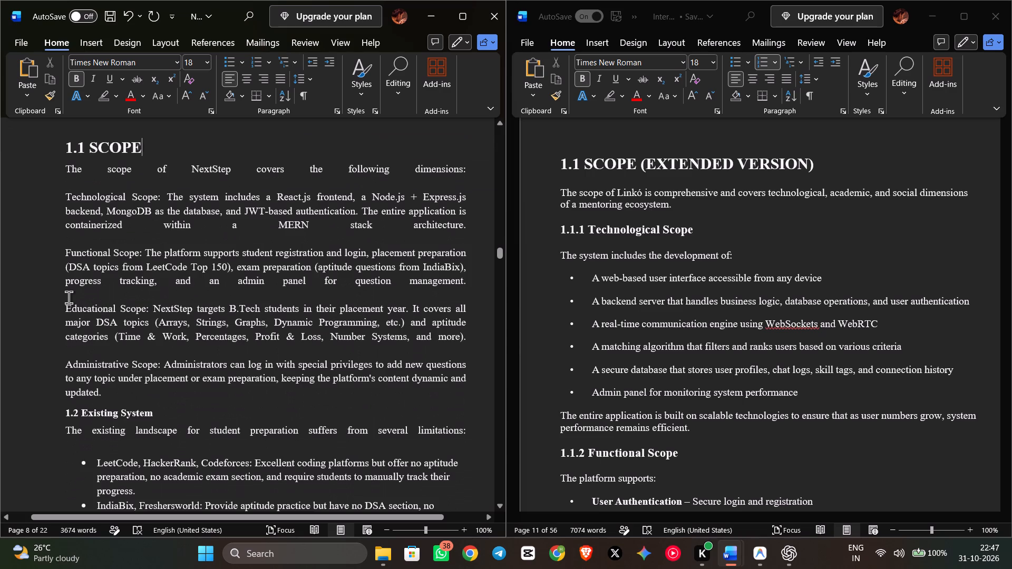
{"action": "scroll", "coordinate": [69, 297], "scroll_direction": "down", "scroll_amount": 3}
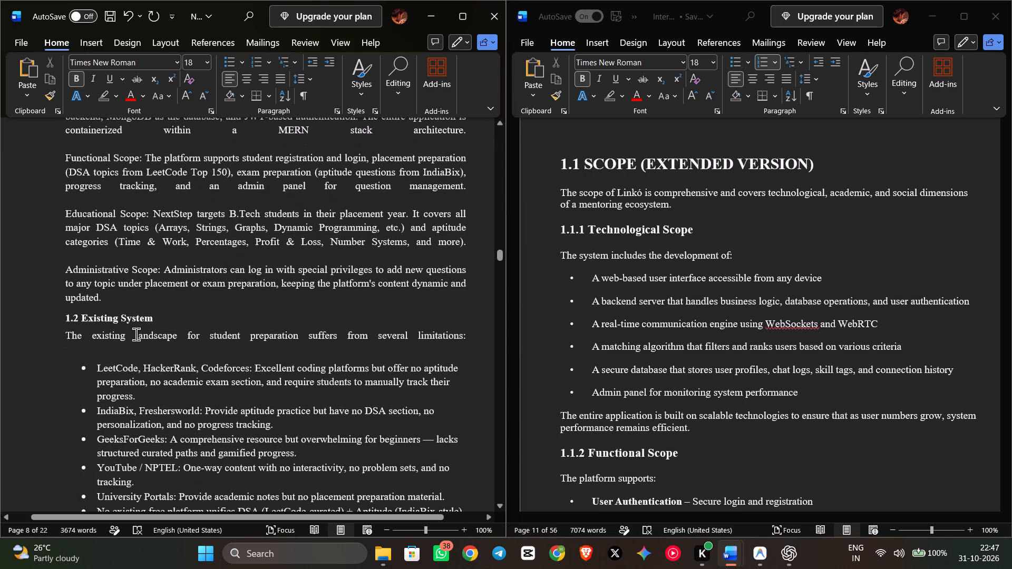
{"action": "scroll", "coordinate": [202, 364], "scroll_direction": "down", "scroll_amount": 4}
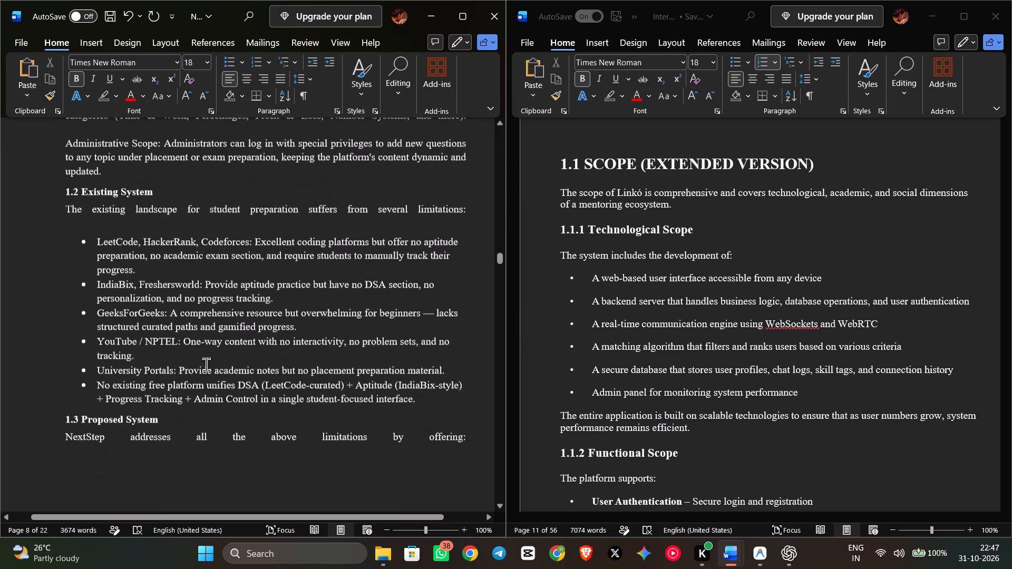
{"action": "scroll", "coordinate": [206, 364], "scroll_direction": "up", "scroll_amount": 5}
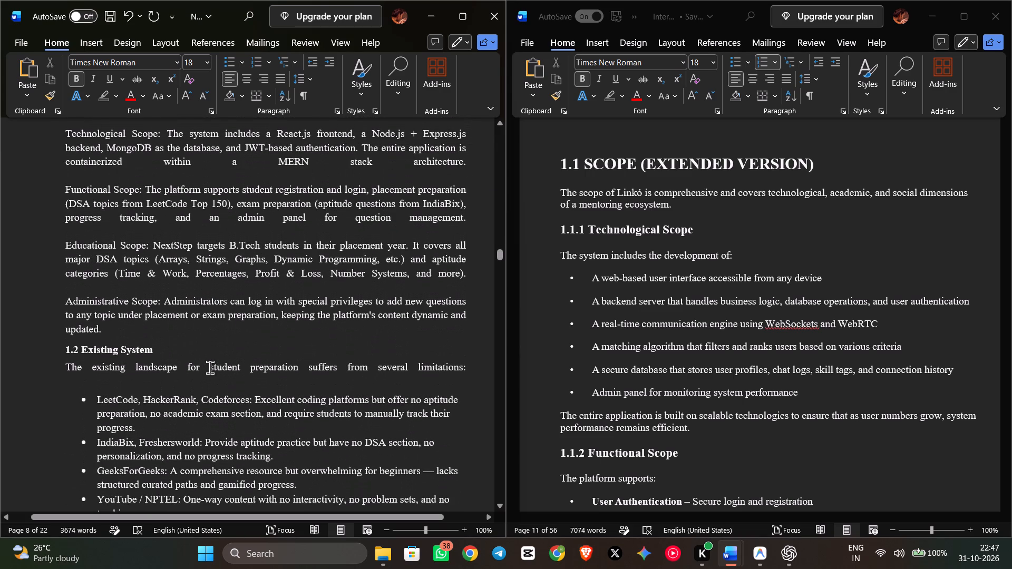
{"action": "scroll", "coordinate": [210, 366], "scroll_direction": "up", "scroll_amount": 2}
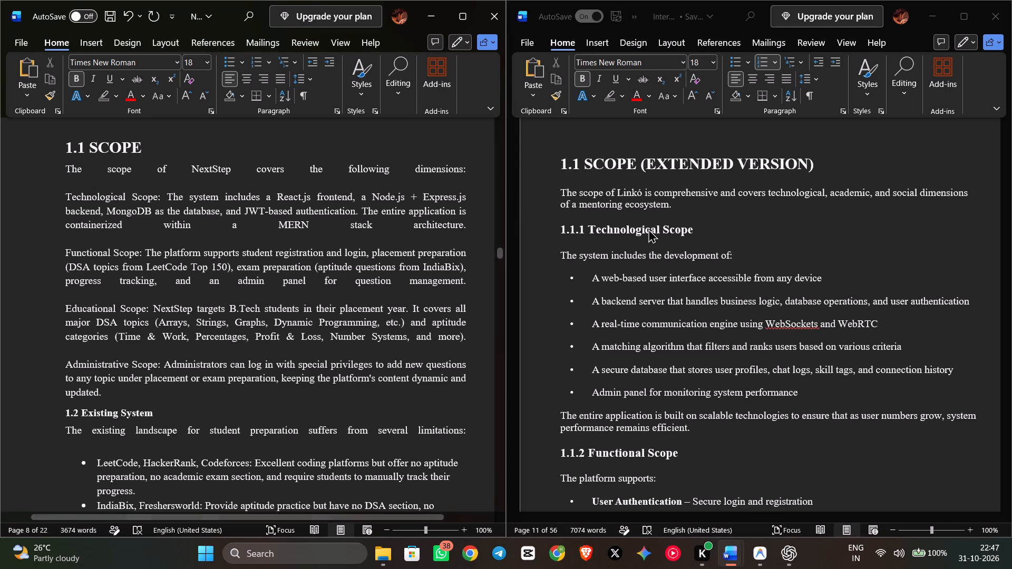
Compare the Scope body text with the Internship-1 report and change the NextStep section 1.1 text from justified to left-aligned.
{"action": "left_click", "coordinate": [643, 199]}
{"action": "left_click", "coordinate": [638, 204]}
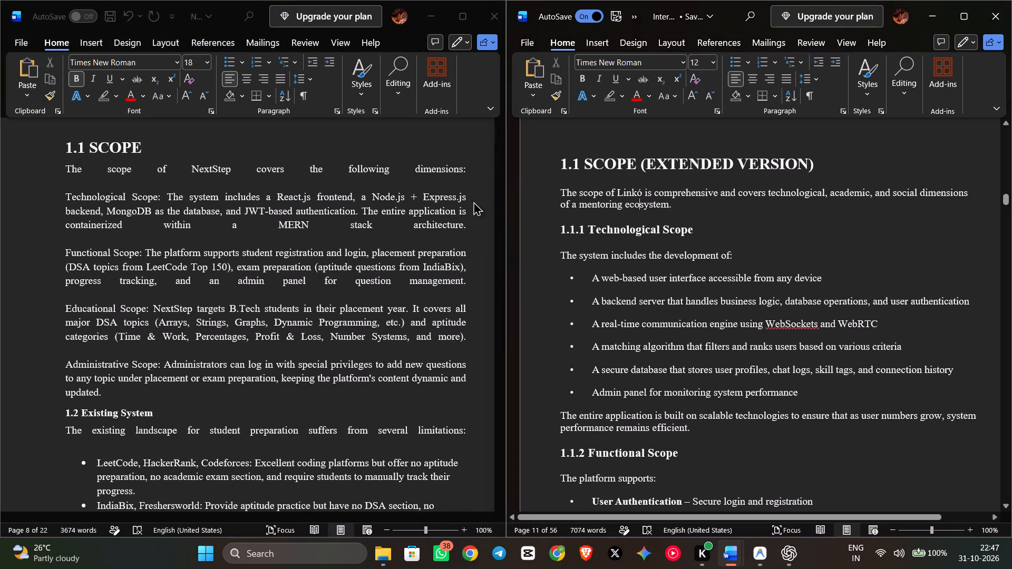
{"action": "left_click", "coordinate": [297, 193]}
{"action": "left_click", "coordinate": [295, 195]}
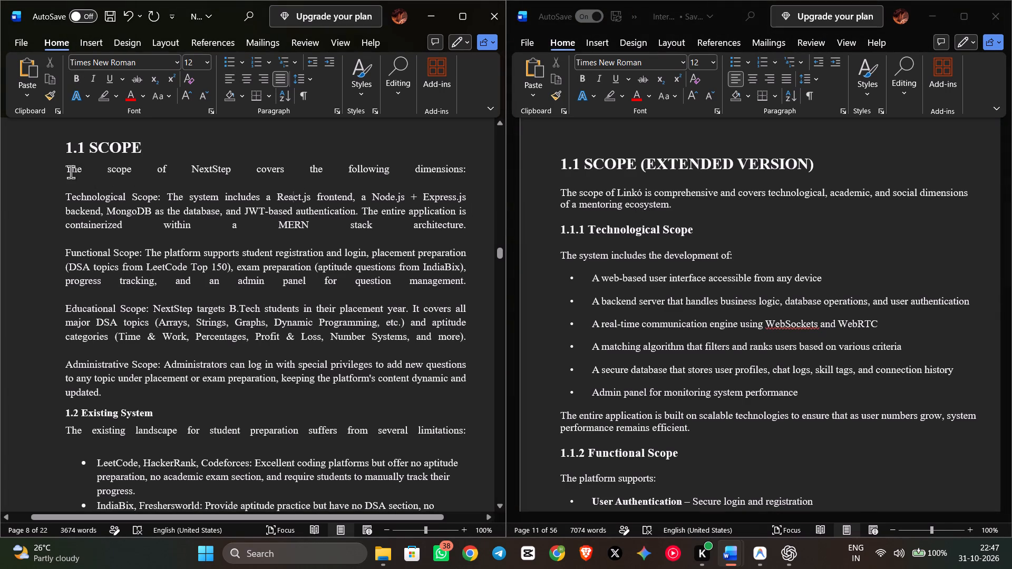
{"action": "left_click_drag", "start_coordinate": [65, 168], "coordinate": [462, 225]}
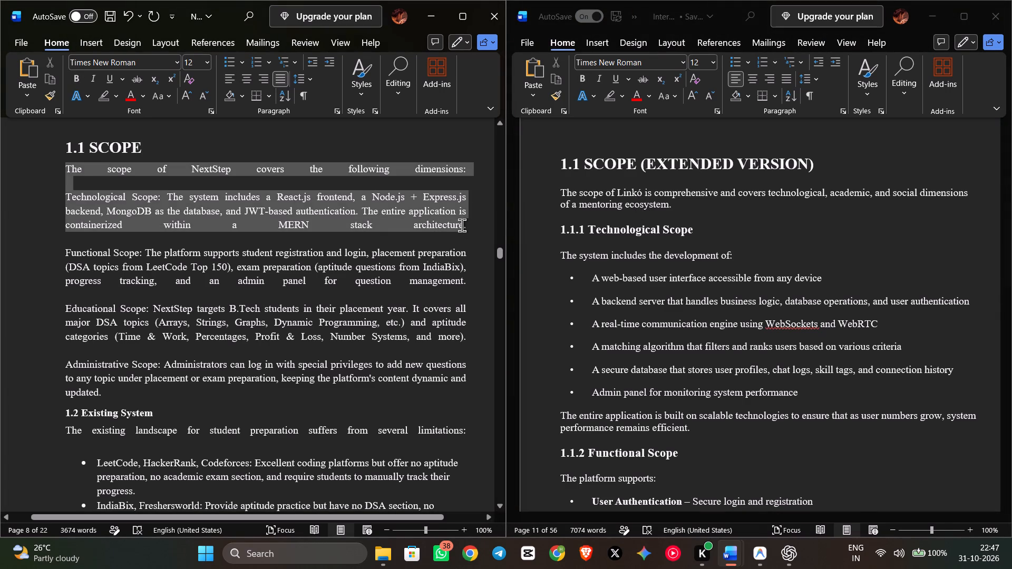
{"action": "left_click_drag", "start_coordinate": [462, 225], "coordinate": [466, 224]}
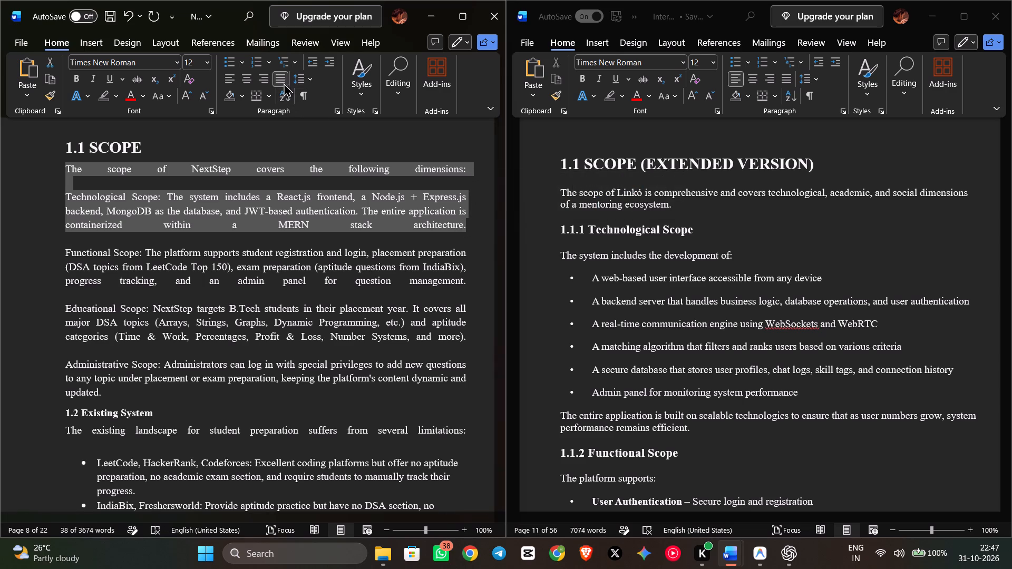
{"action": "left_click", "coordinate": [284, 80]}
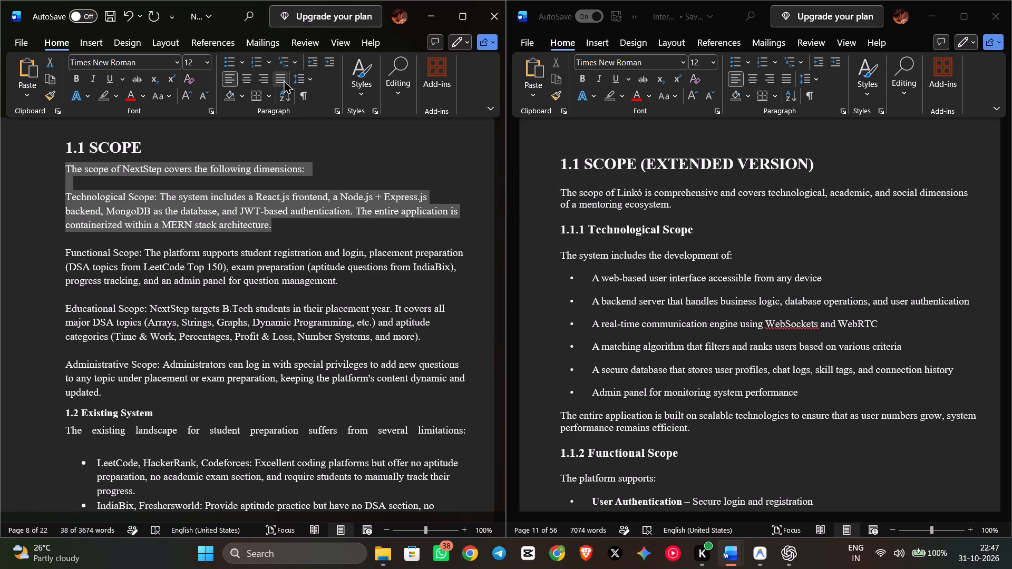
{"action": "left_click", "coordinate": [308, 230]}
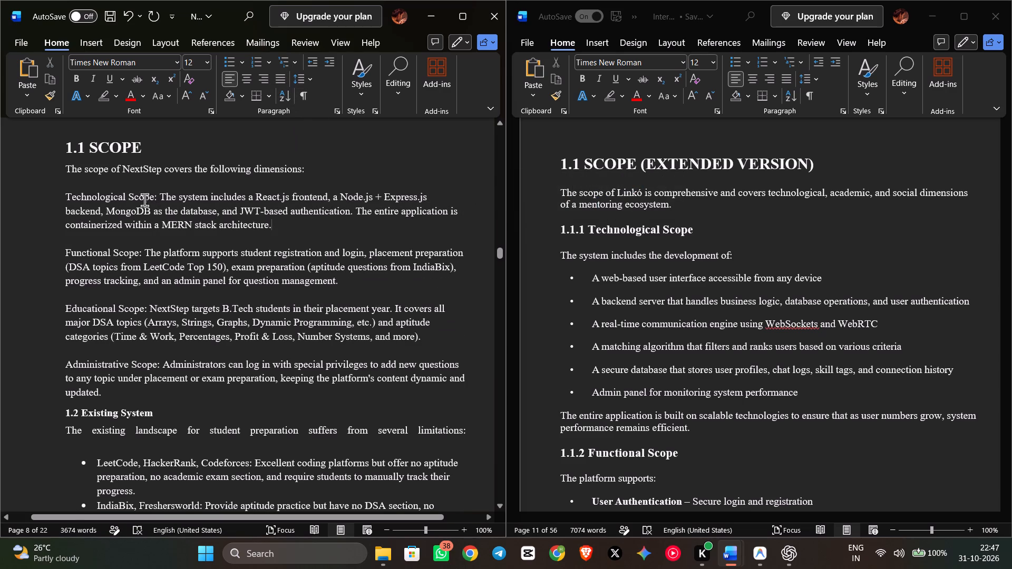
In the NextStep report, turn the Technological Scope label into its own line reading "1.1.1 Technological Scope", without the colon.
{"action": "left_click", "coordinate": [67, 196]}
{"action": "type", "text": "1.1.1"}
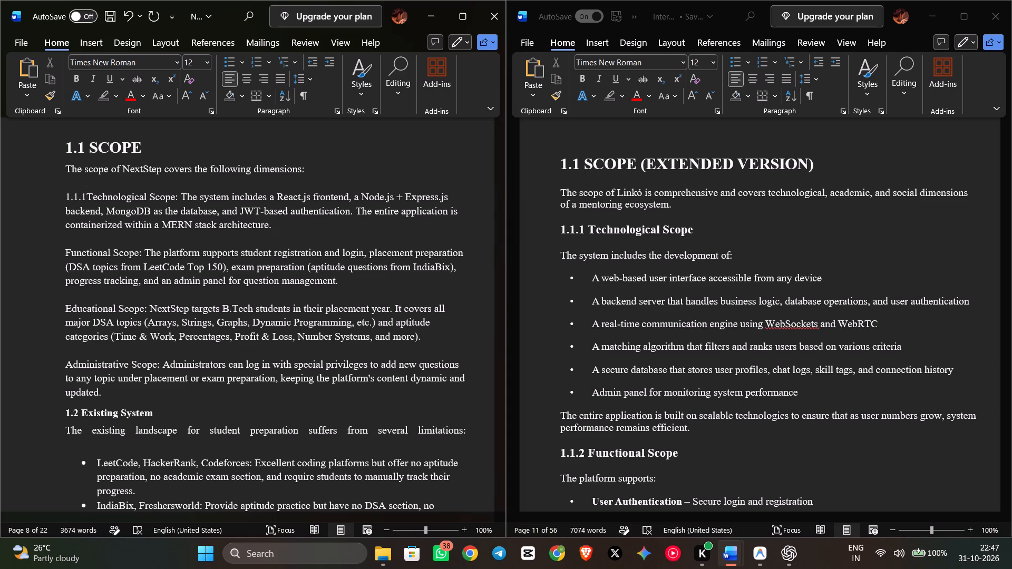
{"action": "key", "text": "space"}
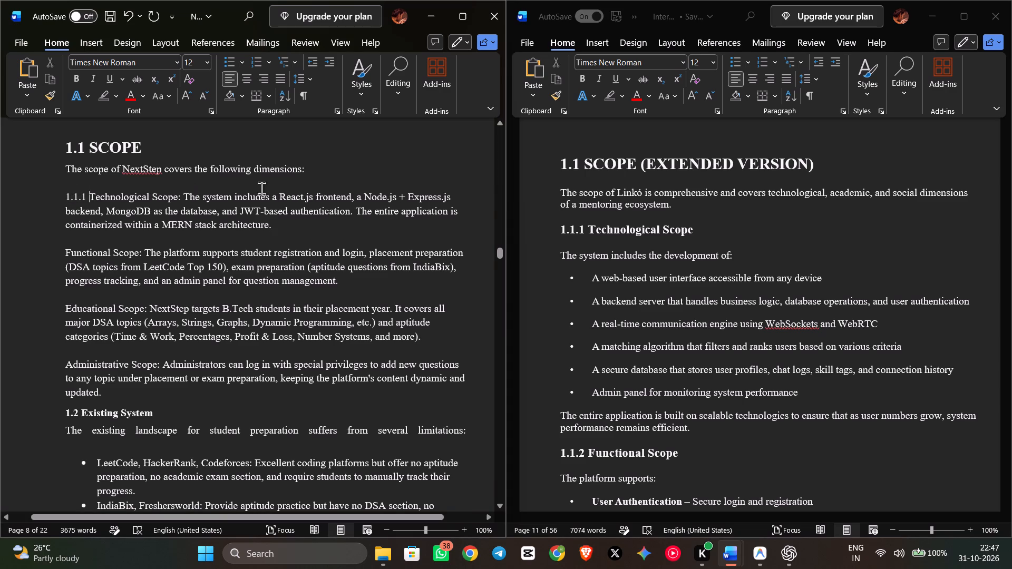
{"action": "left_click", "coordinate": [184, 197]}
{"action": "key", "text": "BackSpace"}
{"action": "key", "text": "BackSpace"}
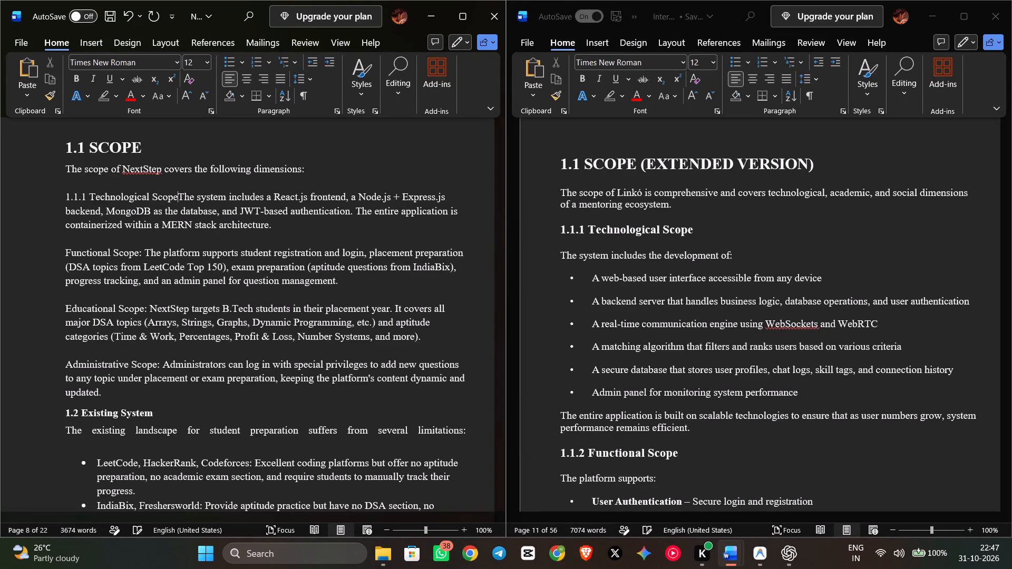
{"action": "key", "text": "Return"}
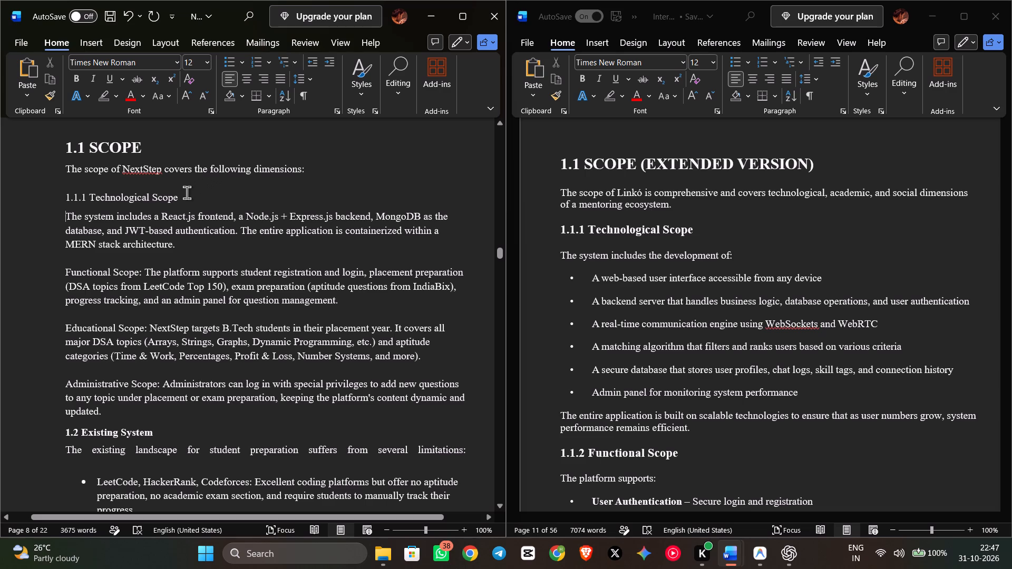
Compare with the Internship-1 layout and move the sentence starting "The entire application is containerized" into its own paragraph.
{"action": "scroll", "coordinate": [684, 304], "scroll_direction": "down", "scroll_amount": 4}
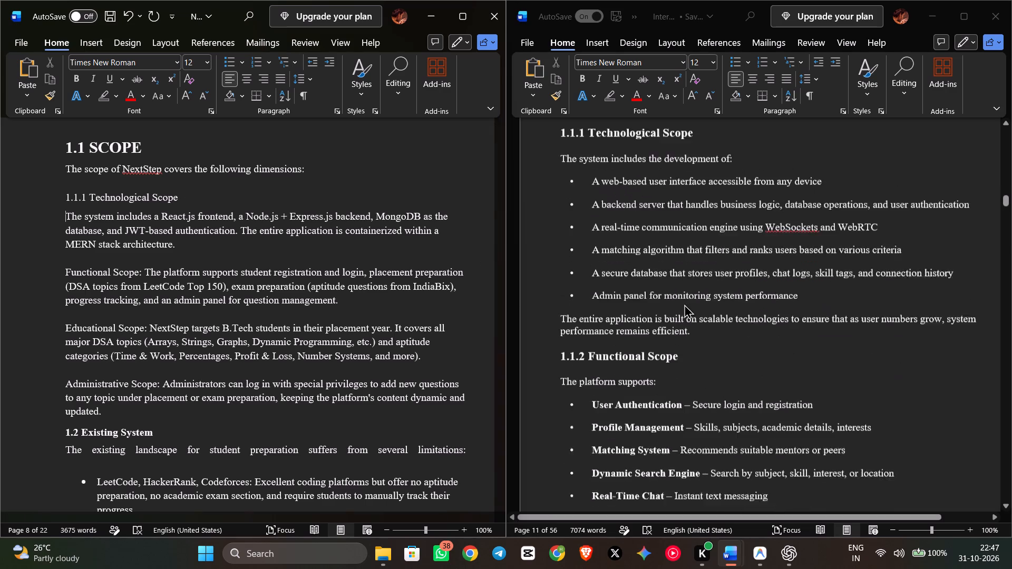
{"action": "scroll", "coordinate": [684, 304], "scroll_direction": "up", "scroll_amount": 4}
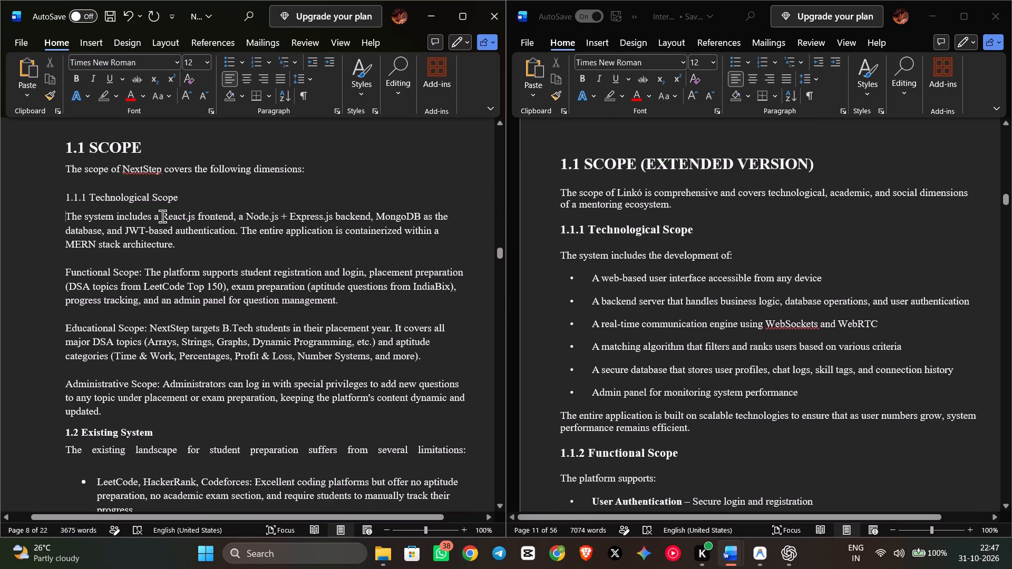
{"action": "left_click", "coordinate": [162, 216]}
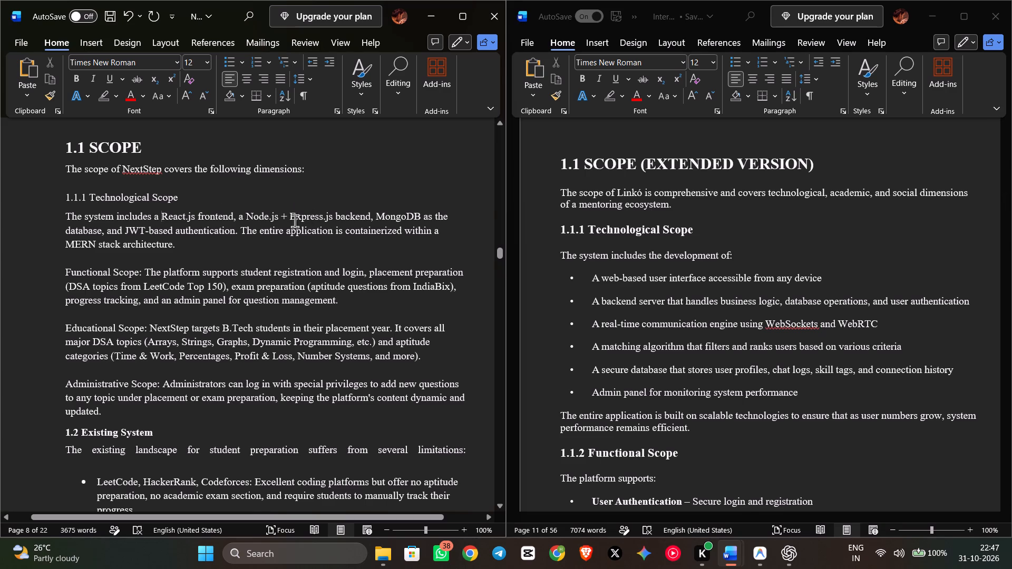
{"action": "left_click", "coordinate": [241, 230]}
{"action": "key", "text": "Return"}
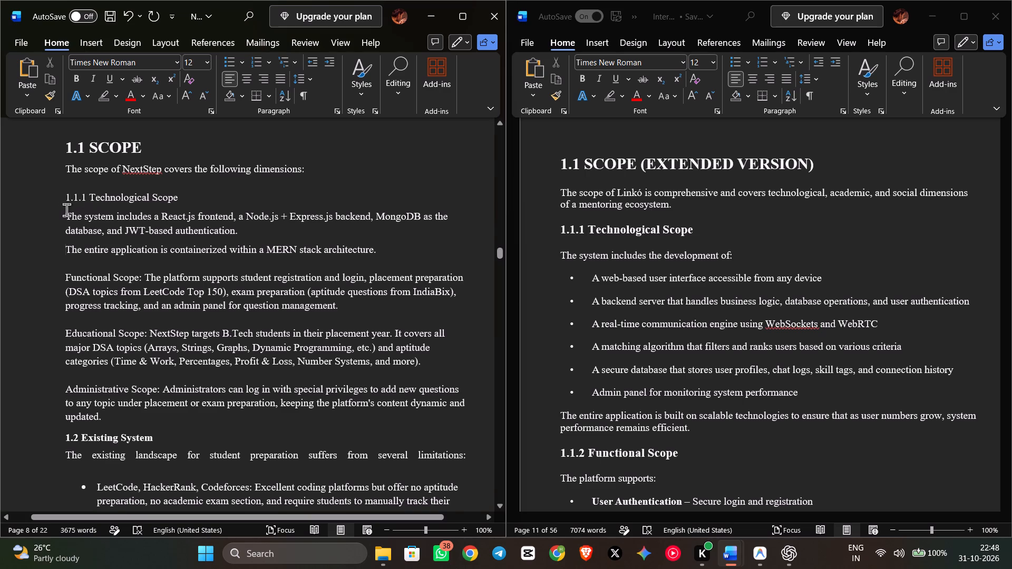
{"action": "left_click_drag", "start_coordinate": [66, 210], "coordinate": [246, 228]}
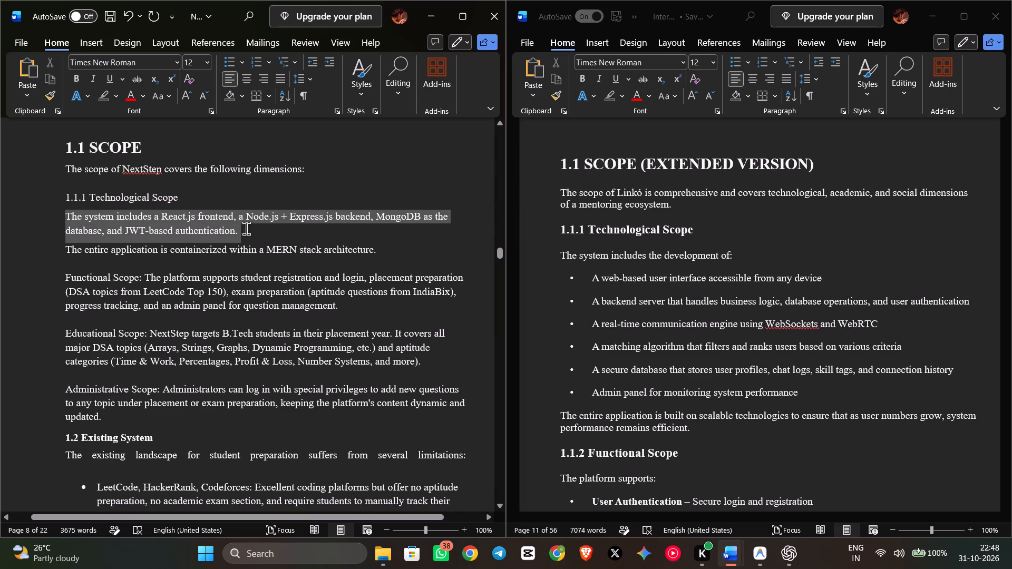
{"action": "left_click_drag", "start_coordinate": [246, 228], "coordinate": [239, 229]}
{"action": "key", "text": "ctrl+c"}
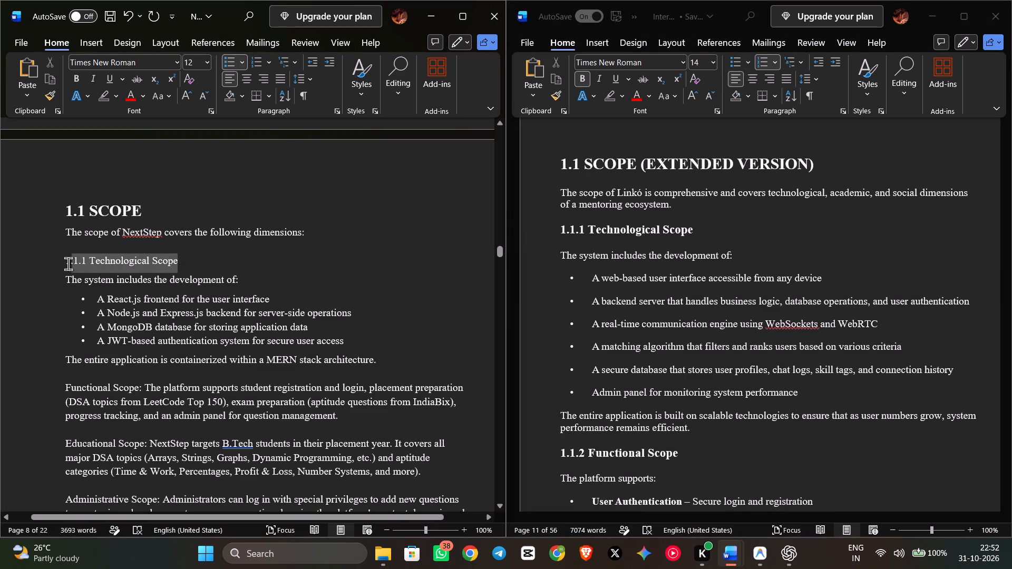
{"action": "left_click_drag", "start_coordinate": [68, 263], "coordinate": [63, 262]}
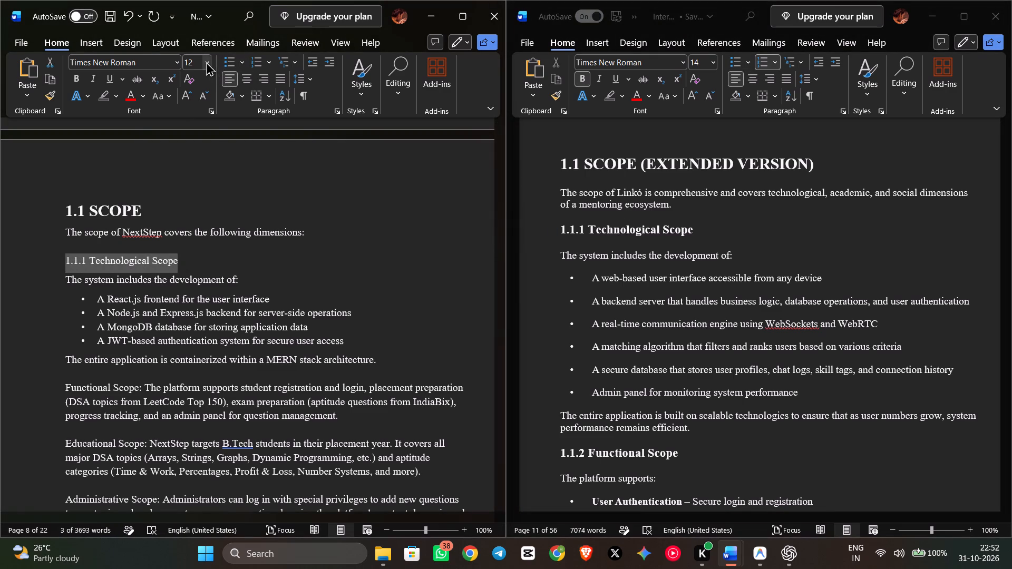
{"action": "left_click", "coordinate": [206, 62]}
{"action": "left_click", "coordinate": [190, 162]}
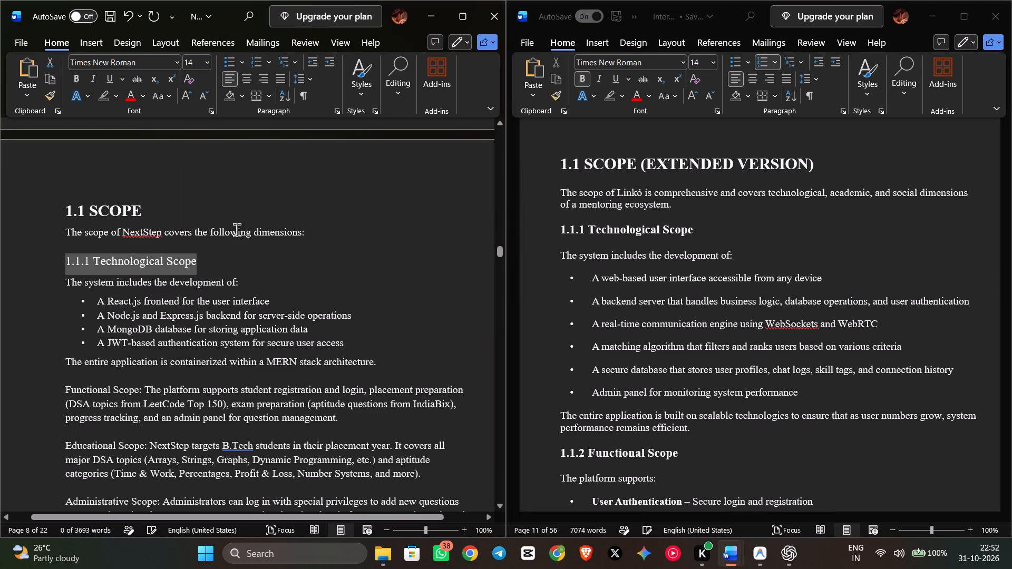
{"action": "left_click", "coordinate": [248, 278]}
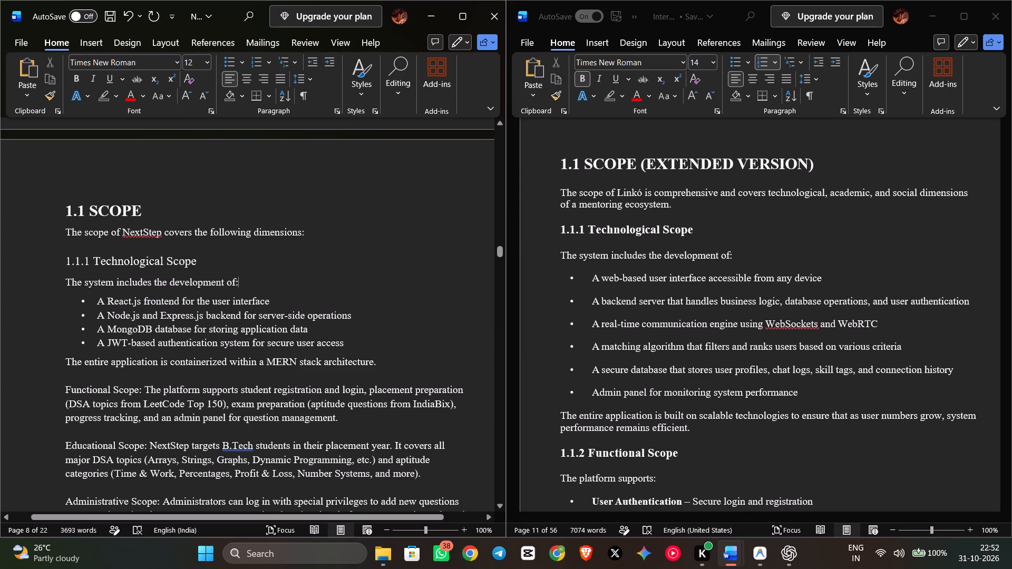
Compare the layout, spacing and heading formatting of section 1.1 Scope in NextStep with the Internship-1 report's section 1.1, using reduced zoom in both.
{"action": "scroll", "coordinate": [364, 236], "scroll_direction": "down", "scroll_amount": 1}
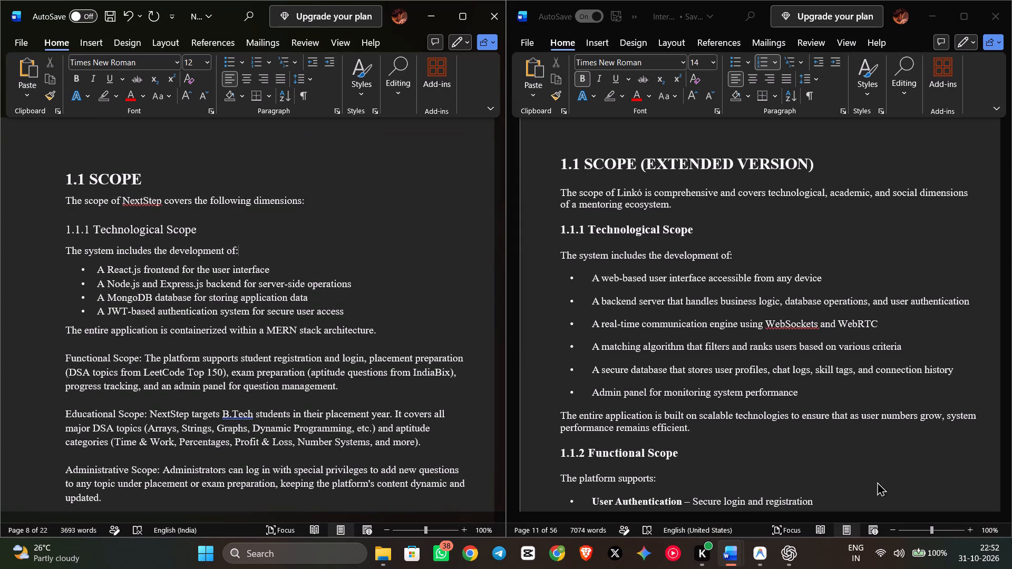
{"action": "scroll", "coordinate": [763, 345], "scroll_direction": "up", "scroll_amount": 3}
{"action": "scroll", "coordinate": [763, 345], "scroll_direction": "down", "scroll_amount": 1}
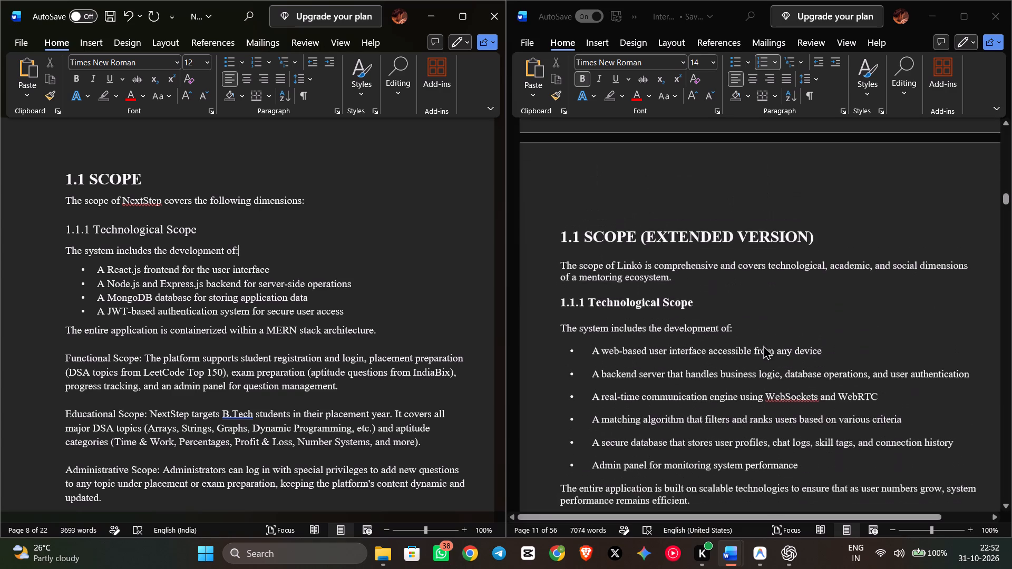
{"action": "scroll", "coordinate": [763, 345], "scroll_direction": "down", "scroll_amount": 1}
{"action": "scroll", "coordinate": [763, 345], "scroll_direction": "left", "scroll_amount": 1}
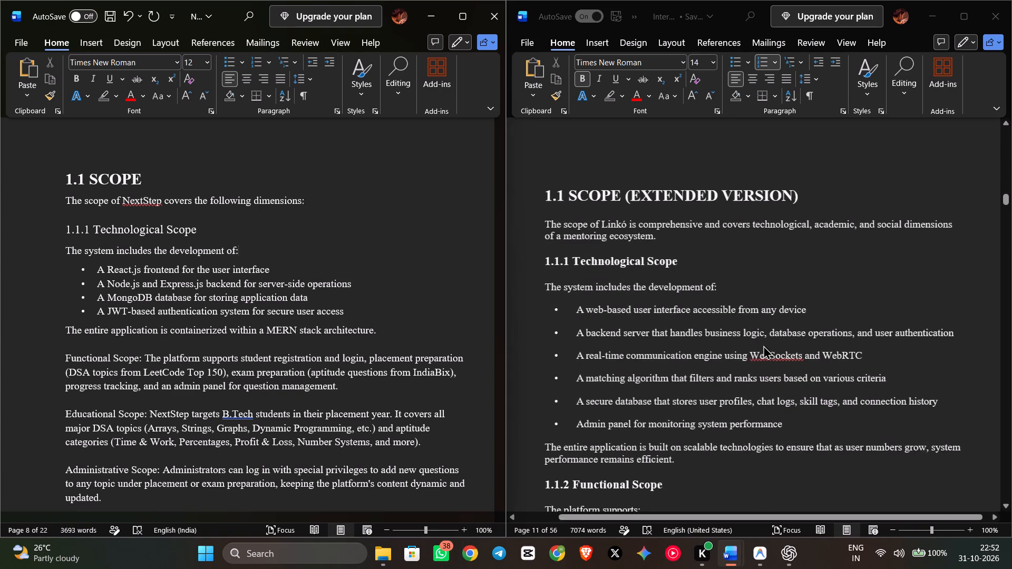
{"action": "scroll", "coordinate": [763, 345], "scroll_direction": "left", "scroll_amount": 1}
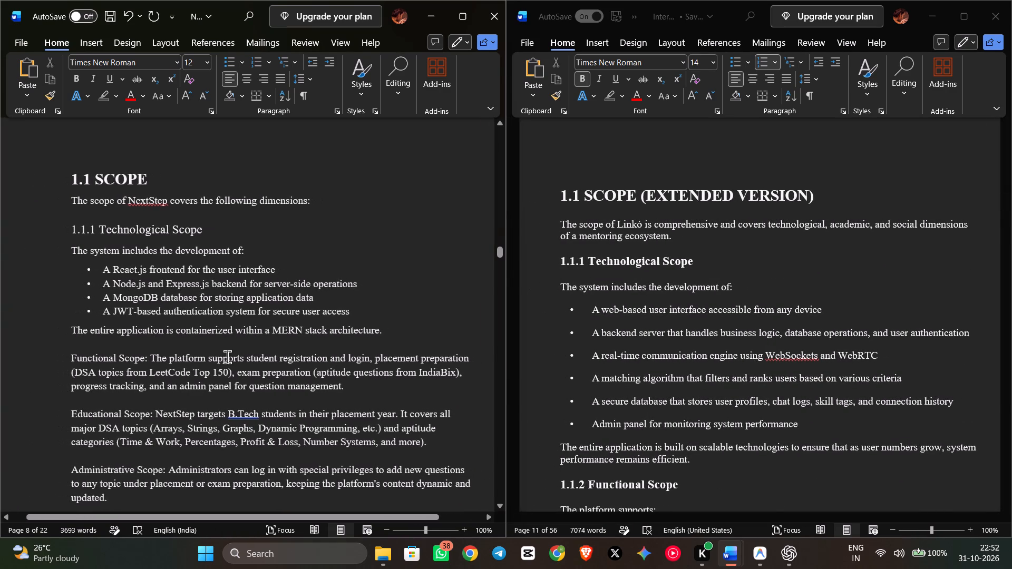
{"action": "scroll", "coordinate": [227, 357], "scroll_direction": "down", "scroll_amount": 1, "text": "ctrl"}
{"action": "scroll", "coordinate": [227, 357], "scroll_direction": "up", "scroll_amount": 3, "text": "ctrl"}
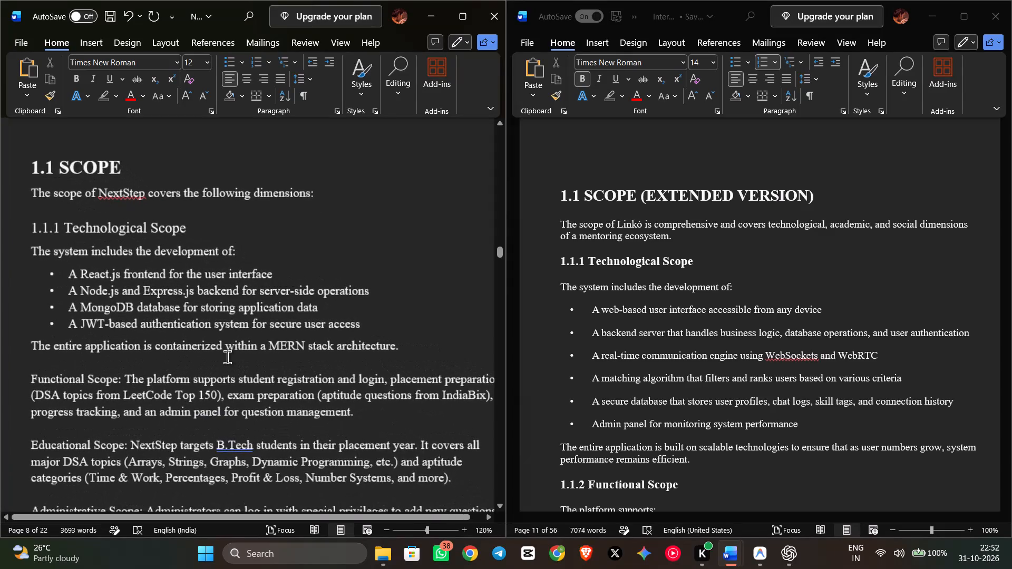
{"action": "scroll", "coordinate": [227, 357], "scroll_direction": "up", "scroll_amount": 1, "text": "ctrl"}
{"action": "scroll", "coordinate": [227, 357], "scroll_direction": "down", "scroll_amount": 2, "text": "ctrl"}
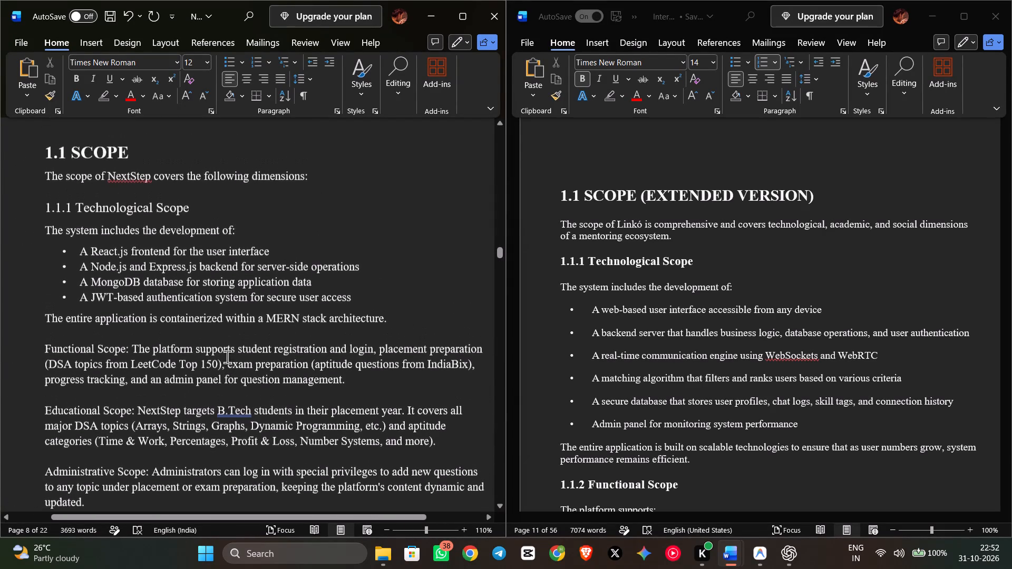
{"action": "scroll", "coordinate": [227, 357], "scroll_direction": "down", "scroll_amount": 3, "text": "ctrl"}
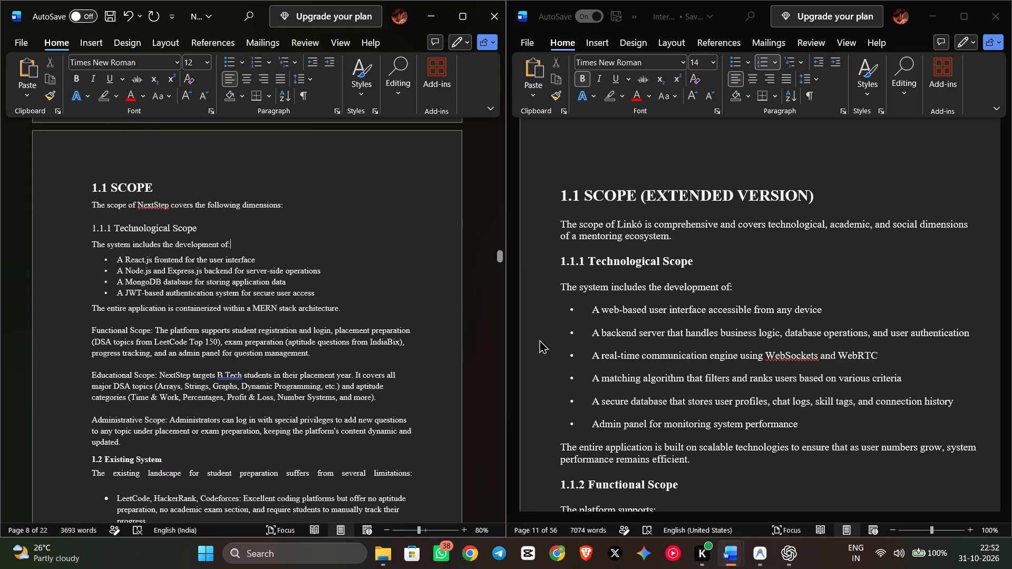
{"action": "left_click", "coordinate": [896, 531]}
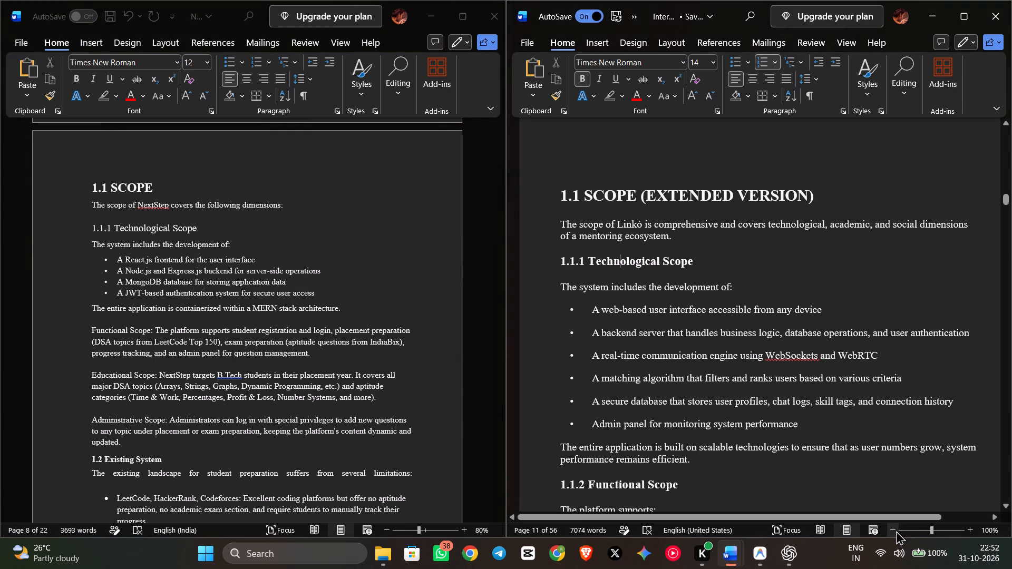
{"action": "left_click", "coordinate": [896, 531]}
{"action": "scroll", "coordinate": [812, 407], "scroll_direction": "up", "scroll_amount": 3}
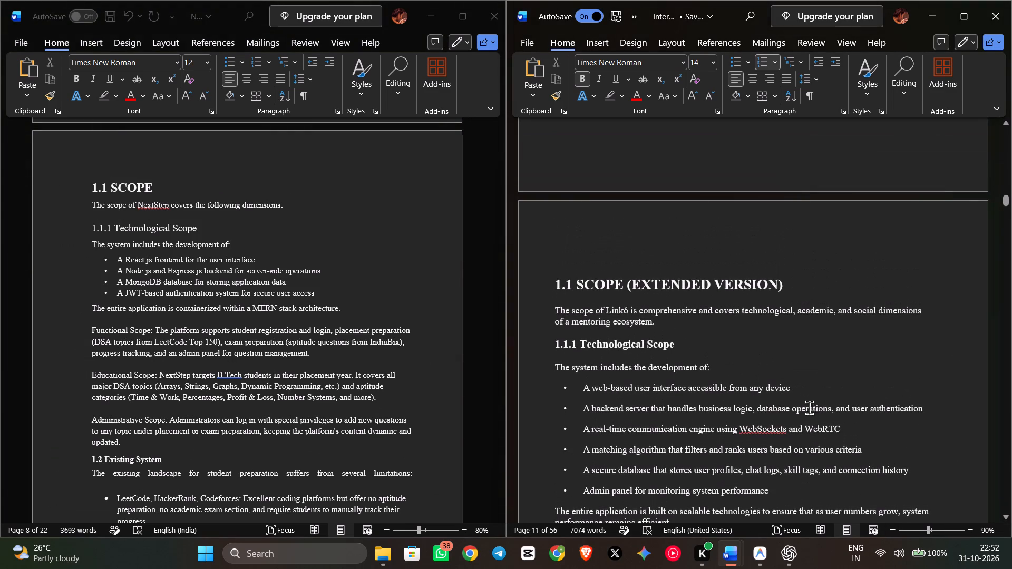
{"action": "scroll", "coordinate": [281, 332], "scroll_direction": "up", "scroll_amount": 3}
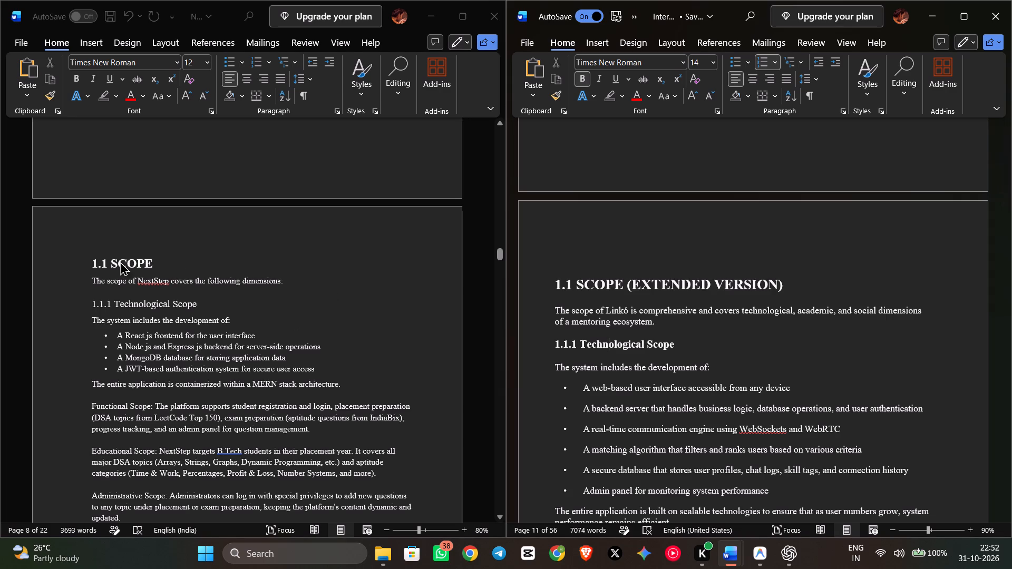
{"action": "left_click", "coordinate": [562, 269]}
{"action": "left_click", "coordinate": [565, 274]}
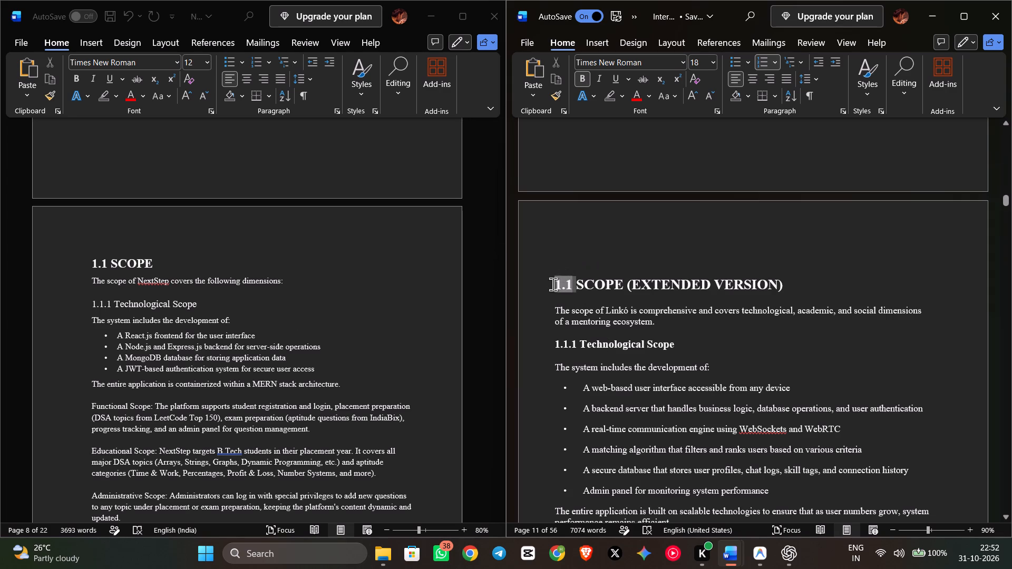
{"action": "left_click", "coordinate": [557, 284]}
{"action": "left_click", "coordinate": [603, 287]}
Compare the bullet list spacing under 1.1.1 Technological Scope in the Internship-1 report with the same list in NextStep.
{"action": "key", "text": "Left"}
{"action": "key", "text": "Left"}
{"action": "key", "text": "Left"}
{"action": "key", "text": "Left"}
{"action": "key", "text": "Left"}
{"action": "key", "text": "Left"}
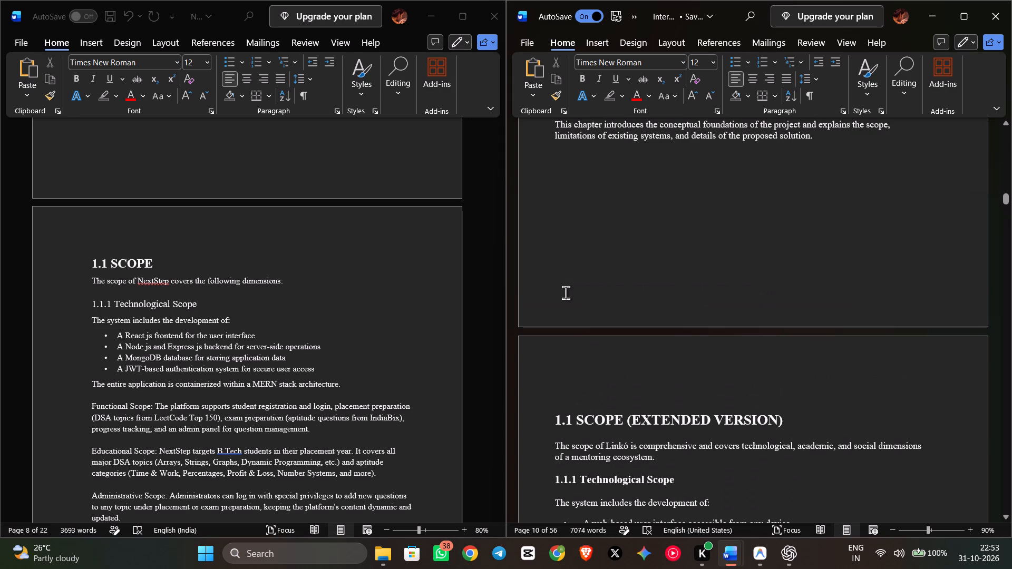
{"action": "key", "text": "Down"}
{"action": "scroll", "coordinate": [566, 292], "scroll_direction": "down", "scroll_amount": 3}
{"action": "scroll", "coordinate": [590, 369], "scroll_direction": "down", "scroll_amount": 5}
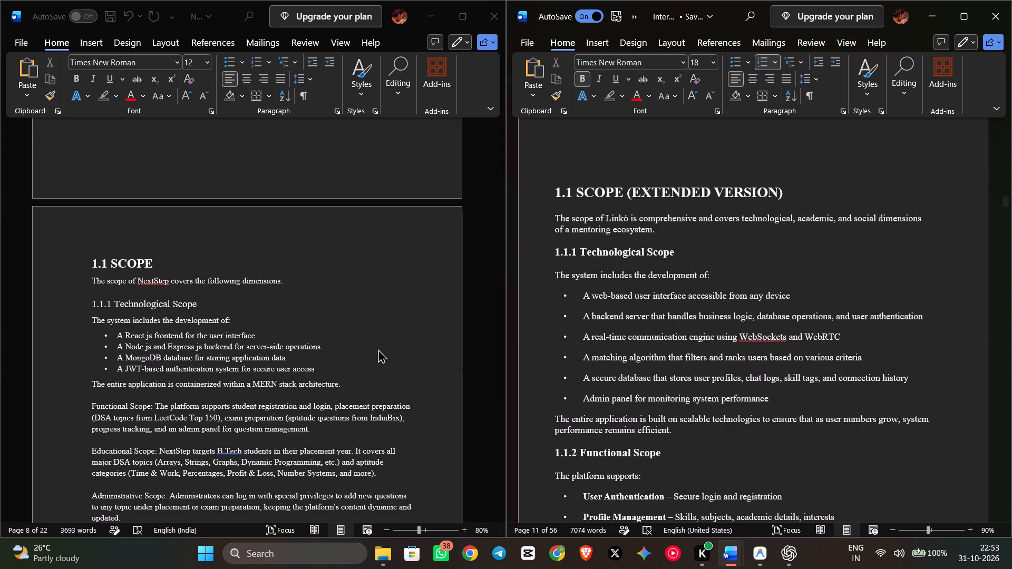
{"action": "scroll", "coordinate": [377, 346], "scroll_direction": "down", "scroll_amount": 2}
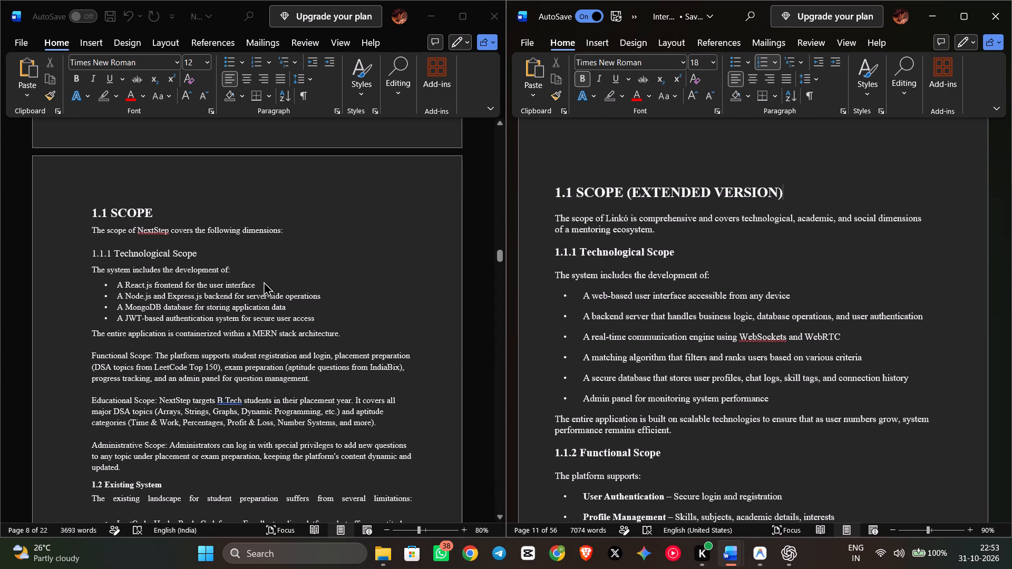
{"action": "left_click", "coordinate": [264, 281]}
{"action": "left_click", "coordinate": [262, 288]}
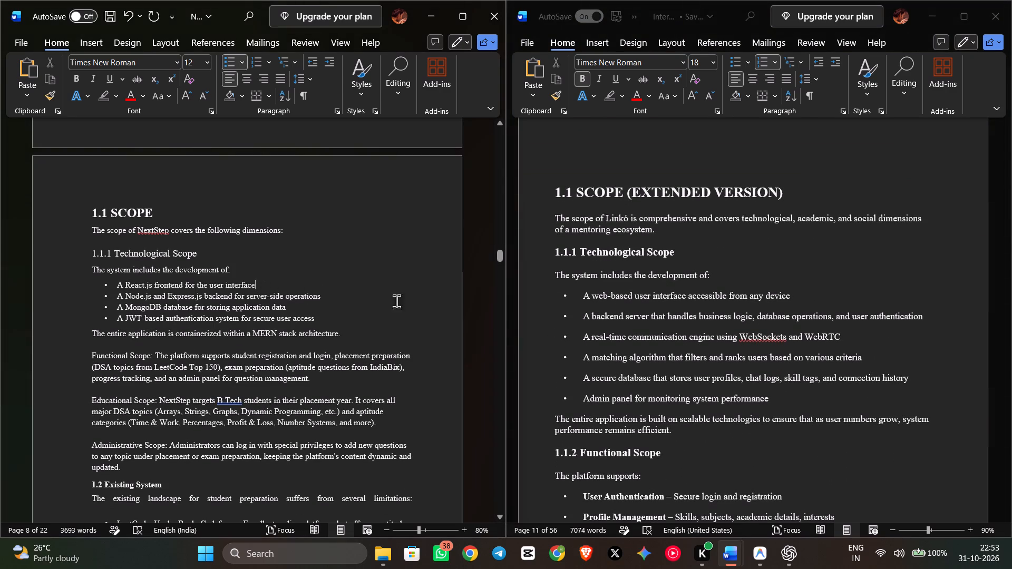
{"action": "double_click", "coordinate": [719, 297]}
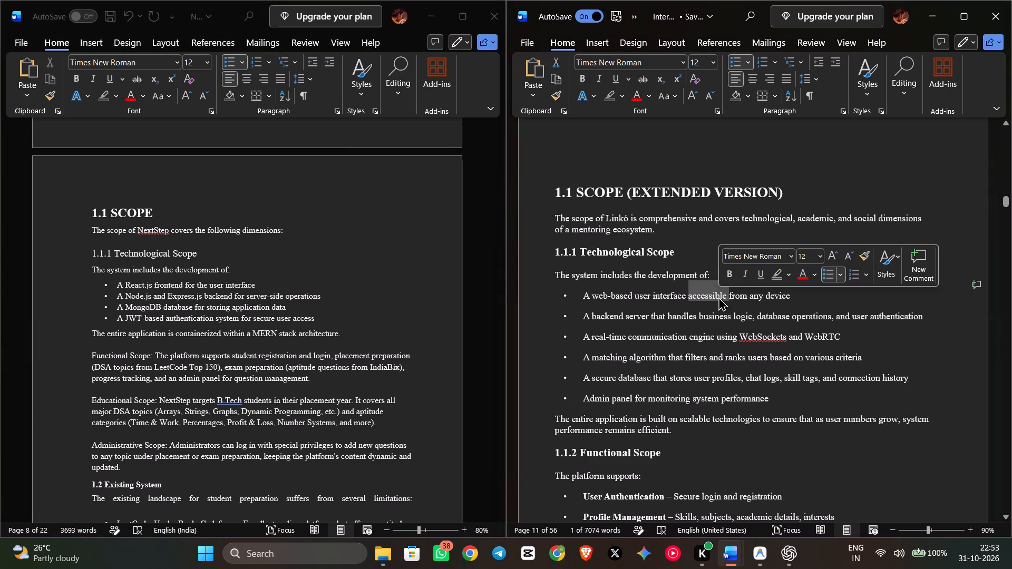
{"action": "left_click", "coordinate": [718, 297]}
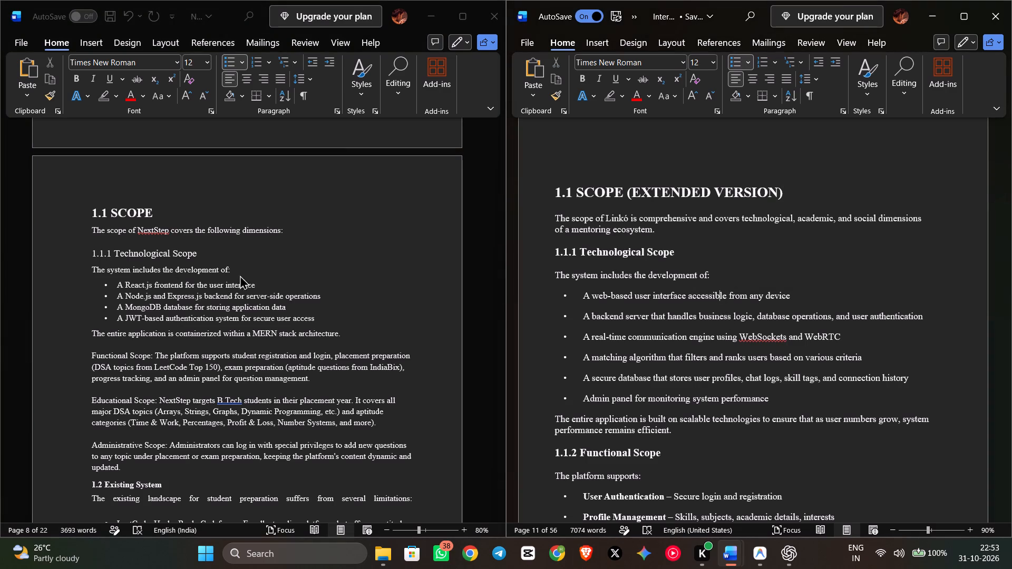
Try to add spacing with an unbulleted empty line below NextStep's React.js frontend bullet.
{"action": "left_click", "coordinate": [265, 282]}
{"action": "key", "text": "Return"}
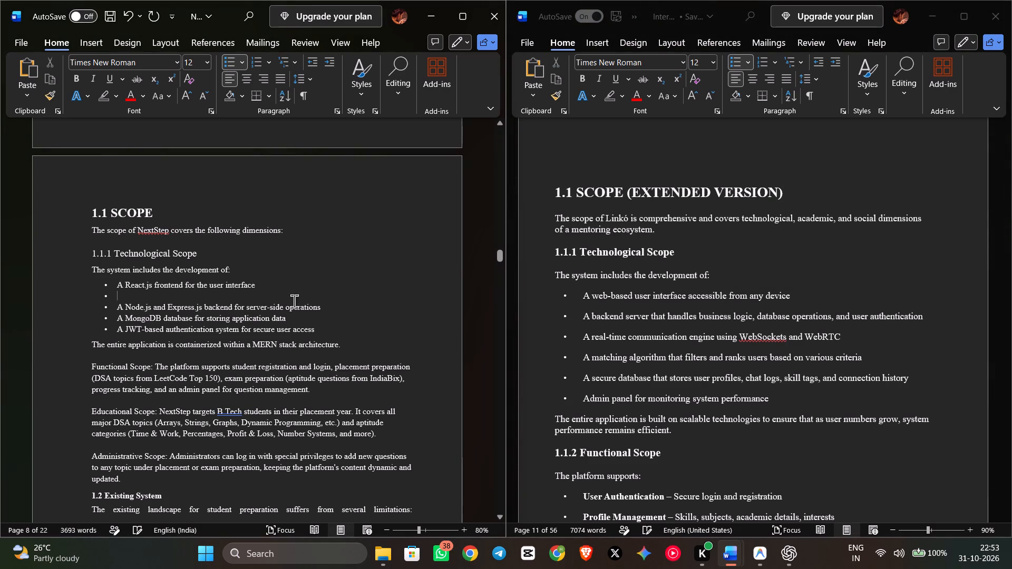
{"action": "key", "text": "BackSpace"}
Check the bullet style options for the Internship-1 report's six Technological Scope items.
{"action": "left_click", "coordinate": [607, 300]}
{"action": "left_click", "coordinate": [599, 310]}
{"action": "left_click", "coordinate": [604, 307]}
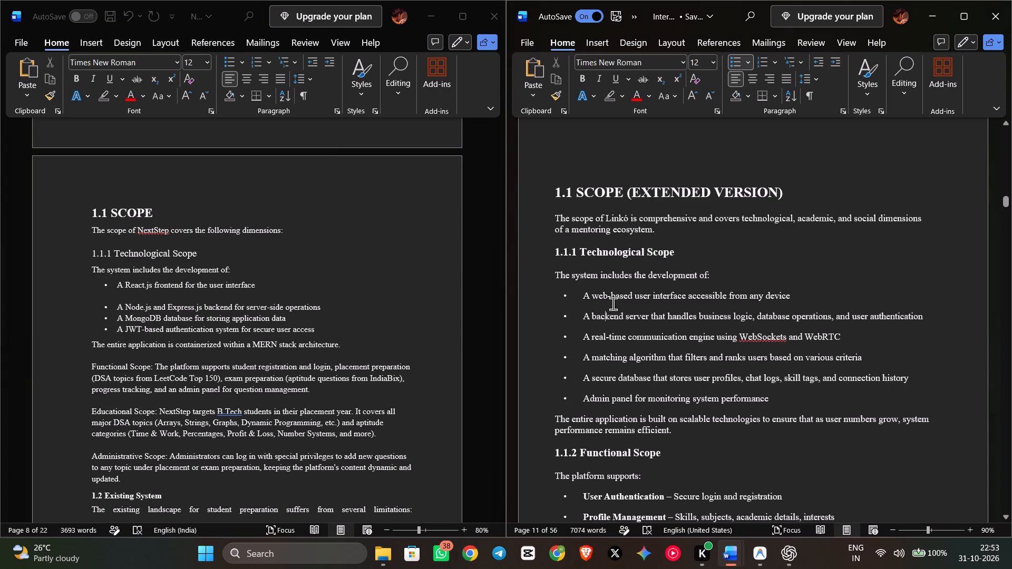
{"action": "left_click_drag", "start_coordinate": [561, 293], "coordinate": [810, 398]}
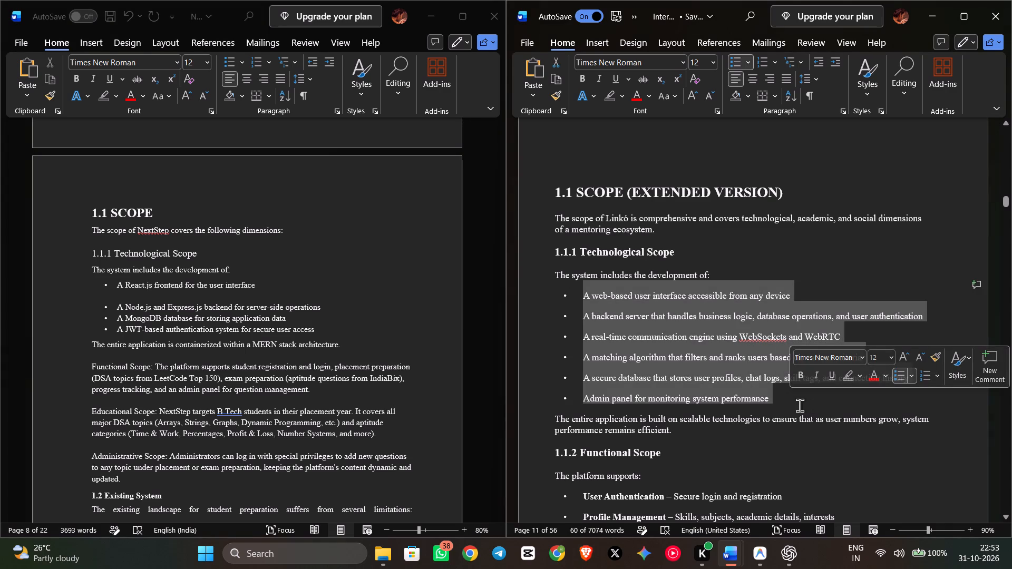
{"action": "left_click", "coordinate": [748, 61]}
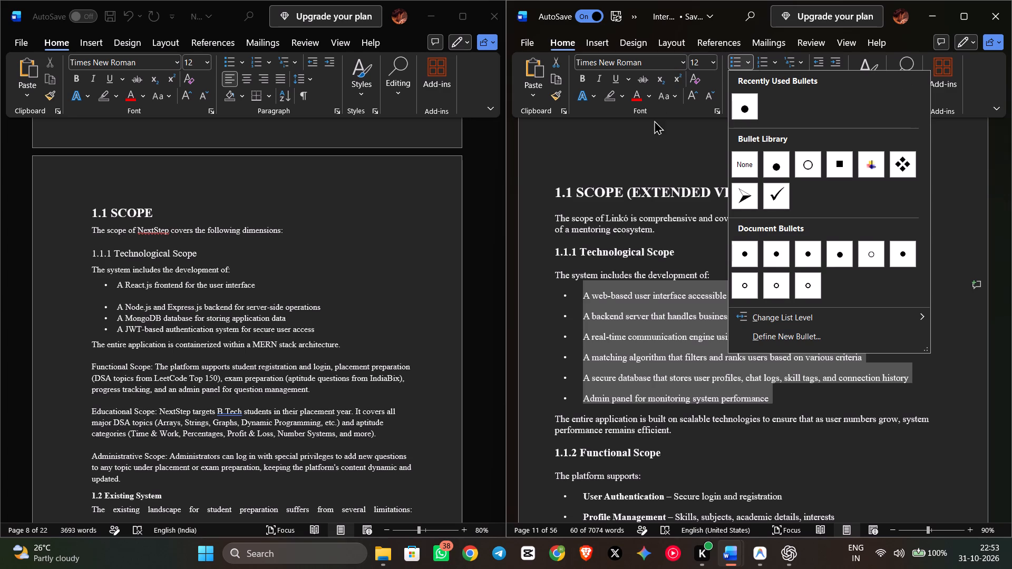
{"action": "left_click", "coordinate": [675, 150]}
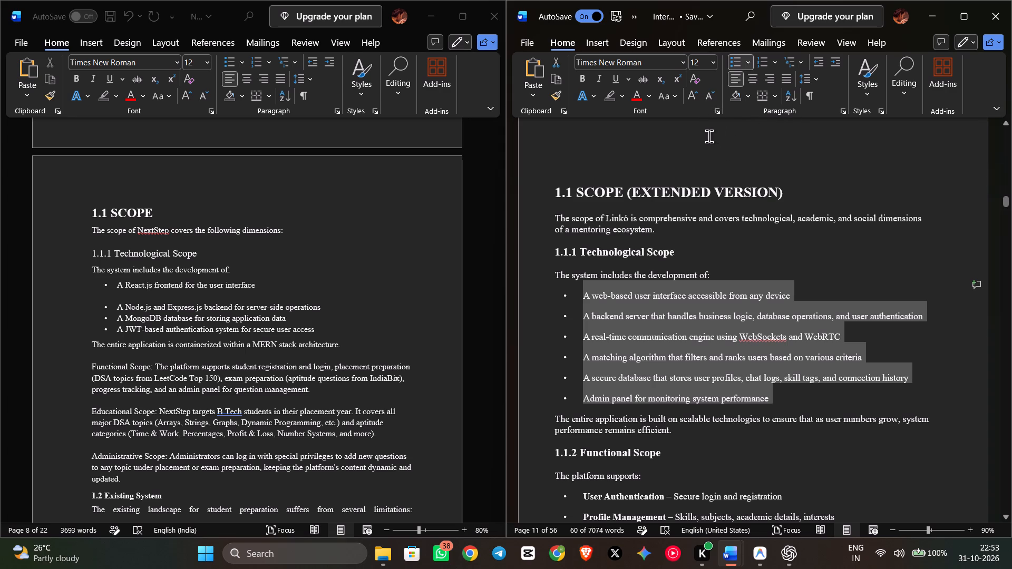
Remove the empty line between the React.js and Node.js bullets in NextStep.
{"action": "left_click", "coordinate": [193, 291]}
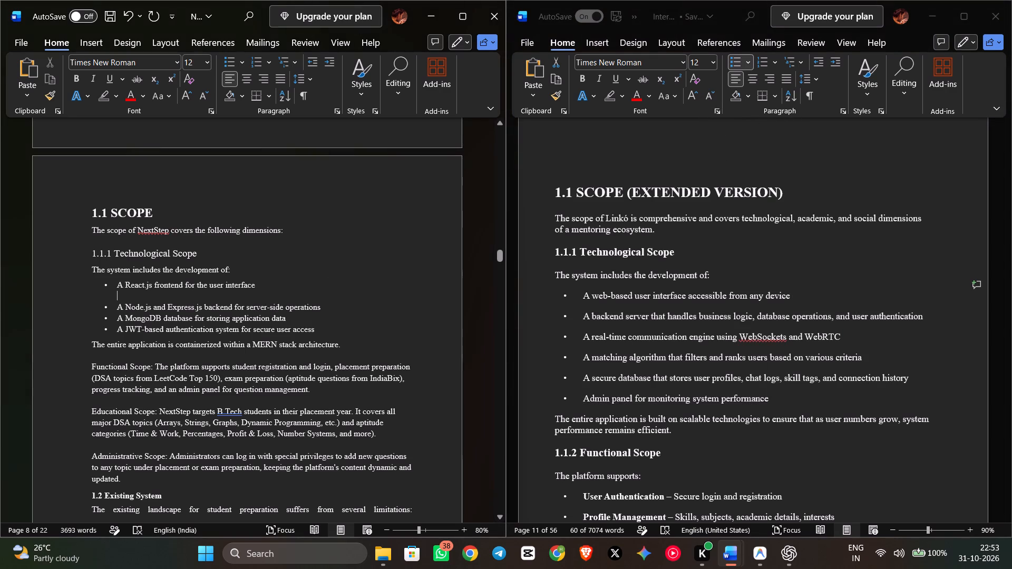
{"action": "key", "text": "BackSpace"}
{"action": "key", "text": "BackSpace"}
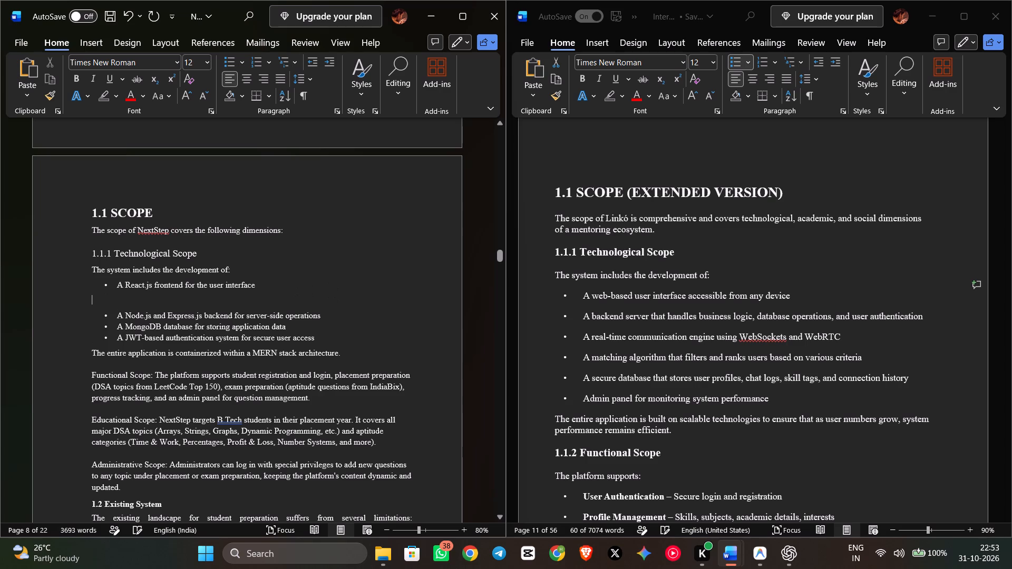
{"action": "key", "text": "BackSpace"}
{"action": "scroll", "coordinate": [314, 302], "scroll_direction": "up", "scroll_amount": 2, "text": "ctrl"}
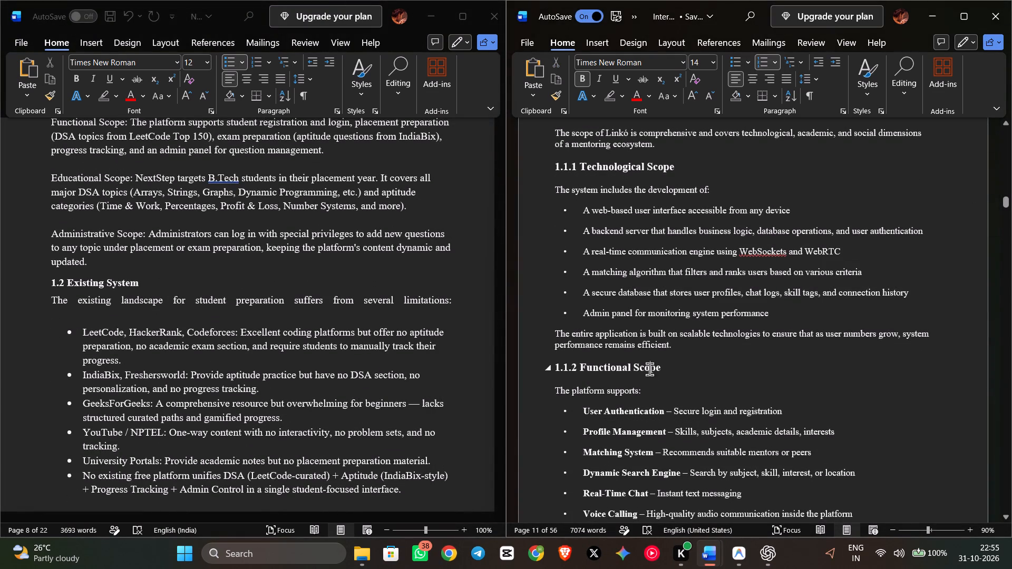
{"action": "left_click", "coordinate": [649, 369]}
Set NextStep's "1.2 Existing System" heading to font size 14.
{"action": "left_click", "coordinate": [137, 264]}
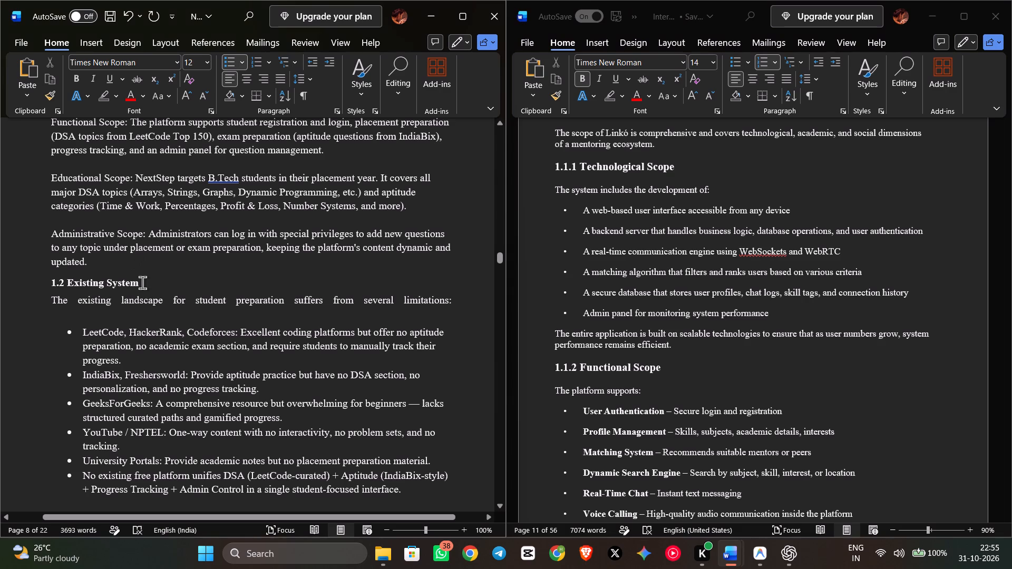
{"action": "left_click_drag", "start_coordinate": [142, 282], "coordinate": [52, 278]}
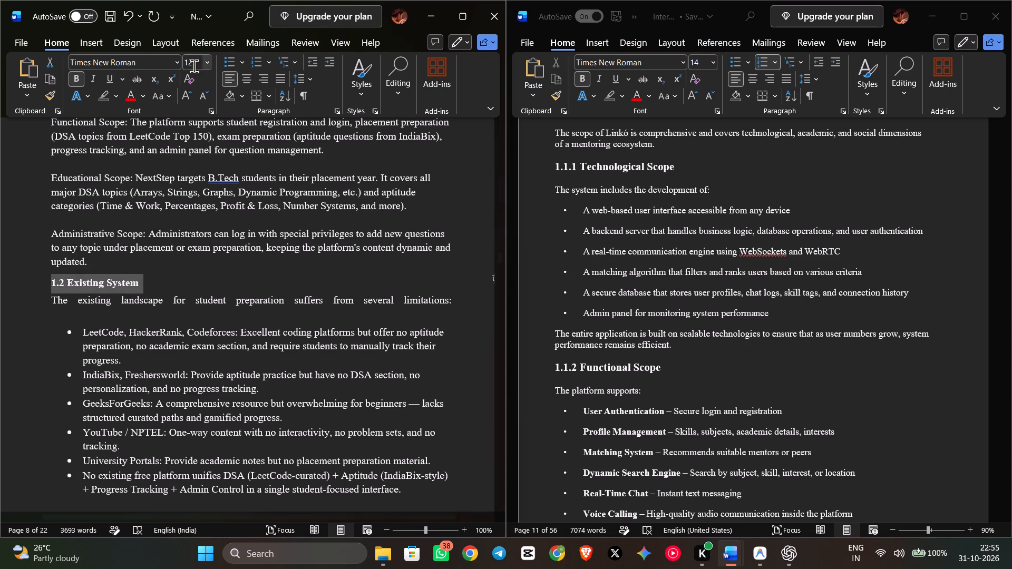
{"action": "left_click", "coordinate": [206, 66]}
{"action": "left_click", "coordinate": [188, 156]}
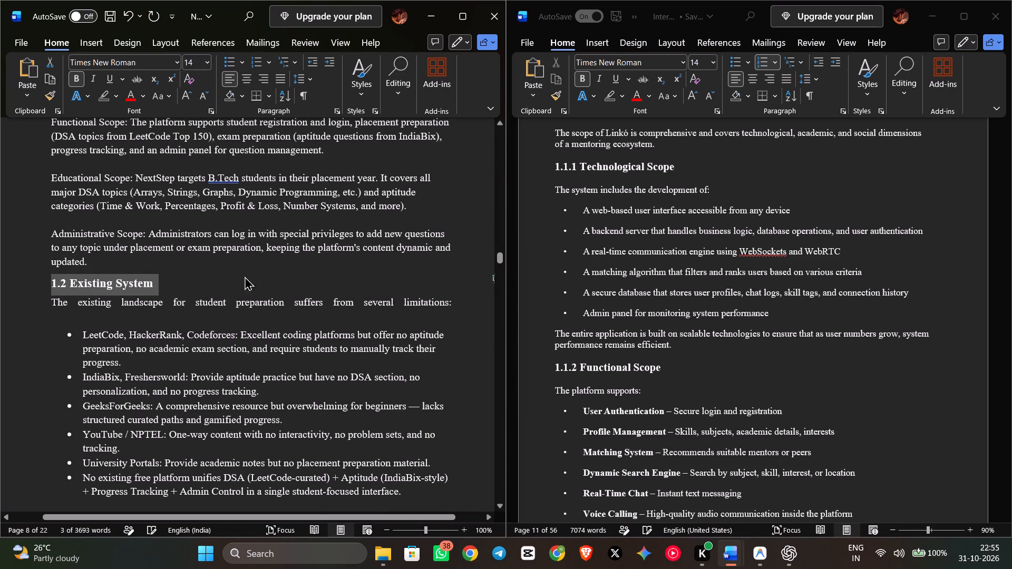
{"action": "left_click", "coordinate": [203, 287]}
Remove and reapply bullets on the whole list under NextStep's 1.2 Existing System, using the current small-dot bullet style.
{"action": "scroll", "coordinate": [203, 287], "scroll_direction": "down", "scroll_amount": 3}
{"action": "scroll", "coordinate": [155, 273], "scroll_direction": "down", "scroll_amount": 1}
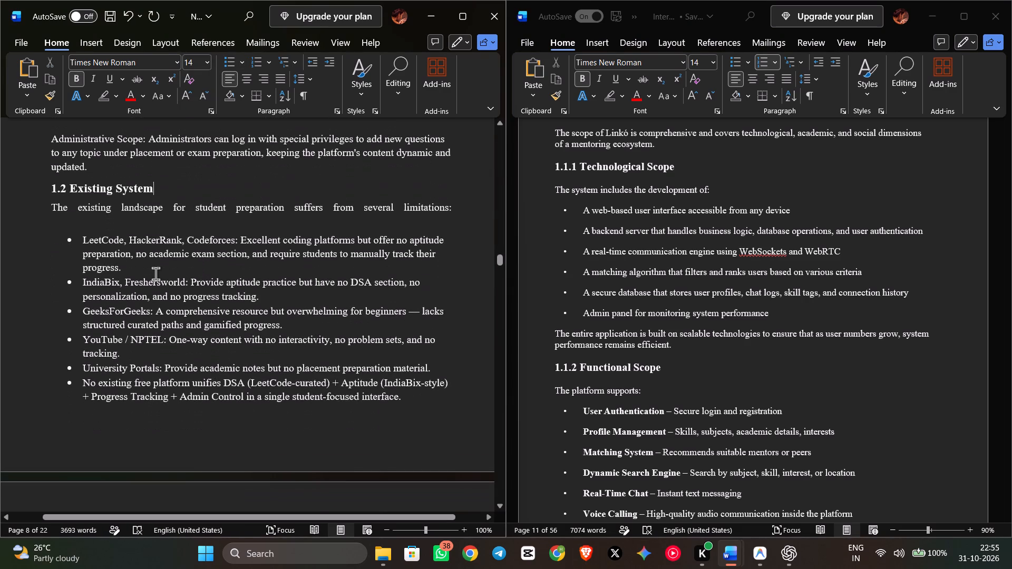
{"action": "scroll", "coordinate": [155, 273], "scroll_direction": "down", "scroll_amount": 3}
{"action": "scroll", "coordinate": [154, 273], "scroll_direction": "up", "scroll_amount": 2}
{"action": "scroll", "coordinate": [116, 251], "scroll_direction": "up", "scroll_amount": 2}
{"action": "left_click_drag", "start_coordinate": [65, 237], "coordinate": [400, 404]}
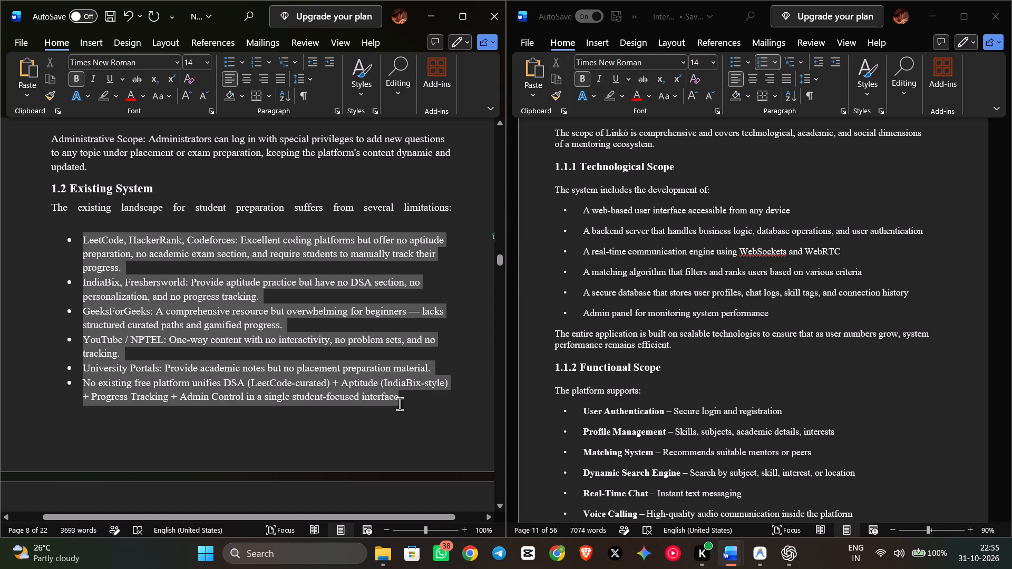
{"action": "left_click_drag", "start_coordinate": [400, 404], "coordinate": [402, 400]}
{"action": "left_click", "coordinate": [228, 60]}
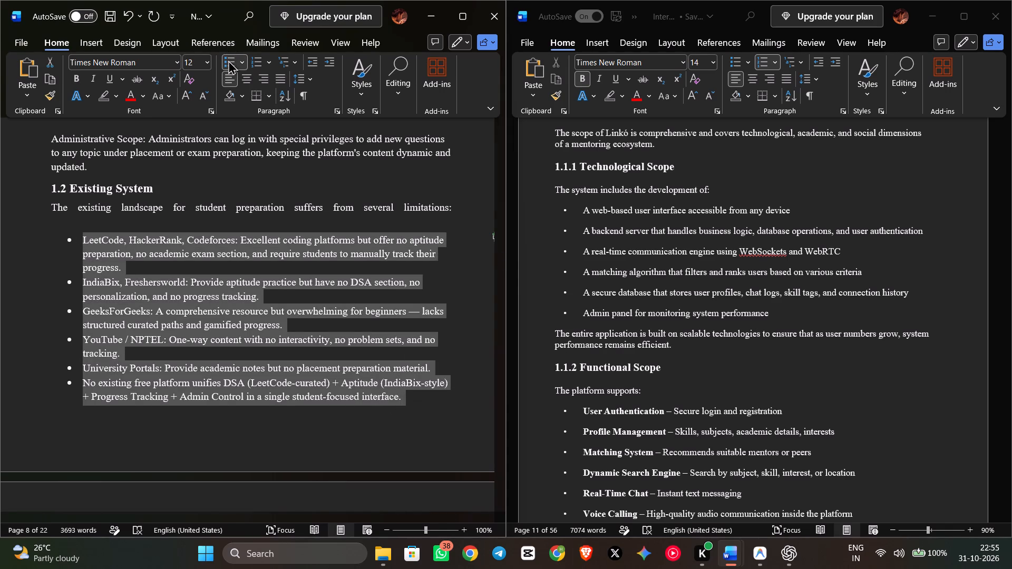
{"action": "left_click", "coordinate": [228, 60]}
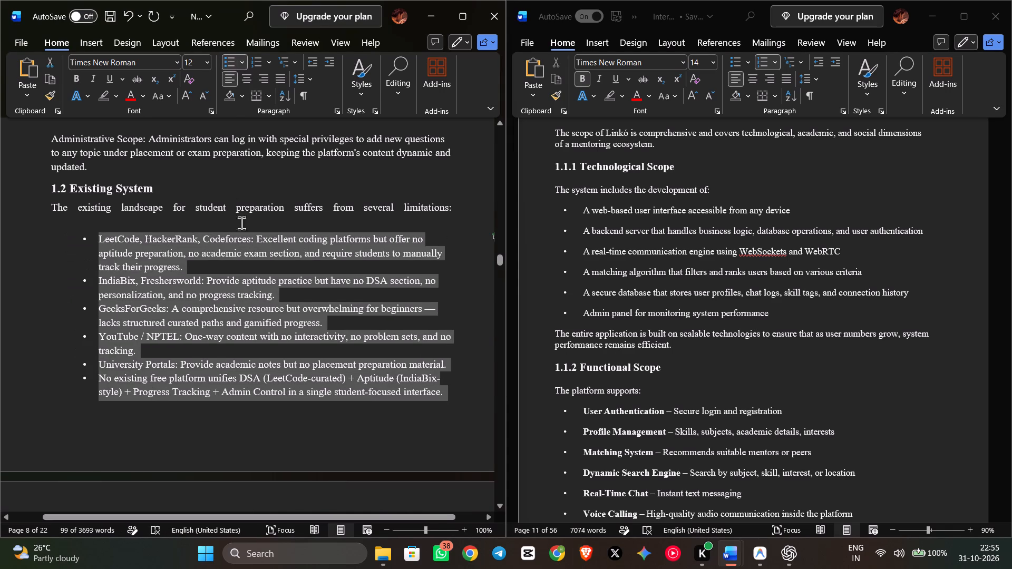
{"action": "left_click", "coordinate": [279, 274]}
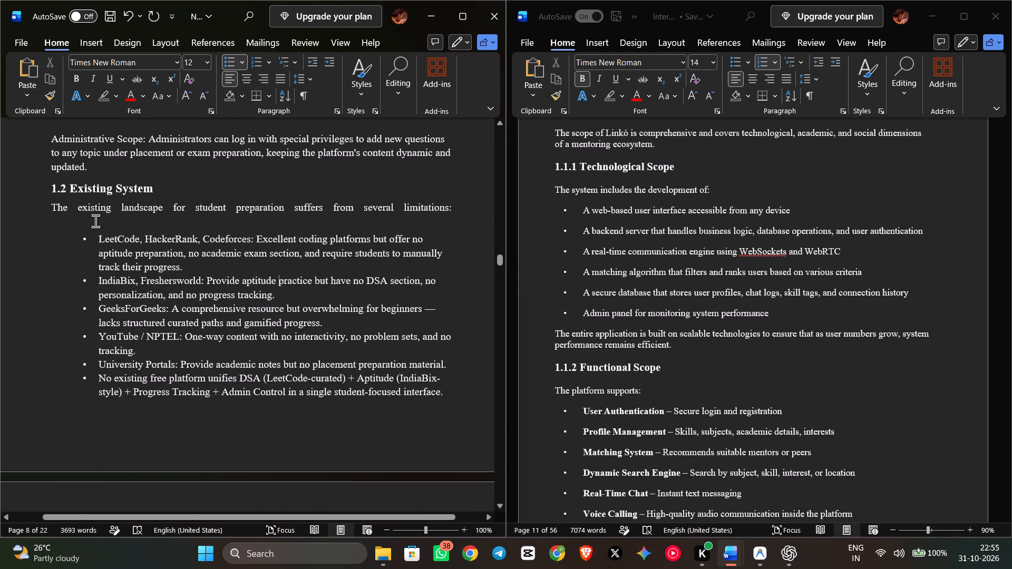
Set NextStep's "1.3 Proposed System" heading to font size 14.
{"action": "scroll", "coordinate": [105, 221], "scroll_direction": "down", "scroll_amount": 4}
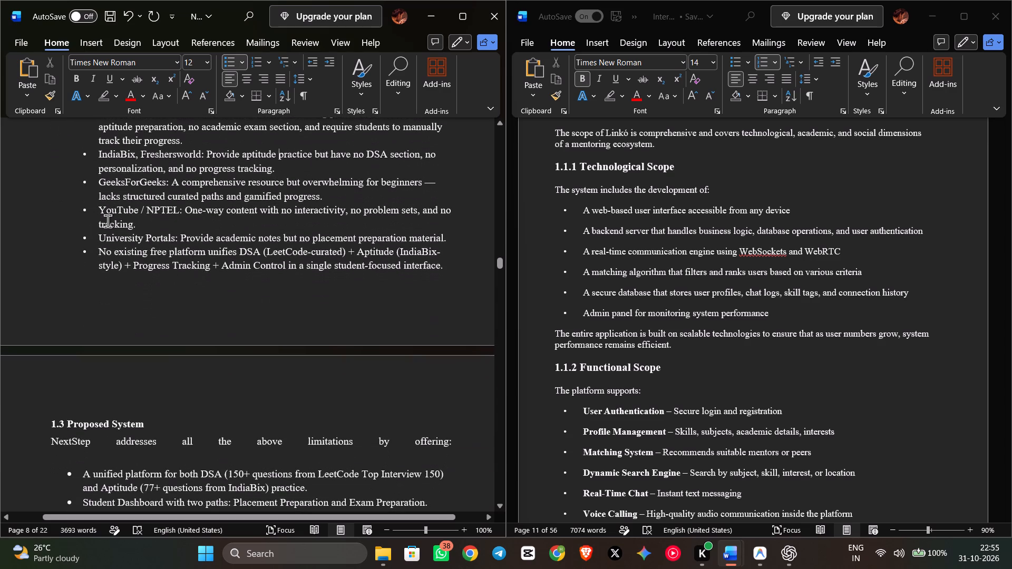
{"action": "scroll", "coordinate": [108, 221], "scroll_direction": "up", "scroll_amount": 3}
{"action": "scroll", "coordinate": [108, 211], "scroll_direction": "down", "scroll_amount": 2}
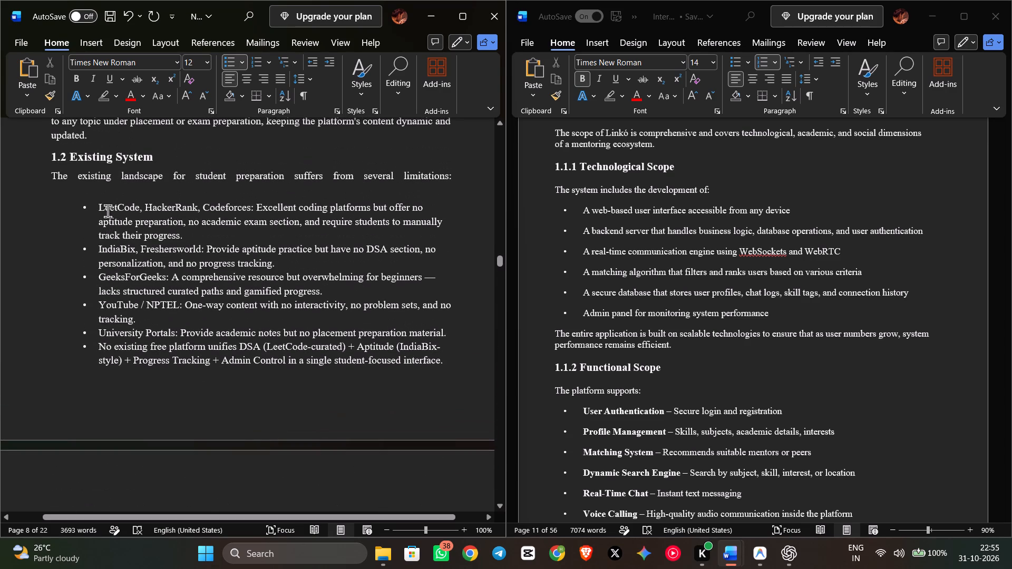
{"action": "scroll", "coordinate": [108, 211], "scroll_direction": "down", "scroll_amount": 10}
{"action": "scroll", "coordinate": [866, 365], "scroll_direction": "down", "scroll_amount": 3}
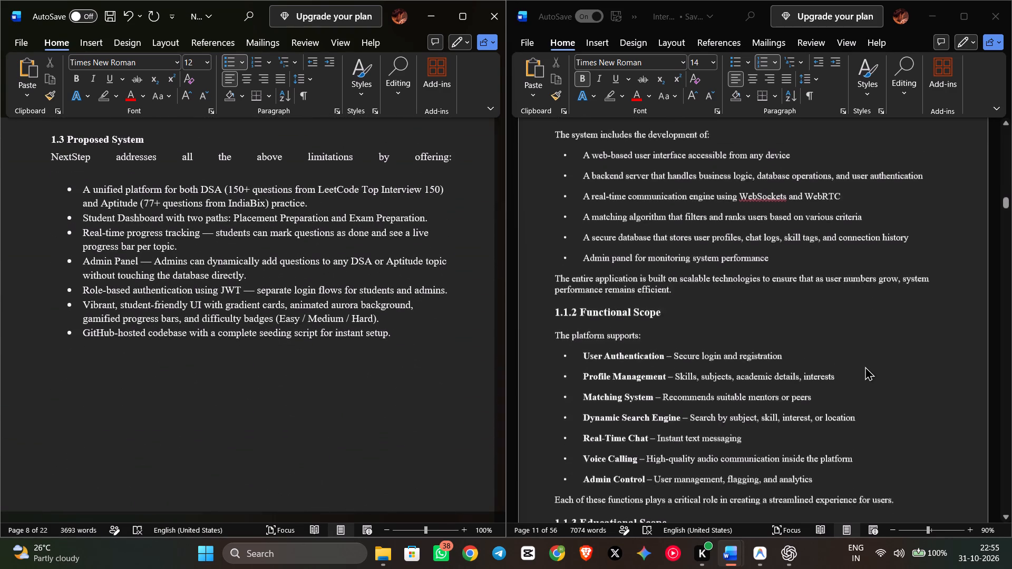
{"action": "scroll", "coordinate": [258, 243], "scroll_direction": "down", "scroll_amount": 3}
{"action": "scroll", "coordinate": [258, 243], "scroll_direction": "up", "scroll_amount": 4}
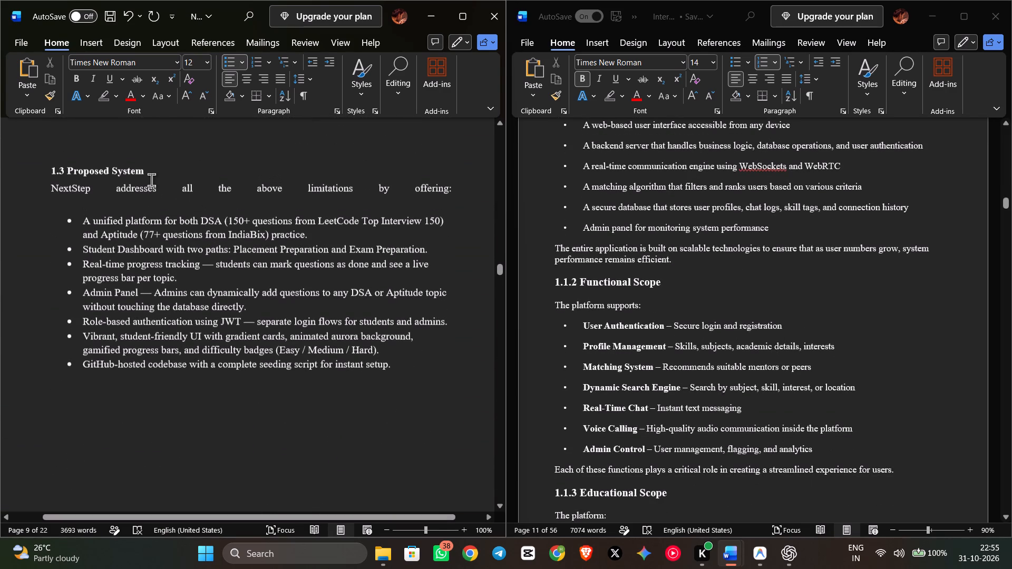
{"action": "left_click_drag", "start_coordinate": [151, 173], "coordinate": [46, 167]}
{"action": "left_click", "coordinate": [206, 59]}
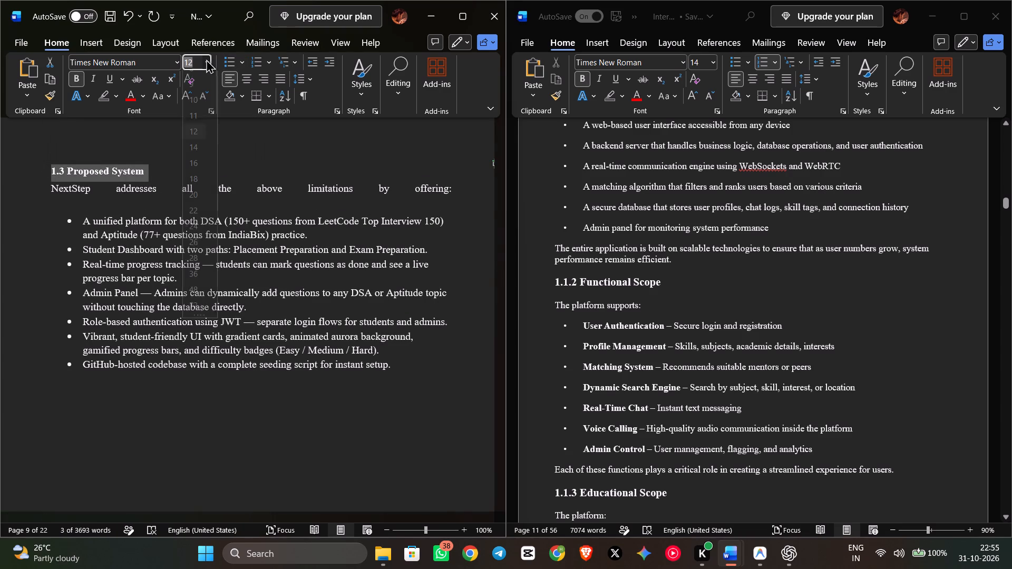
{"action": "left_click", "coordinate": [200, 157]}
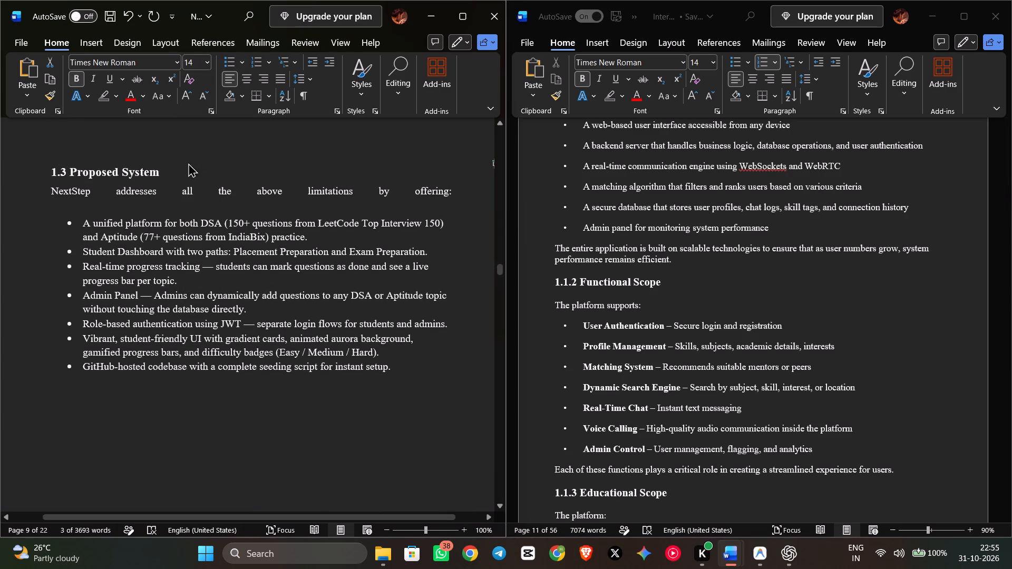
{"action": "left_click", "coordinate": [213, 194]}
Left-align the introductory sentences below NextStep's 1.3 Proposed System and 1.2 Existing System headings.
{"action": "left_click_drag", "start_coordinate": [456, 192], "coordinate": [64, 188]}
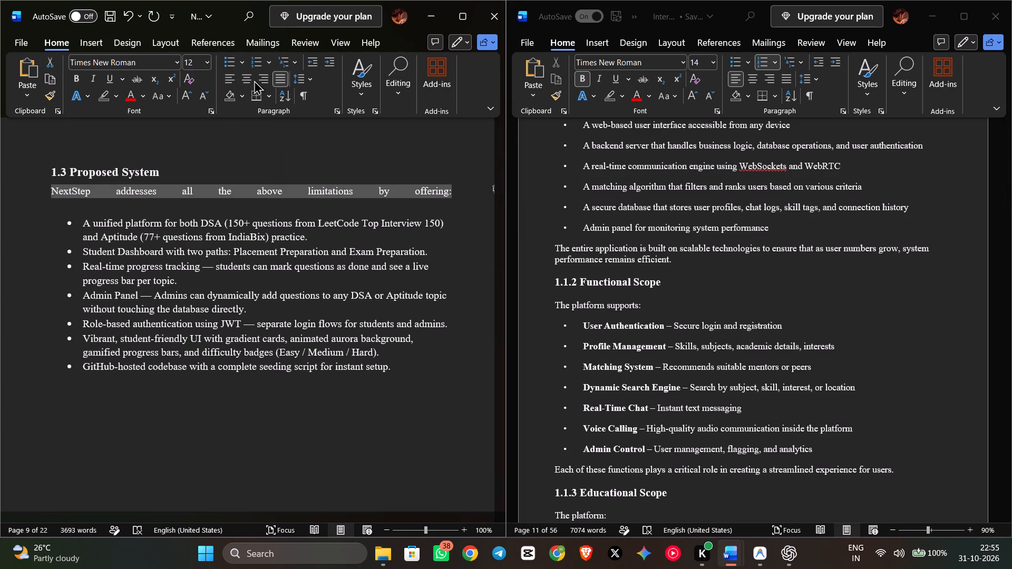
{"action": "left_click", "coordinate": [232, 82]}
{"action": "left_click", "coordinate": [308, 197]}
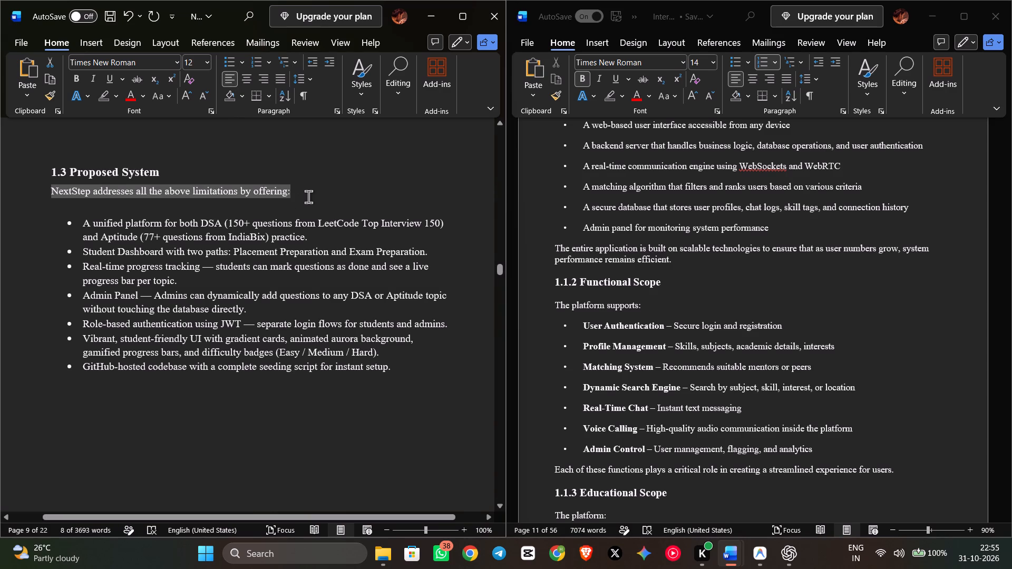
{"action": "scroll", "coordinate": [309, 204], "scroll_direction": "up", "scroll_amount": 10}
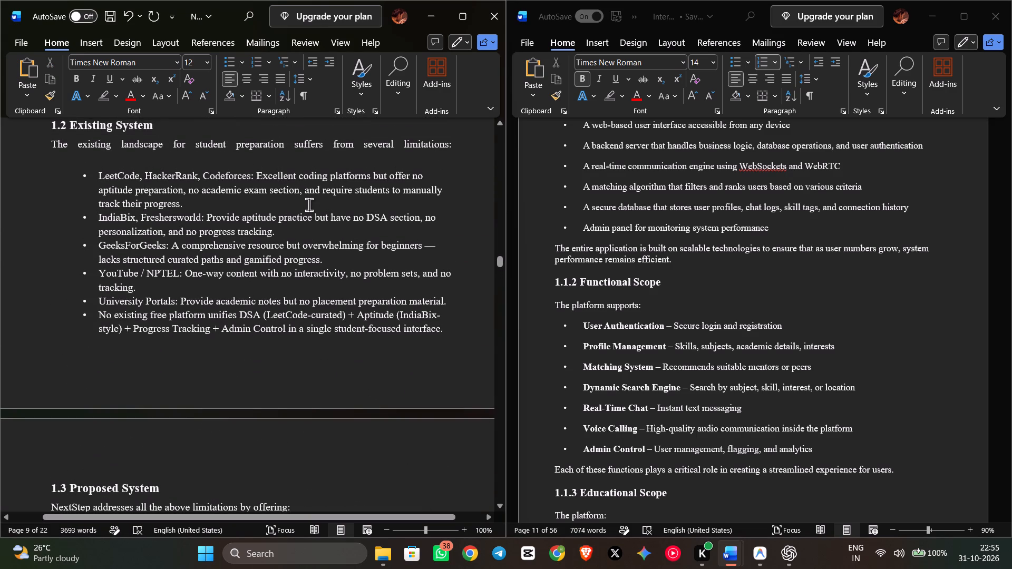
{"action": "left_click_drag", "start_coordinate": [457, 145], "coordinate": [53, 143]}
{"action": "left_click", "coordinate": [228, 77]}
Review NextStep's section 1.1 SCOPE through section 1.2 to check the headings, bullets and paragraph spacing.
{"action": "scroll", "coordinate": [250, 207], "scroll_direction": "up", "scroll_amount": 5}
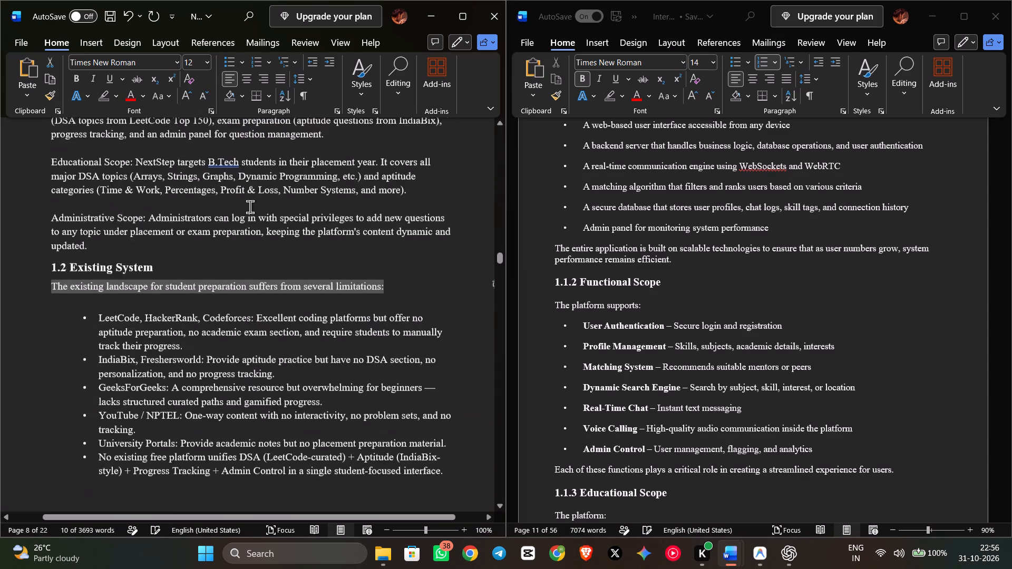
{"action": "scroll", "coordinate": [252, 214], "scroll_direction": "up", "scroll_amount": 9}
{"action": "scroll", "coordinate": [252, 214], "scroll_direction": "down", "scroll_amount": 6}
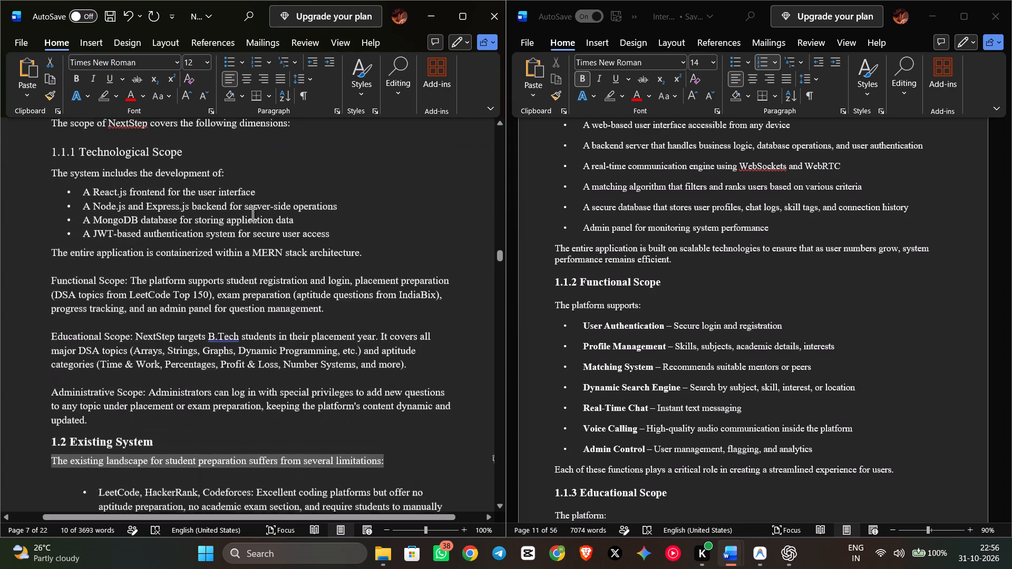
{"action": "scroll", "coordinate": [252, 214], "scroll_direction": "down", "scroll_amount": 6}
{"action": "scroll", "coordinate": [258, 213], "scroll_direction": "up", "scroll_amount": 10}
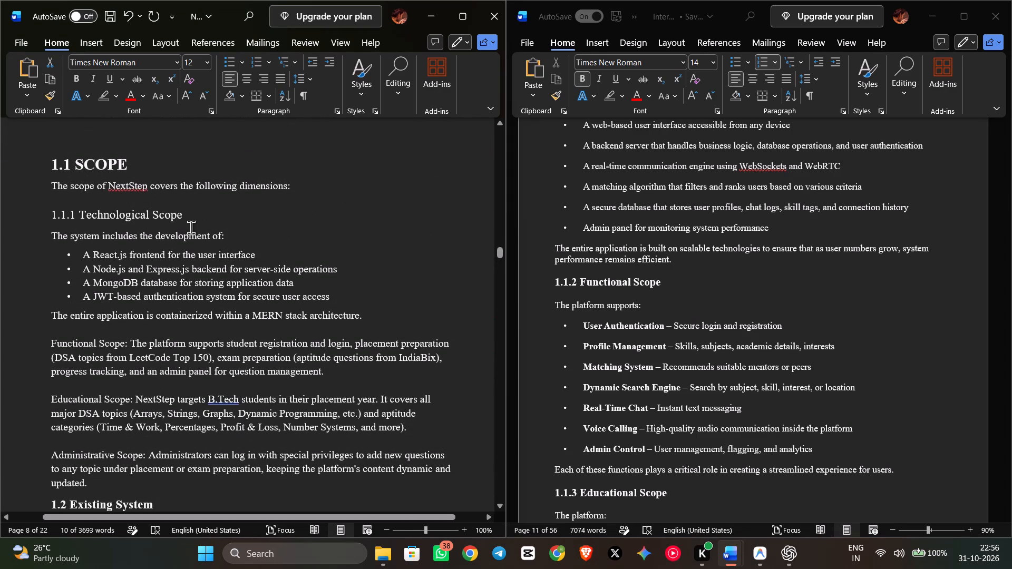
{"action": "left_click", "coordinate": [191, 227]}
{"action": "scroll", "coordinate": [275, 239], "scroll_direction": "down", "scroll_amount": 9}
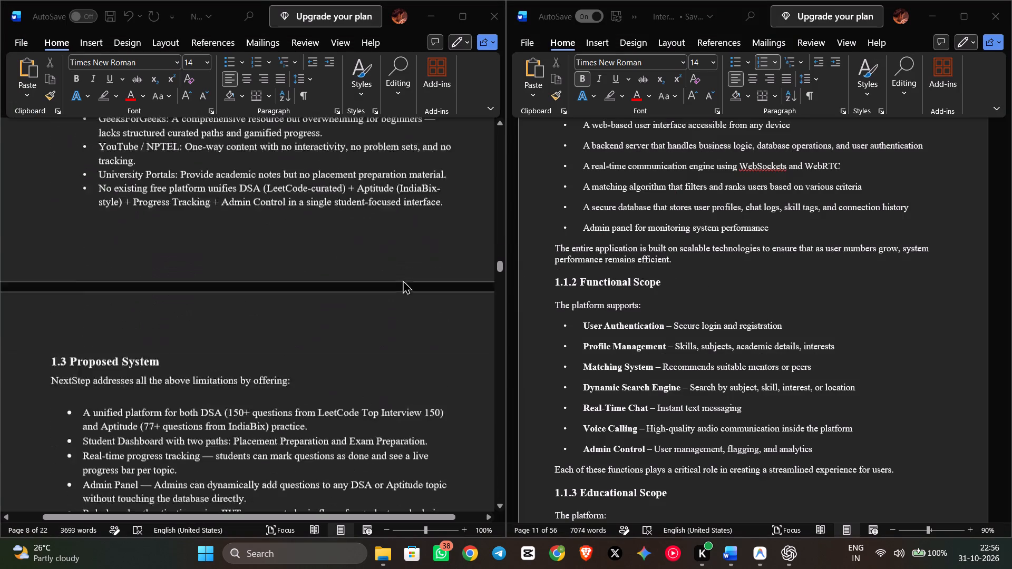
{"action": "scroll", "coordinate": [403, 280], "scroll_direction": "down", "scroll_amount": 18}
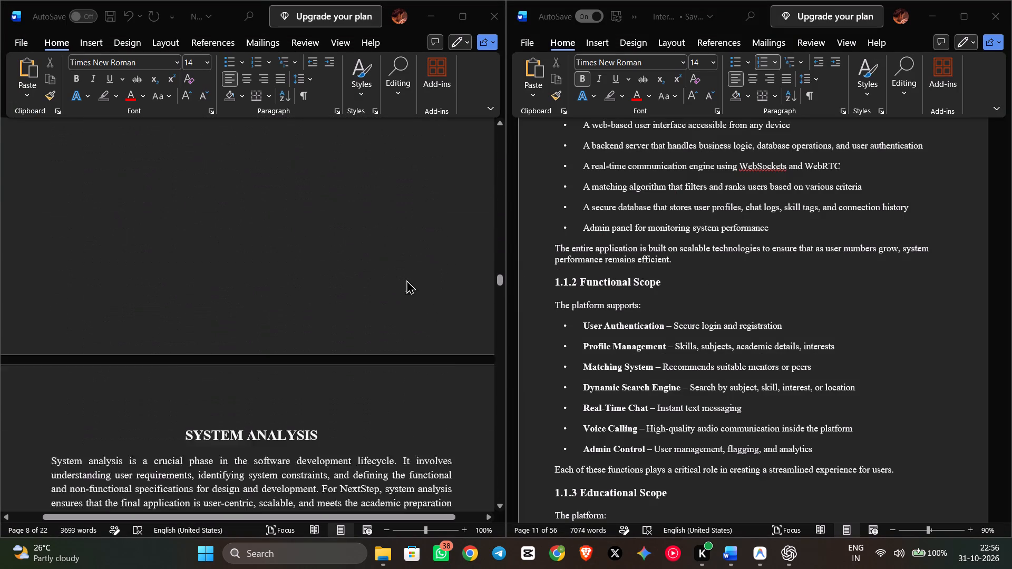
{"action": "scroll", "coordinate": [406, 280], "scroll_direction": "down", "scroll_amount": 1}
Examine how the Internship-1 report structures its remaining scope, existing system and proposed system sections through 1.3.4, and return to NextStep's section 1.3.
{"action": "scroll", "coordinate": [917, 252], "scroll_direction": "down", "scroll_amount": 5}
{"action": "scroll", "coordinate": [875, 279], "scroll_direction": "down", "scroll_amount": 14}
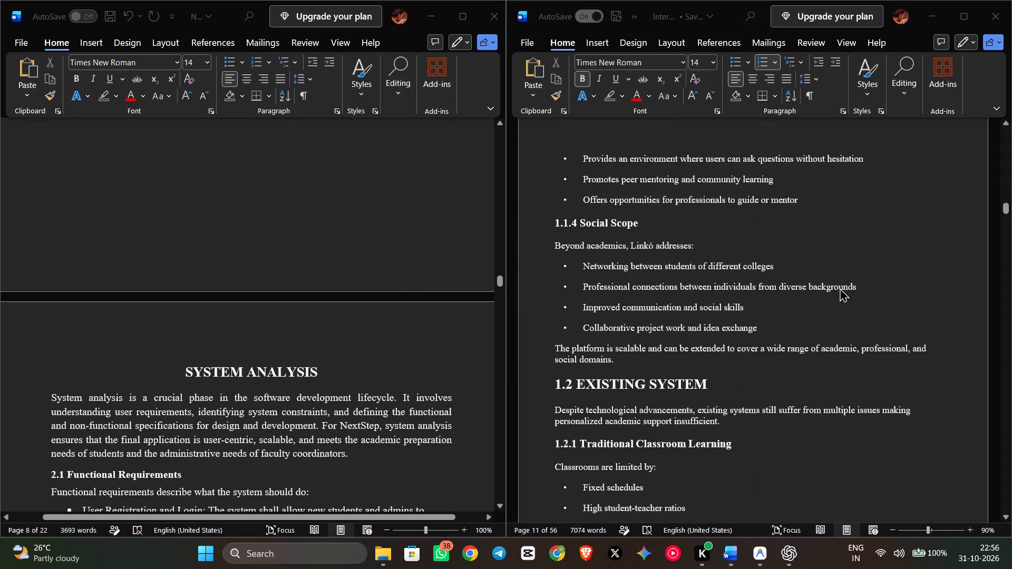
{"action": "scroll", "coordinate": [840, 288], "scroll_direction": "down", "scroll_amount": 17}
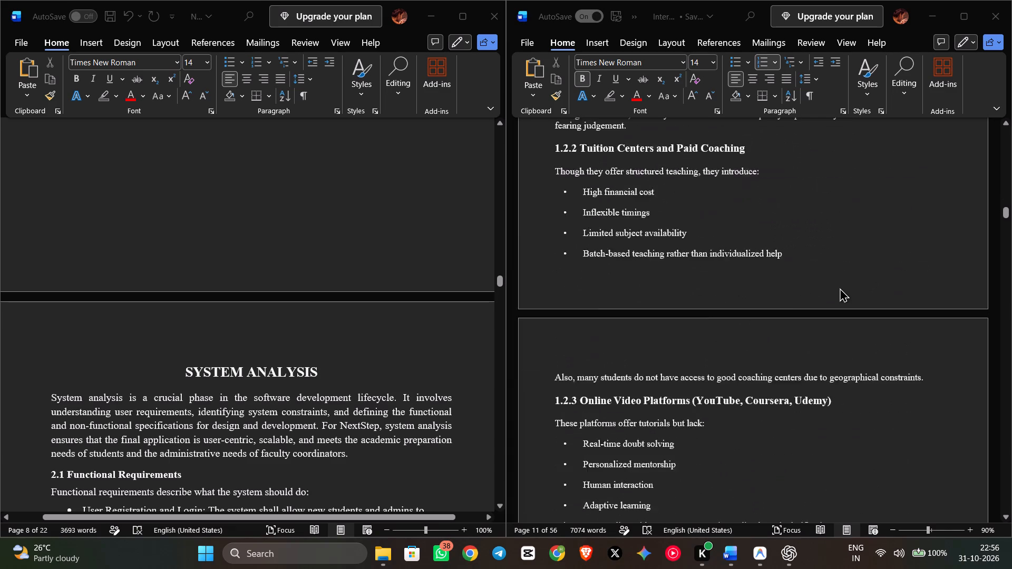
{"action": "scroll", "coordinate": [840, 288], "scroll_direction": "down", "scroll_amount": 14}
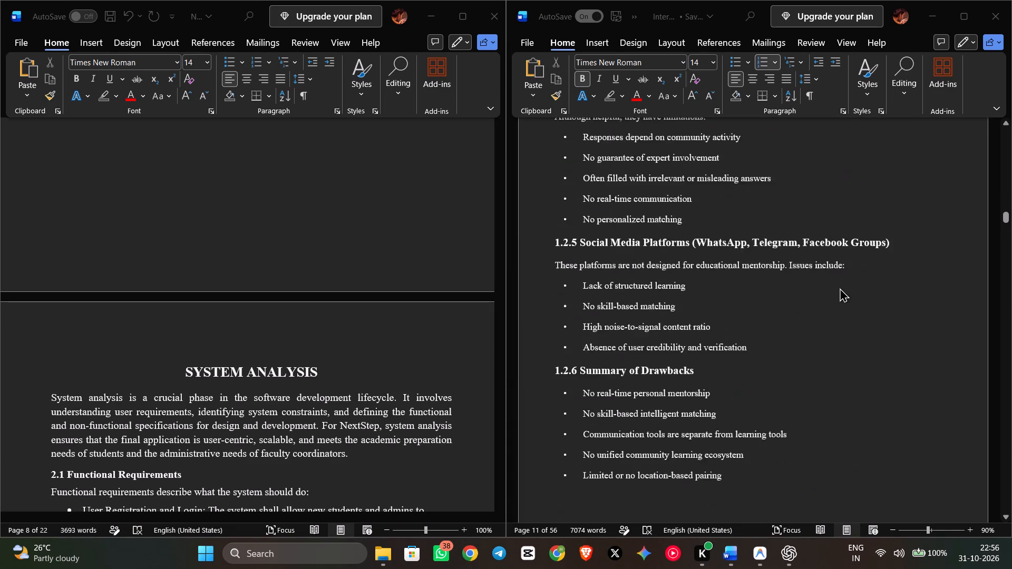
{"action": "scroll", "coordinate": [840, 288], "scroll_direction": "down", "scroll_amount": 19}
{"action": "scroll", "coordinate": [840, 288], "scroll_direction": "down", "scroll_amount": 17}
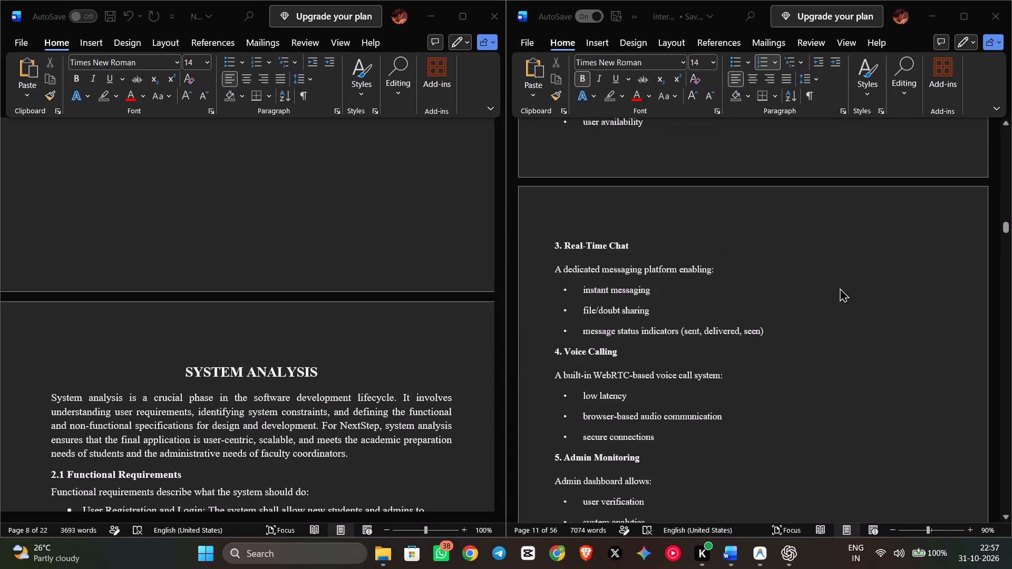
{"action": "scroll", "coordinate": [840, 288], "scroll_direction": "down", "scroll_amount": 13}
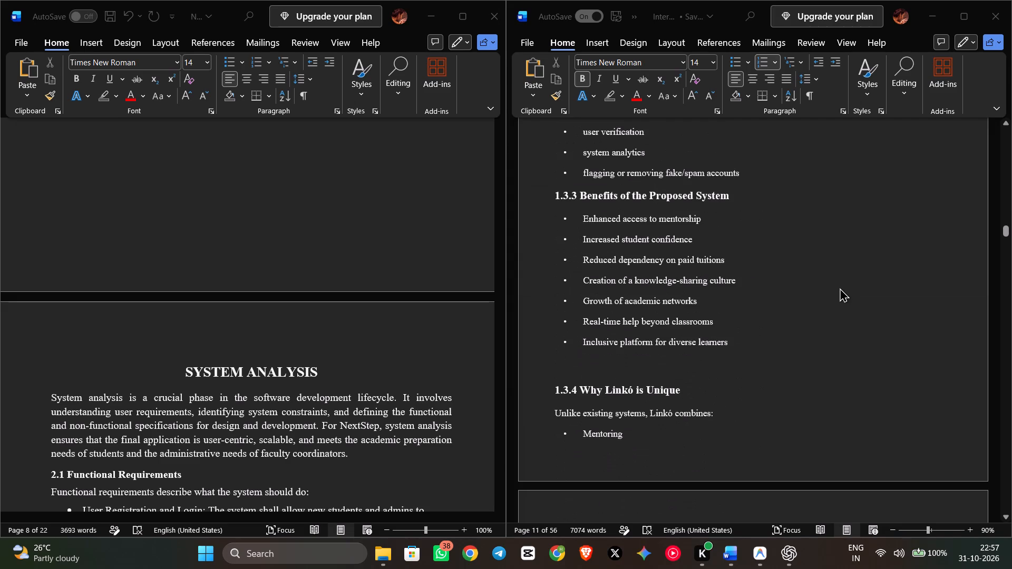
{"action": "scroll", "coordinate": [174, 232], "scroll_direction": "up", "scroll_amount": 4}
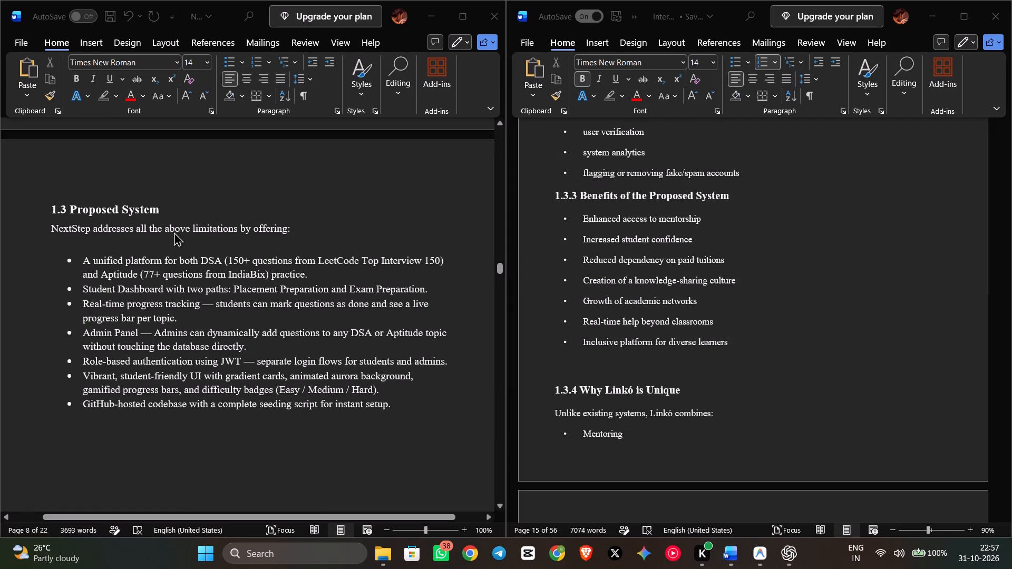
Compare the Internship-1 report's section 1.3 PROPOSED SYSTEM, from its heading through 1.3.4 to the SYSTEM ANALYSIS chapter, with NextStep's 1.3 Proposed System.
{"action": "scroll", "coordinate": [760, 344], "scroll_direction": "up", "scroll_amount": 13}
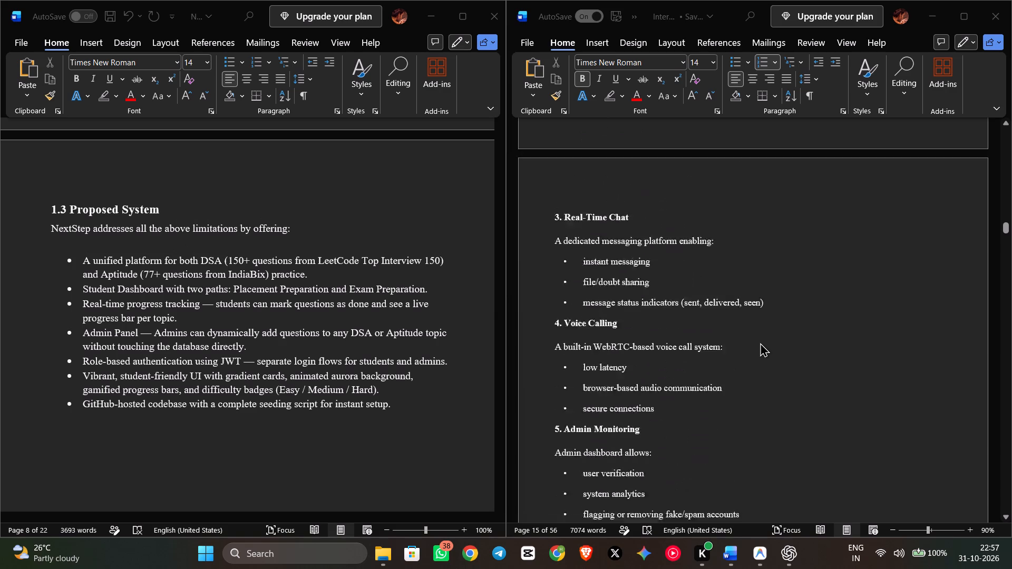
{"action": "scroll", "coordinate": [760, 342], "scroll_direction": "up", "scroll_amount": 20}
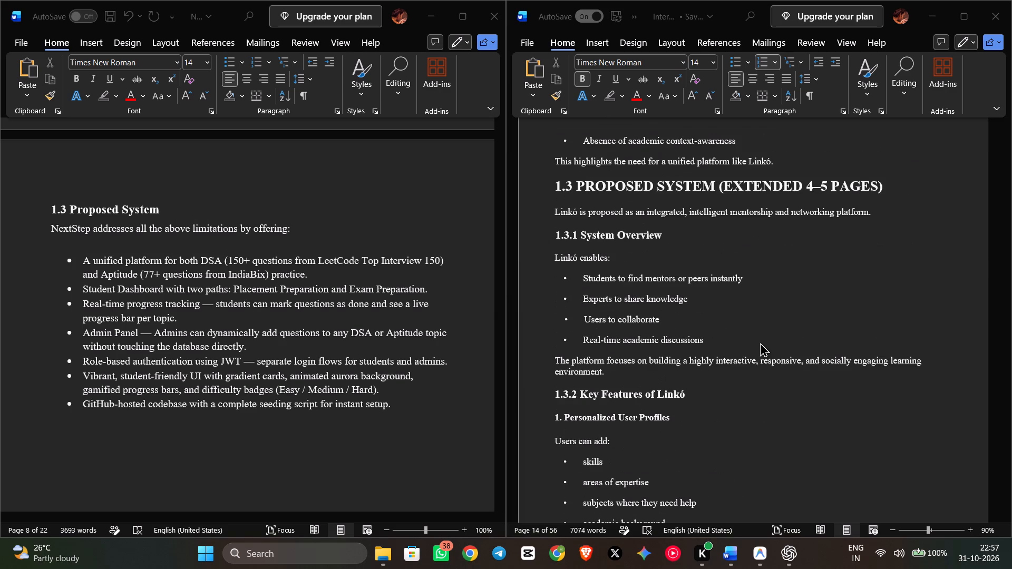
{"action": "scroll", "coordinate": [760, 342], "scroll_direction": "down", "scroll_amount": 6}
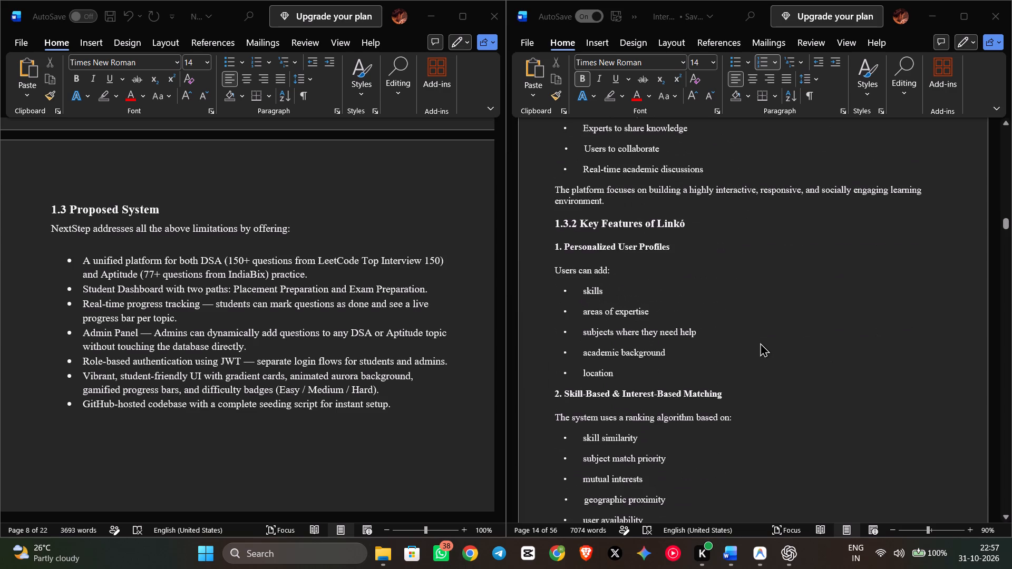
{"action": "scroll", "coordinate": [760, 342], "scroll_direction": "down", "scroll_amount": 16}
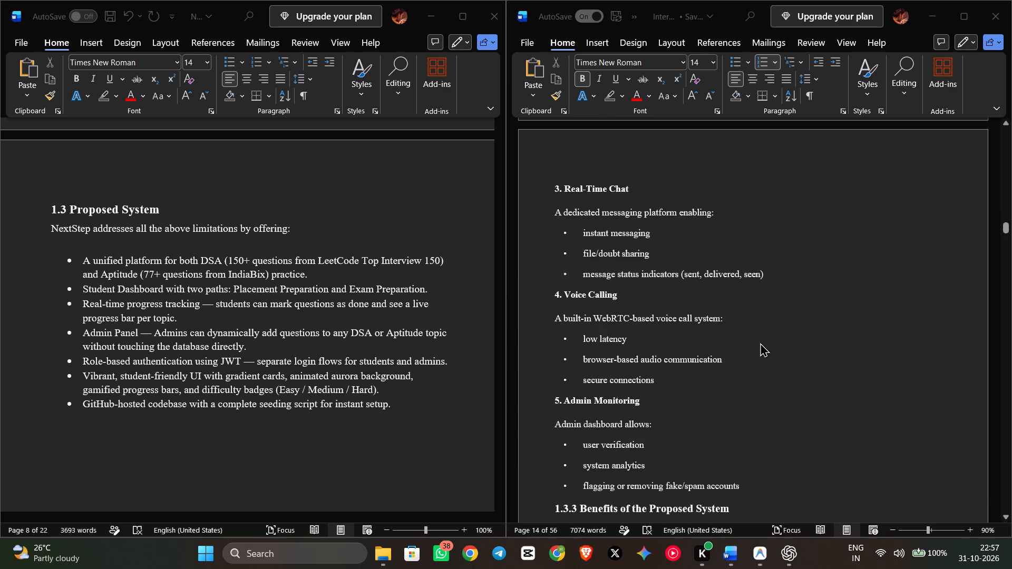
{"action": "scroll", "coordinate": [760, 342], "scroll_direction": "down", "scroll_amount": 3}
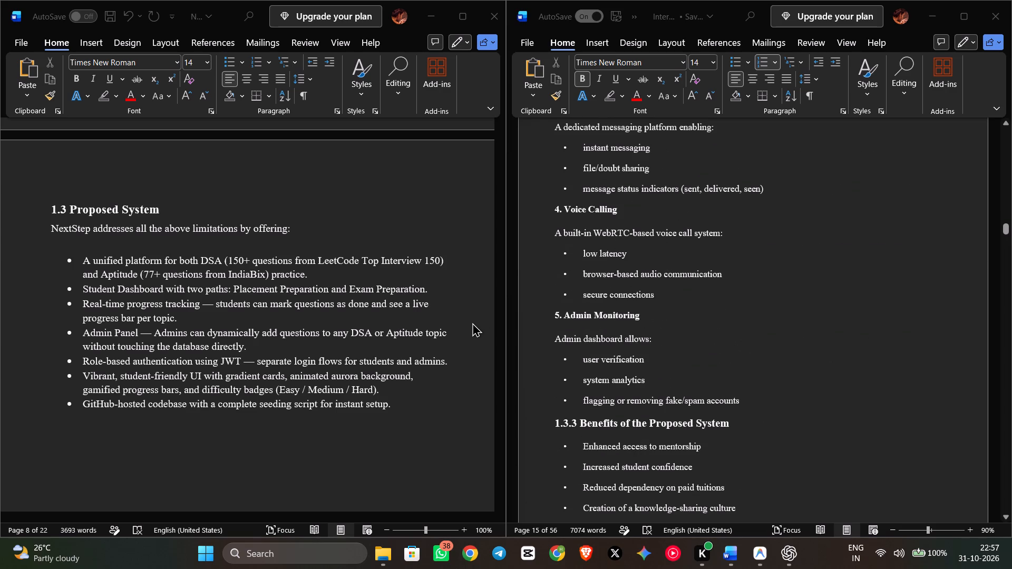
{"action": "scroll", "coordinate": [472, 322], "scroll_direction": "down", "scroll_amount": 3}
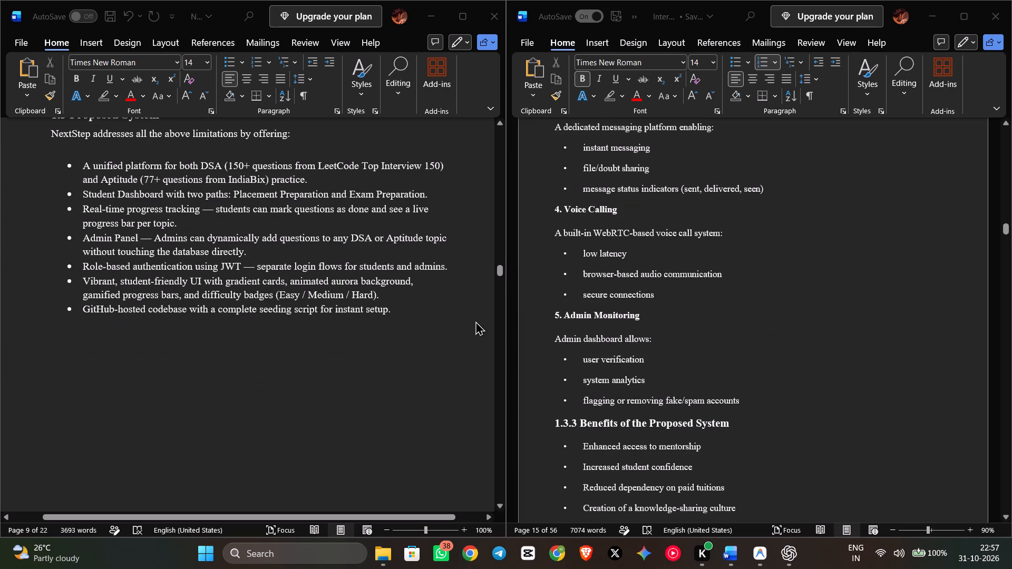
{"action": "scroll", "coordinate": [741, 291], "scroll_direction": "down", "scroll_amount": 11}
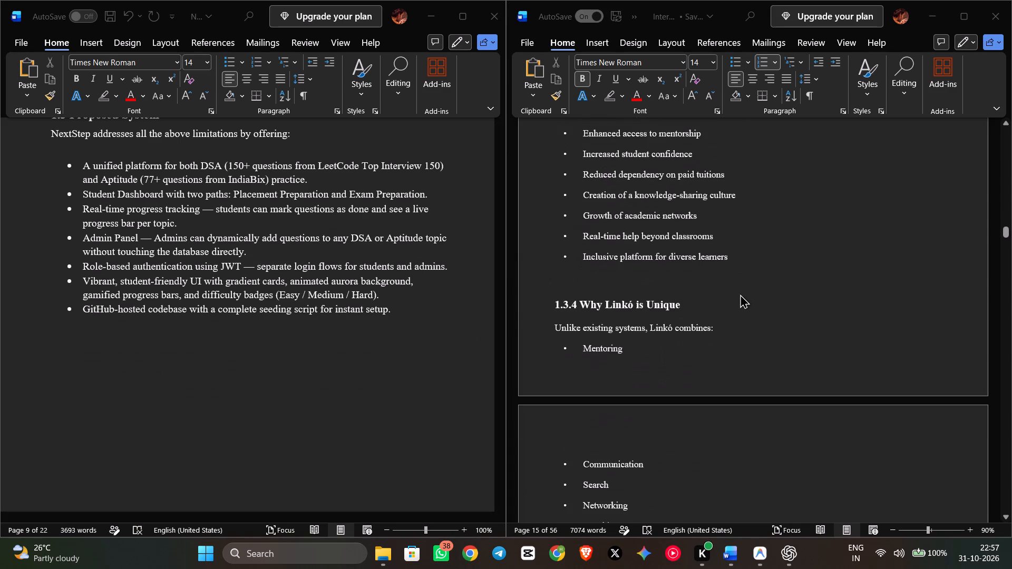
{"action": "scroll", "coordinate": [740, 294], "scroll_direction": "down", "scroll_amount": 10}
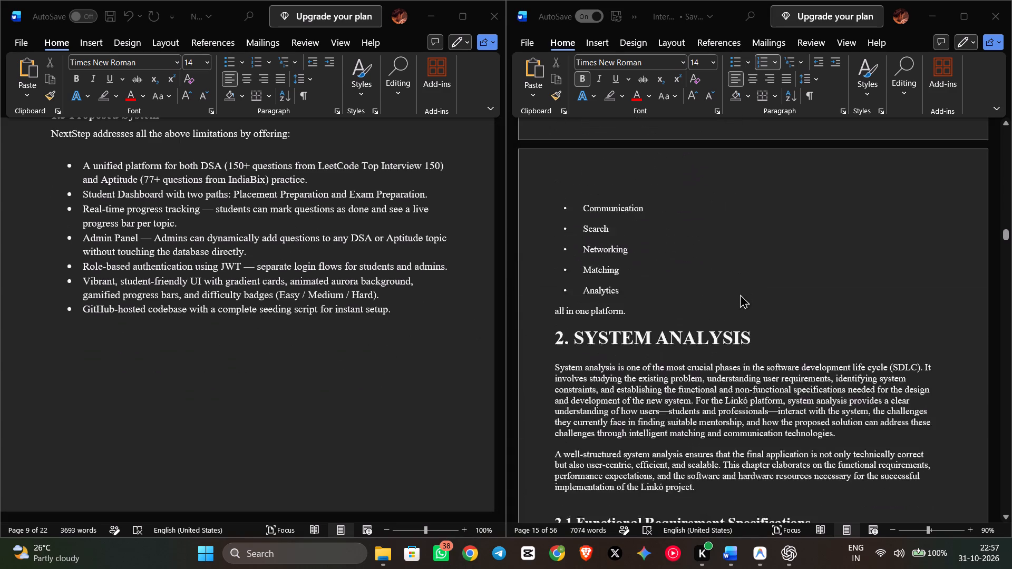
{"action": "scroll", "coordinate": [740, 294], "scroll_direction": "down", "scroll_amount": 1}
{"action": "scroll", "coordinate": [740, 294], "scroll_direction": "up", "scroll_amount": 5}
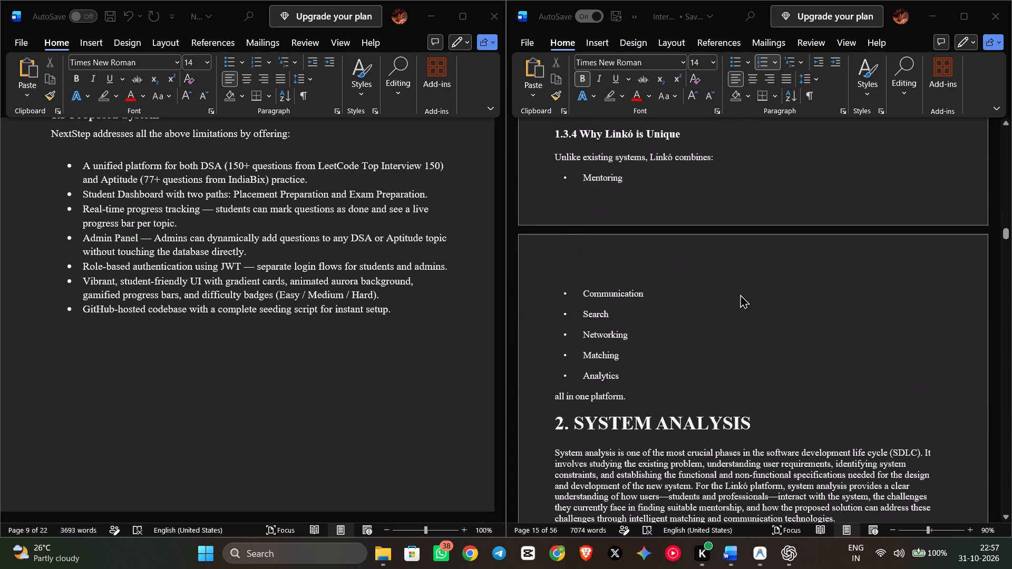
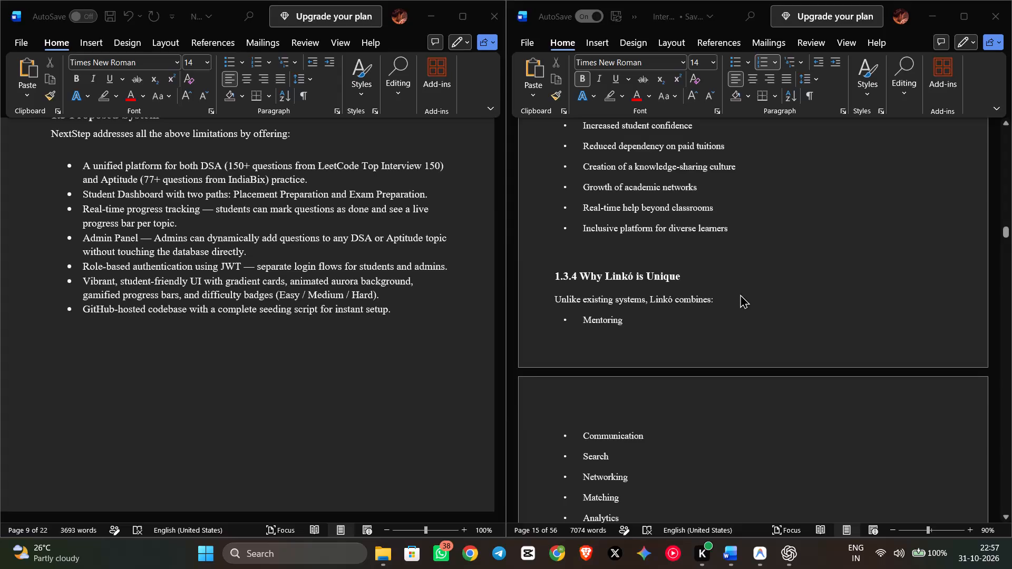
Review the Internship-1 report from section 1.3.4 back to the 1.3 PROPOSED SYSTEM heading, and compare it with NextStep's section 1.3.
{"action": "scroll", "coordinate": [740, 294], "scroll_direction": "up", "scroll_amount": 3}
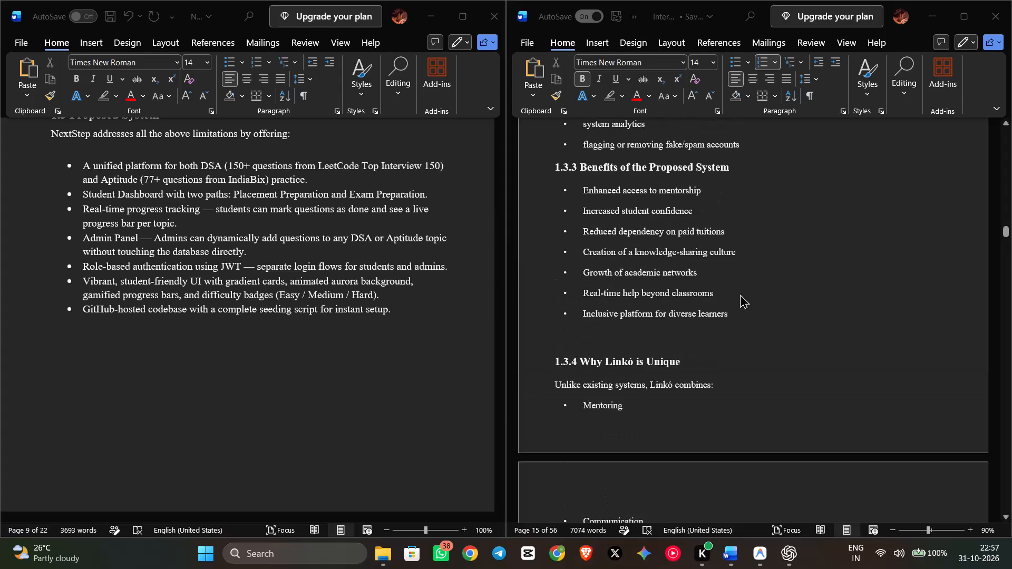
{"action": "scroll", "coordinate": [740, 294], "scroll_direction": "up", "scroll_amount": 1}
{"action": "scroll", "coordinate": [299, 283], "scroll_direction": "up", "scroll_amount": 1}
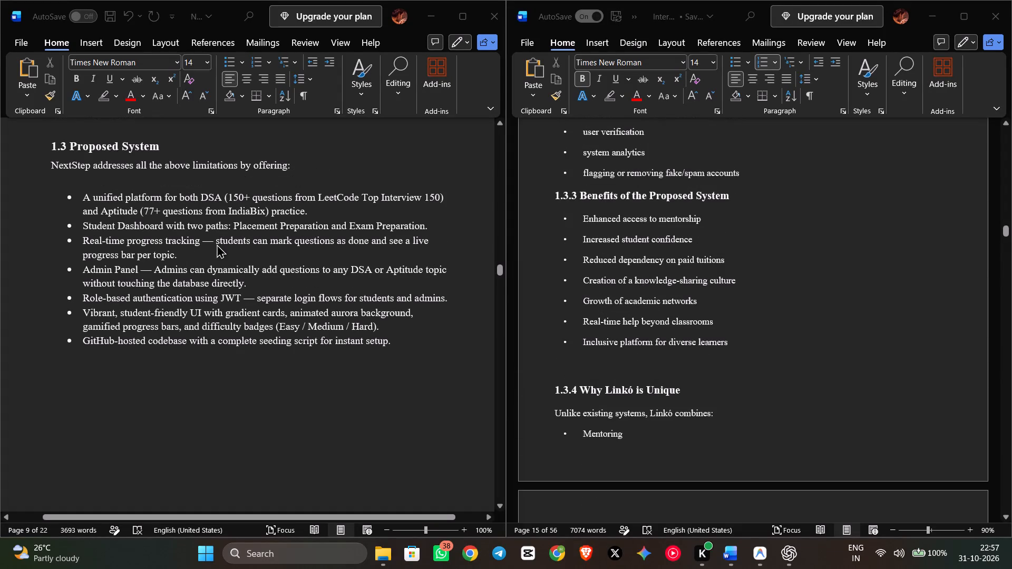
{"action": "left_click", "coordinate": [216, 241]}
{"action": "left_click", "coordinate": [212, 241]}
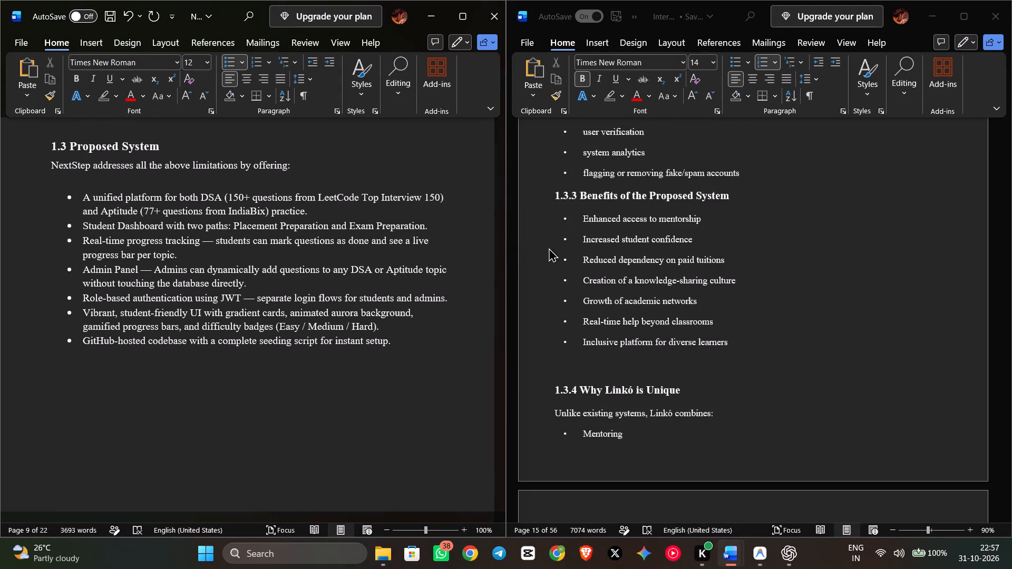
{"action": "scroll", "coordinate": [602, 269], "scroll_direction": "up", "scroll_amount": 11}
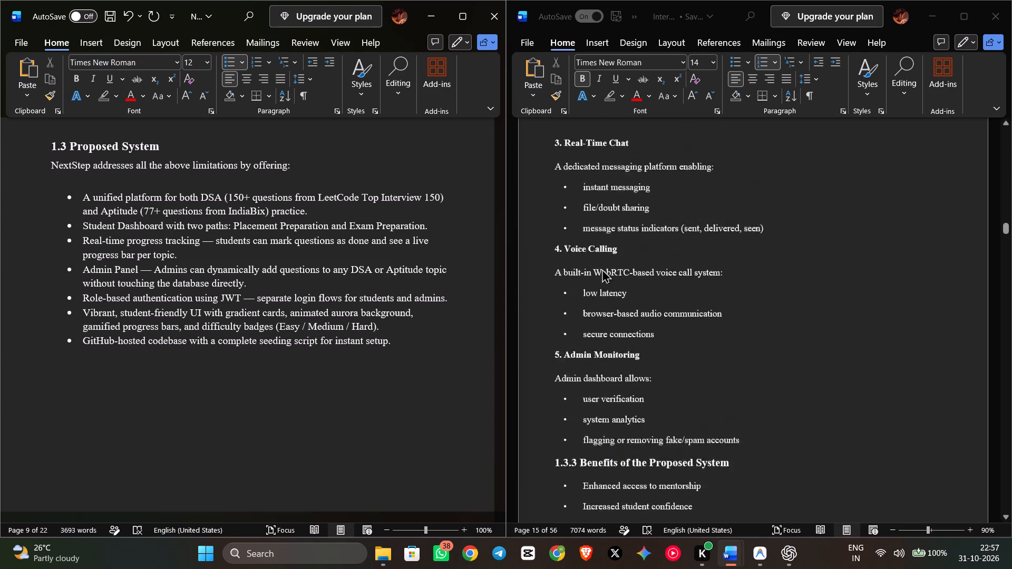
{"action": "scroll", "coordinate": [602, 269], "scroll_direction": "up", "scroll_amount": 11}
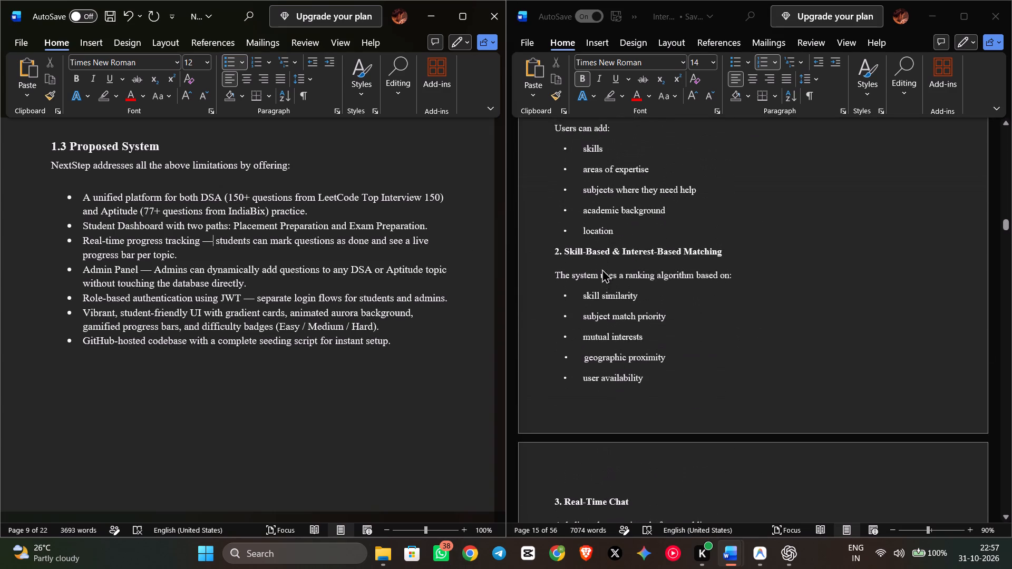
{"action": "scroll", "coordinate": [602, 269], "scroll_direction": "up", "scroll_amount": 4}
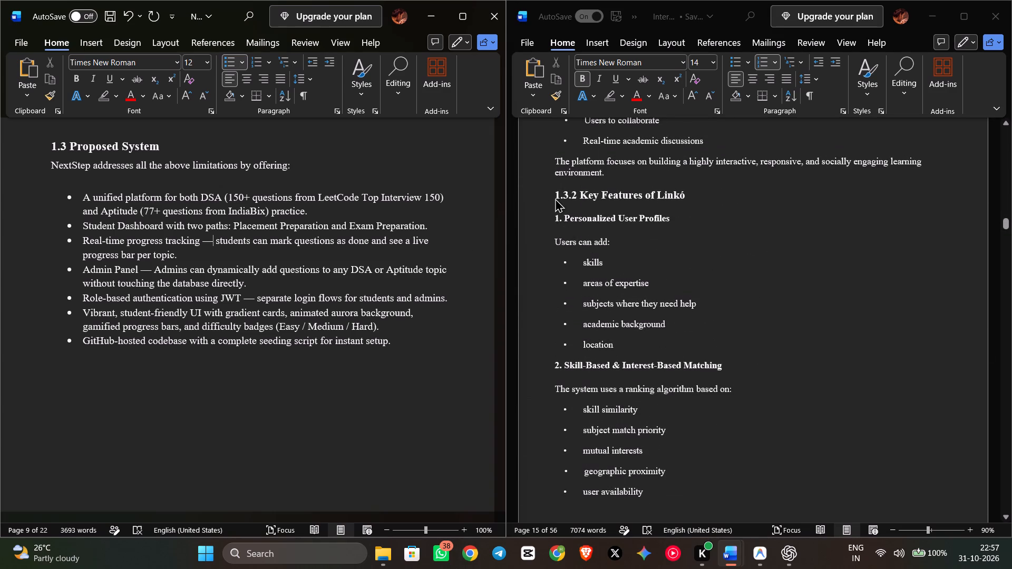
{"action": "scroll", "coordinate": [556, 198], "scroll_direction": "up", "scroll_amount": 10}
{"action": "left_click_drag", "start_coordinate": [541, 269], "coordinate": [631, 293]}
{"action": "left_click", "coordinate": [555, 272]}
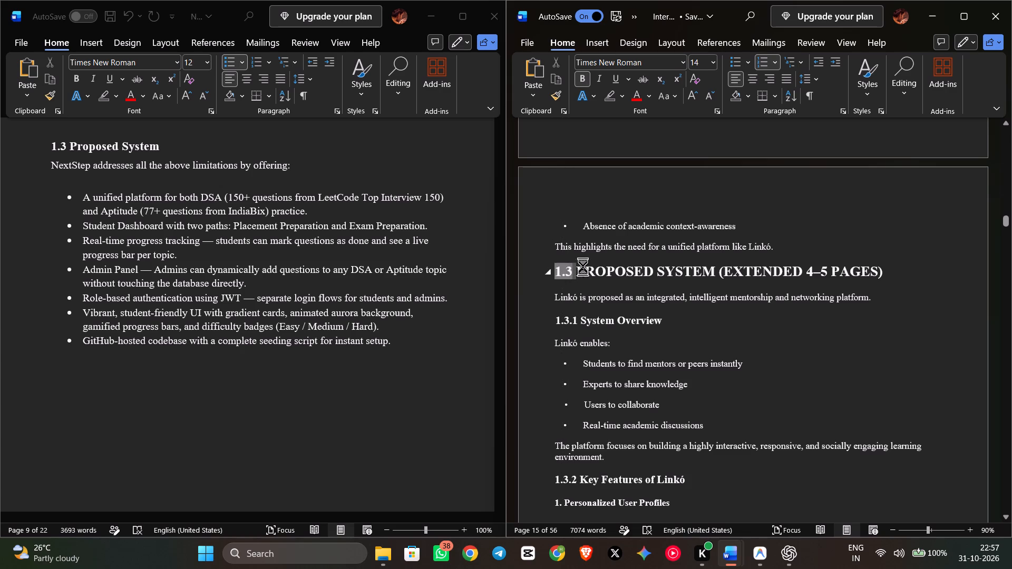
{"action": "left_click", "coordinate": [597, 272]}
{"action": "scroll", "coordinate": [359, 278], "scroll_direction": "up", "scroll_amount": 5}
{"action": "scroll", "coordinate": [359, 278], "scroll_direction": "down", "scroll_amount": 3}
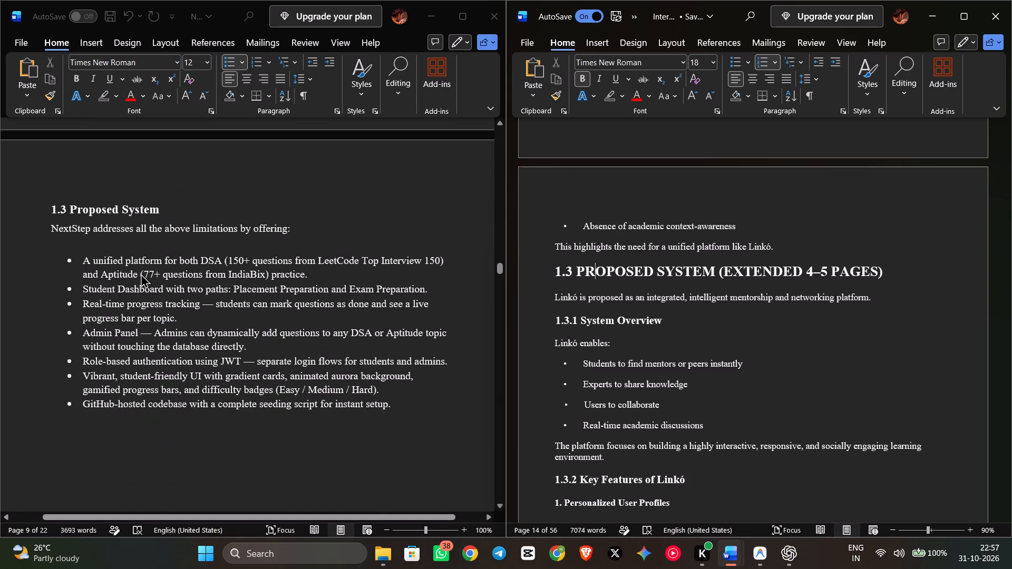
Replace the em dashes with hyphens in NextStep's Real-time progress tracking, Admin Panel and Role-based authentication bullets under 1.3 Proposed System.
{"action": "left_click", "coordinate": [211, 303]}
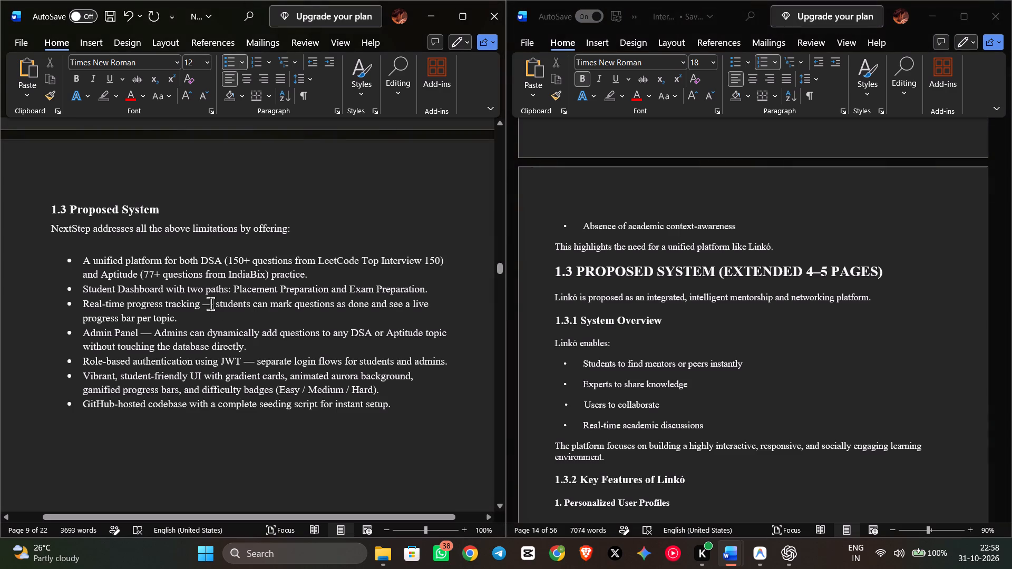
{"action": "key", "text": "BackSpace"}
{"action": "key", "text": "minus"}
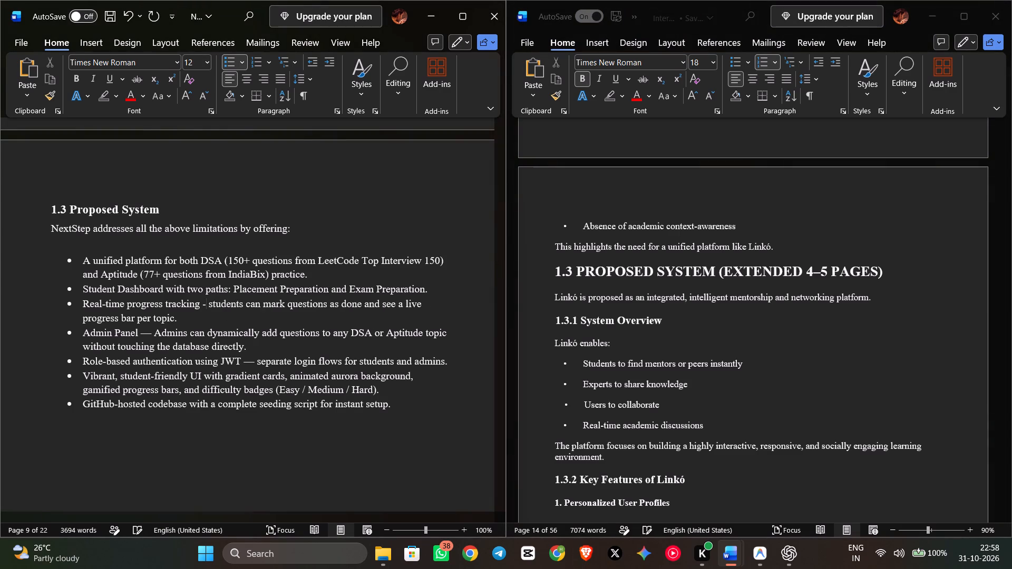
{"action": "left_click", "coordinate": [151, 337]}
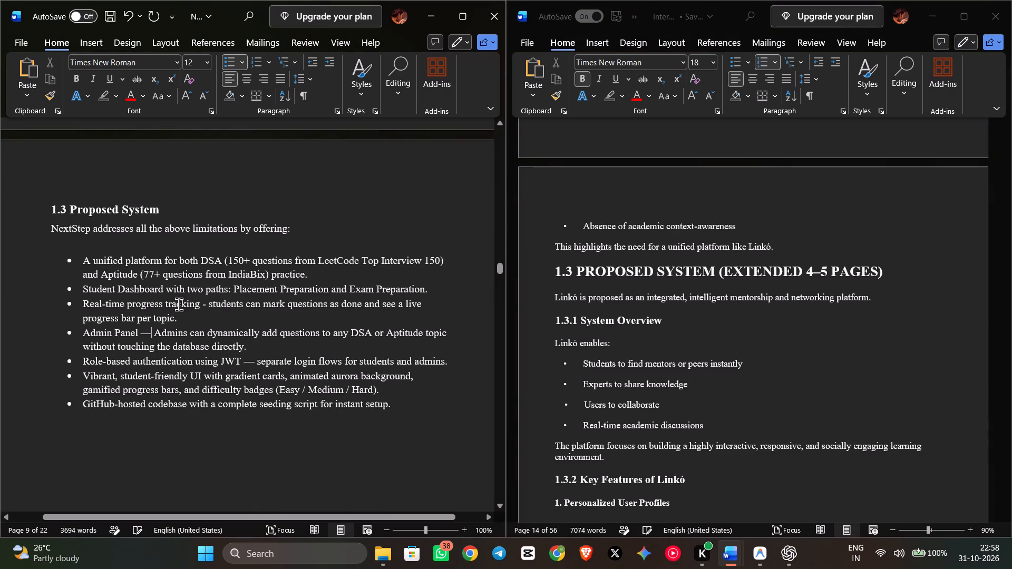
{"action": "key", "text": "BackSpace"}
{"action": "key", "text": "minus"}
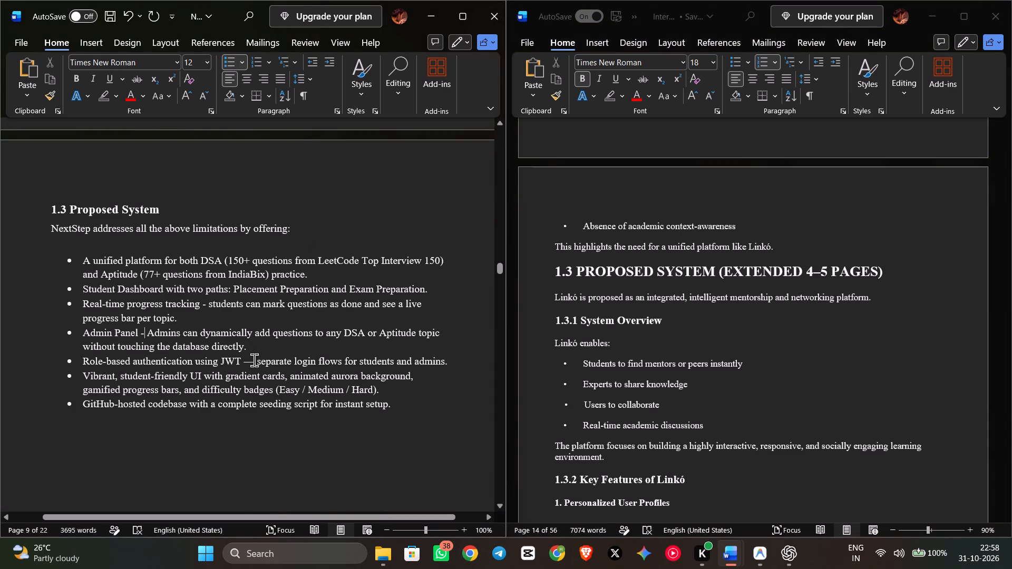
{"action": "left_click", "coordinate": [254, 360]}
{"action": "key", "text": "BackSpace"}
{"action": "key", "text": "minus"}
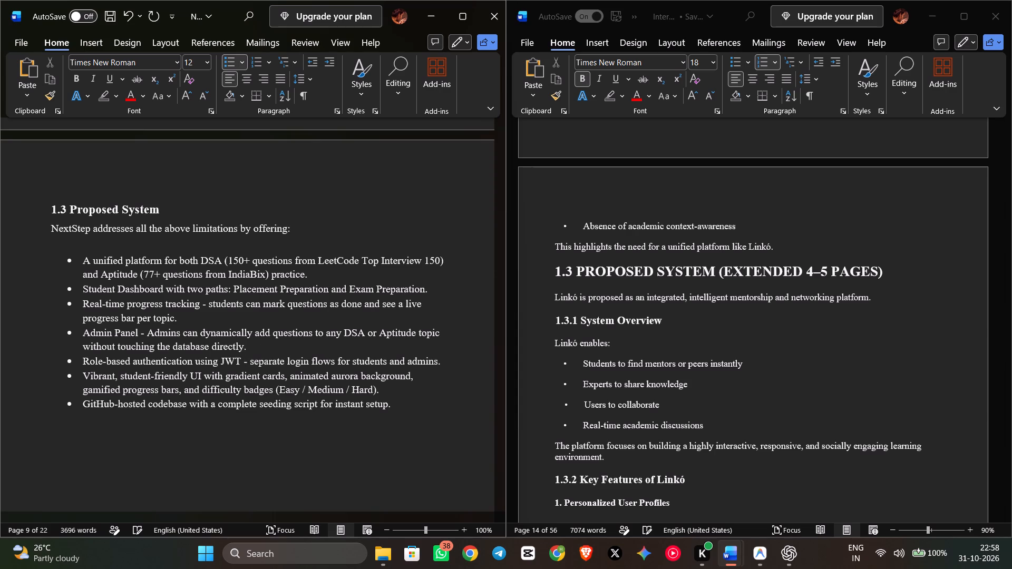
Find the SYSTEM ANALYSIS chapter in both reports and check the font size of the Internship-1 report's chapter heading.
{"action": "scroll", "coordinate": [264, 346], "scroll_direction": "down", "scroll_amount": 5}
{"action": "scroll", "coordinate": [270, 365], "scroll_direction": "down", "scroll_amount": 17}
{"action": "scroll", "coordinate": [974, 328], "scroll_direction": "down", "scroll_amount": 2}
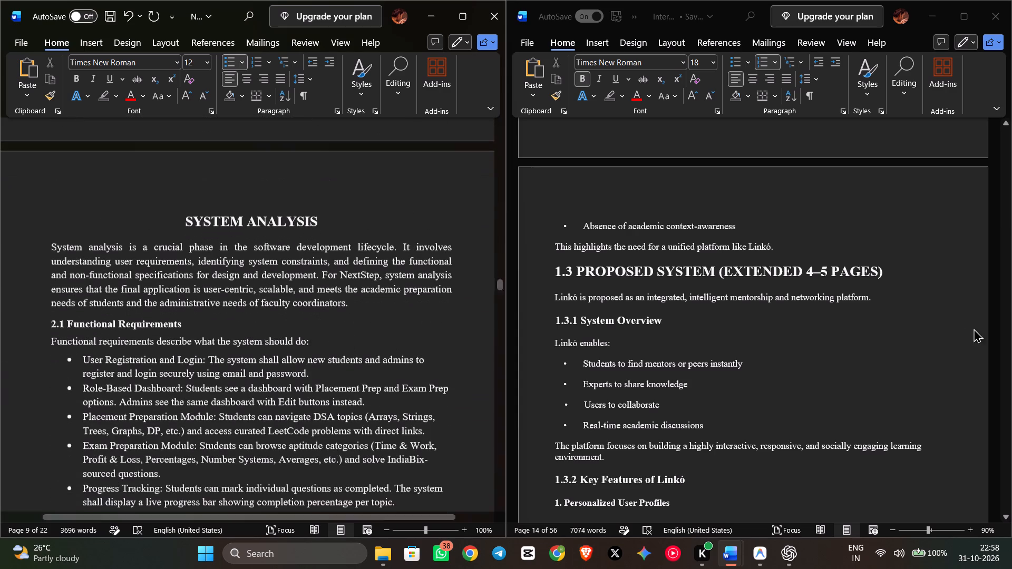
{"action": "scroll", "coordinate": [974, 328], "scroll_direction": "down", "scroll_amount": 3}
{"action": "scroll", "coordinate": [897, 340], "scroll_direction": "down", "scroll_amount": 18}
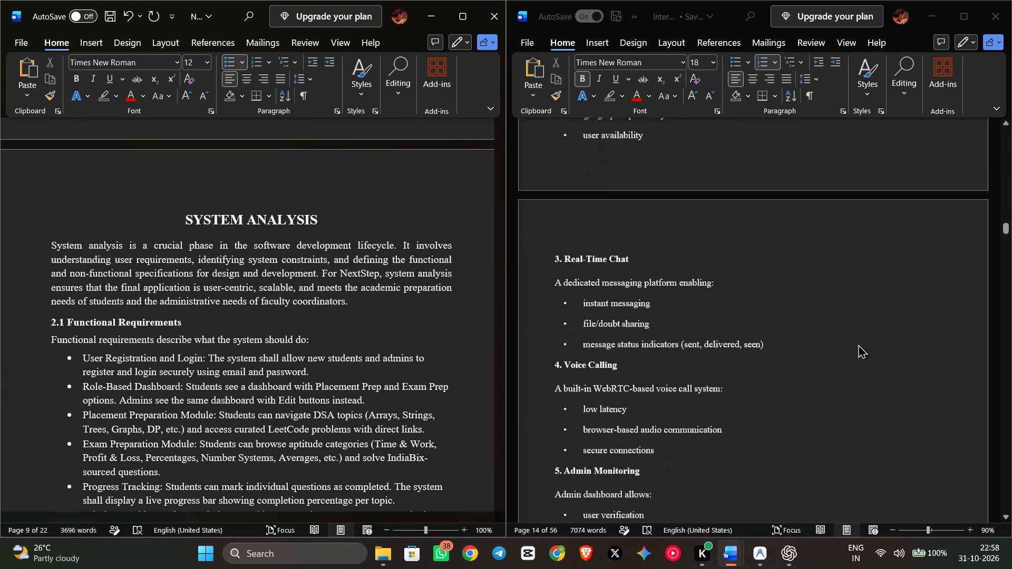
{"action": "scroll", "coordinate": [858, 344], "scroll_direction": "down", "scroll_amount": 6}
{"action": "scroll", "coordinate": [858, 344], "scroll_direction": "up", "scroll_amount": 2}
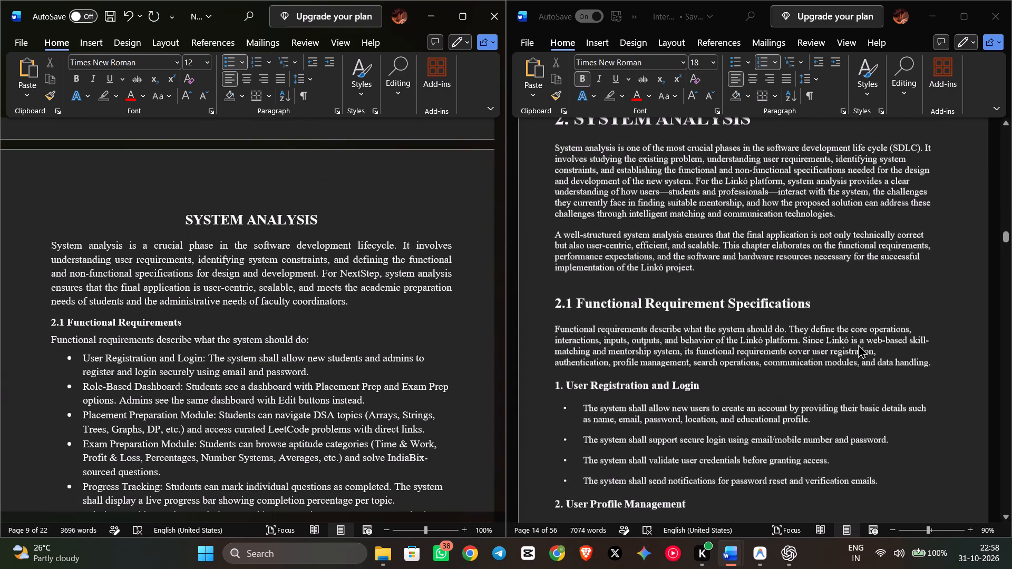
{"action": "scroll", "coordinate": [858, 344], "scroll_direction": "up", "scroll_amount": 2}
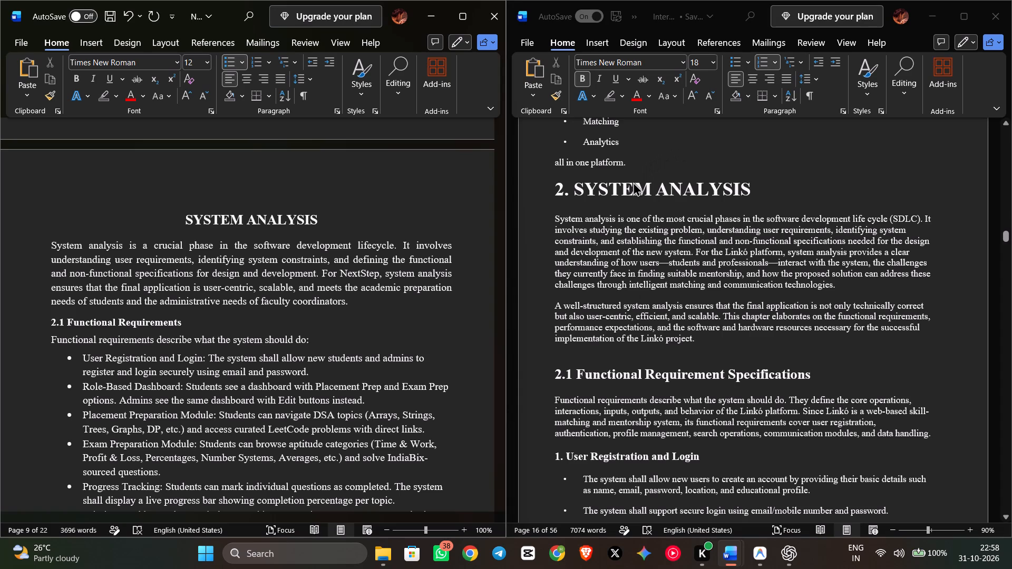
{"action": "left_click", "coordinate": [633, 182]}
{"action": "left_click", "coordinate": [633, 189]}
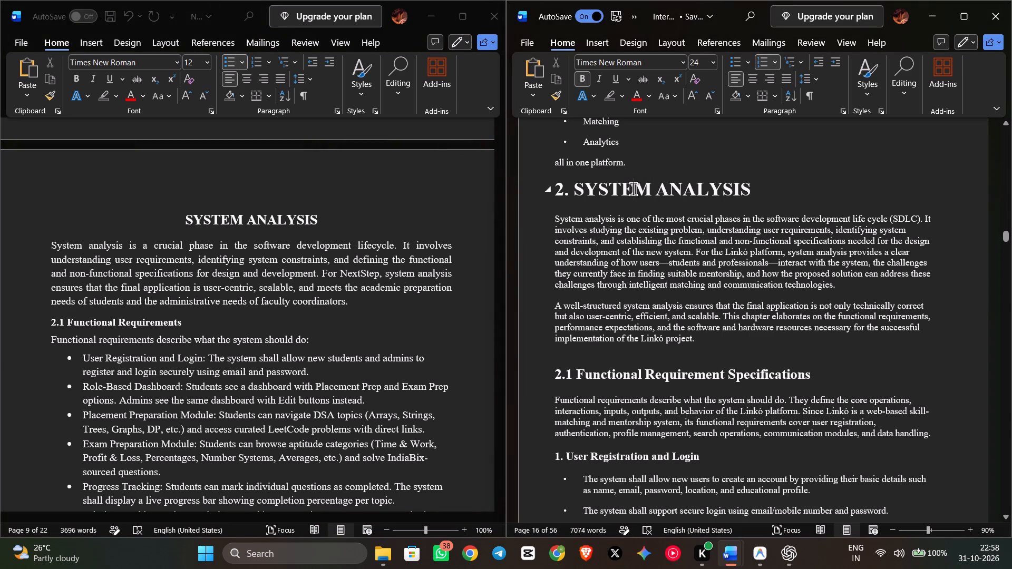
Set NextStep's SYSTEM ANALYSIS chapter heading to font size 24.
{"action": "left_click", "coordinate": [280, 210]}
{"action": "left_click", "coordinate": [280, 214]}
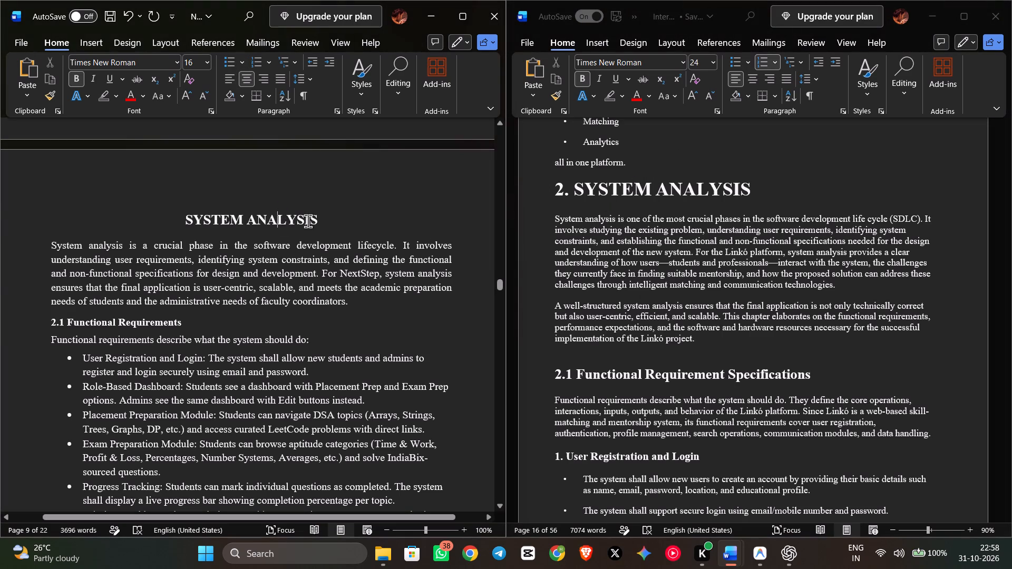
{"action": "left_click_drag", "start_coordinate": [317, 218], "coordinate": [181, 216]}
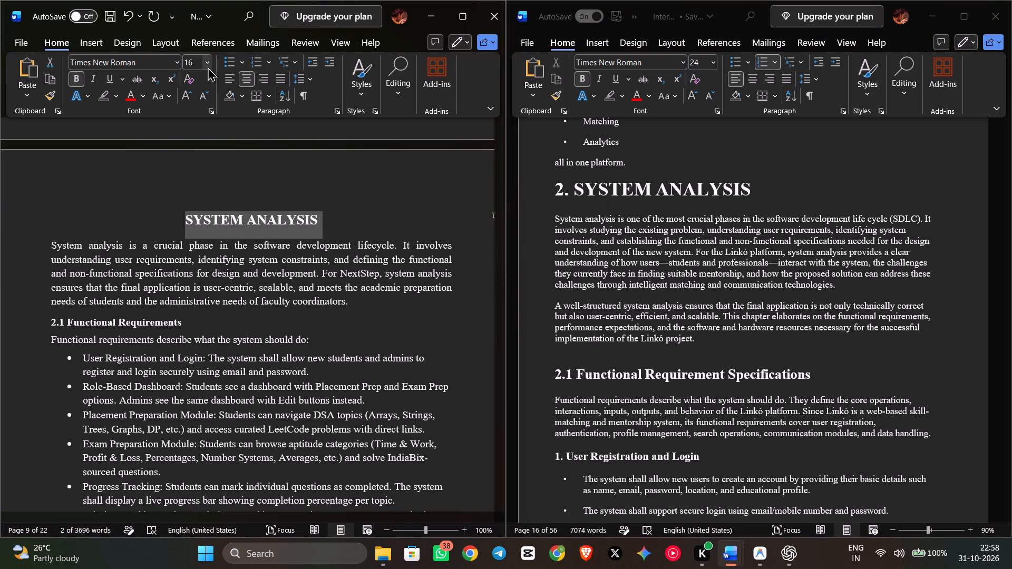
{"action": "left_click", "coordinate": [208, 67]}
{"action": "left_click", "coordinate": [194, 236]}
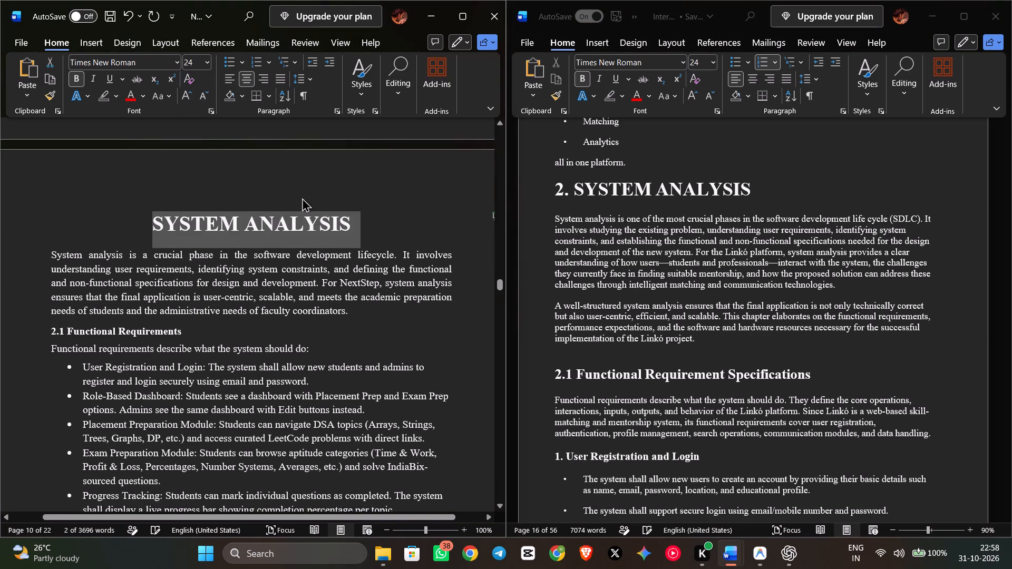
{"action": "left_click", "coordinate": [306, 195]}
Look back through the earlier sections of NextStep and the Internship-1 report to compare how their introduction chapters are laid out.
{"action": "scroll", "coordinate": [304, 220], "scroll_direction": "up", "scroll_amount": 5}
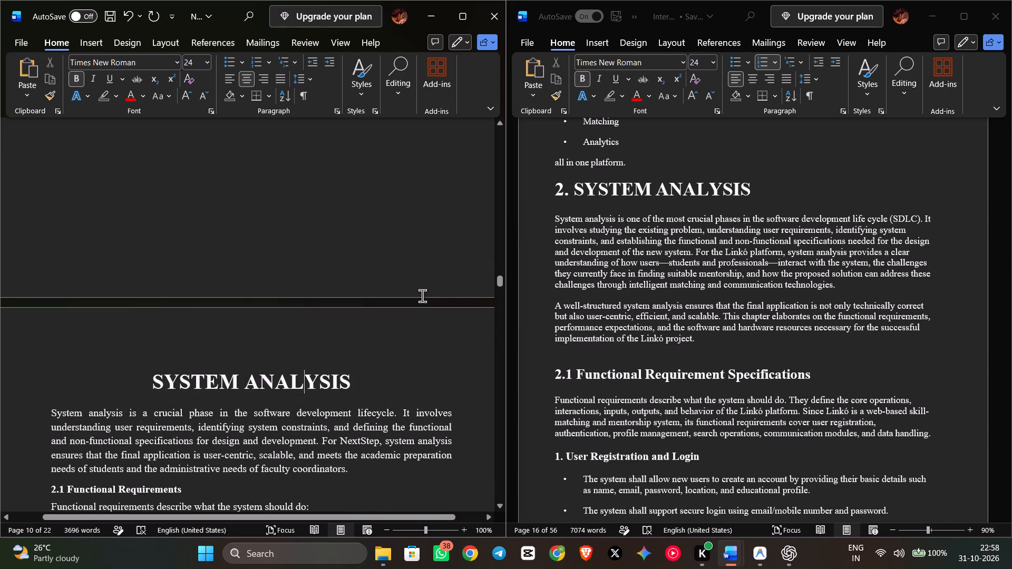
{"action": "scroll", "coordinate": [422, 296], "scroll_direction": "up", "scroll_amount": 8}
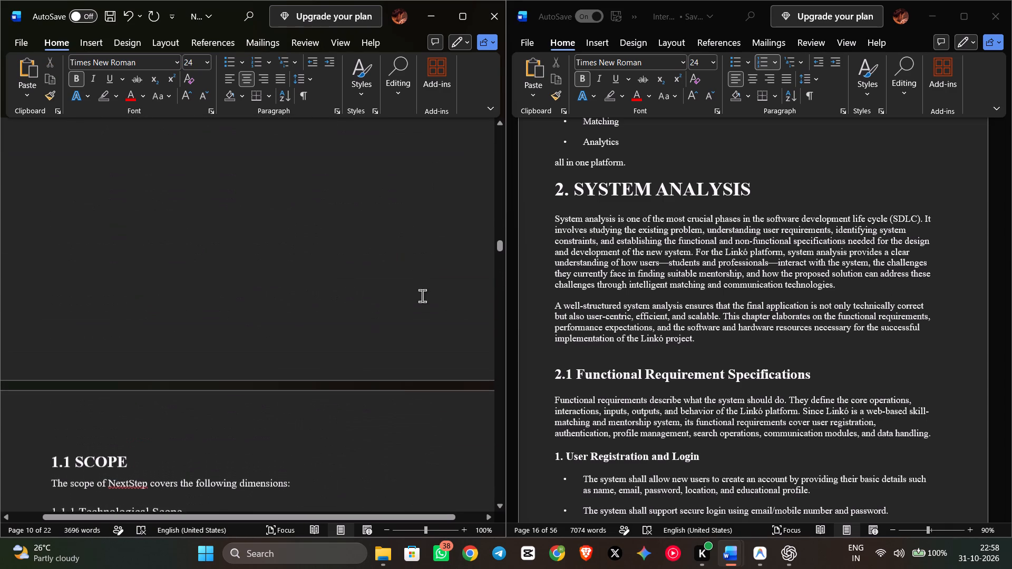
{"action": "scroll", "coordinate": [422, 296], "scroll_direction": "down", "scroll_amount": 1}
{"action": "scroll", "coordinate": [422, 296], "scroll_direction": "up", "scroll_amount": 3}
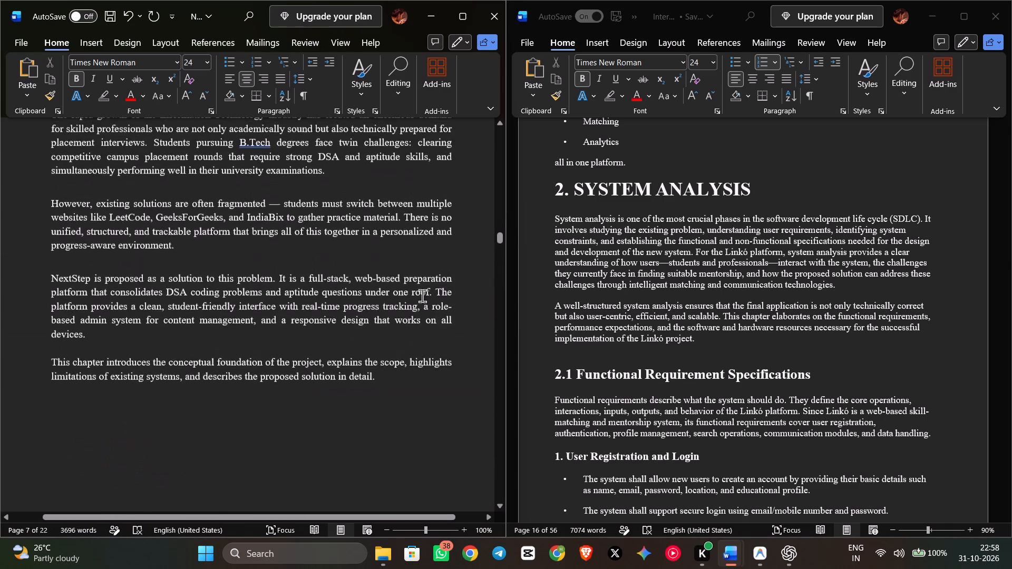
{"action": "scroll", "coordinate": [422, 296], "scroll_direction": "up", "scroll_amount": 1}
{"action": "scroll", "coordinate": [422, 296], "scroll_direction": "down", "scroll_amount": 4}
{"action": "scroll", "coordinate": [661, 311], "scroll_direction": "up", "scroll_amount": 9}
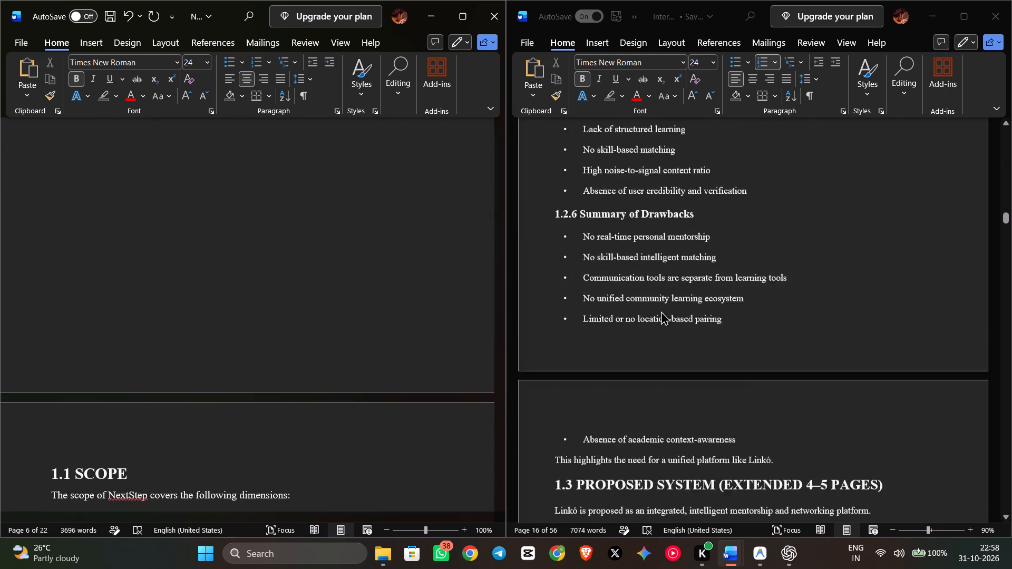
{"action": "scroll", "coordinate": [661, 311], "scroll_direction": "up", "scroll_amount": 6}
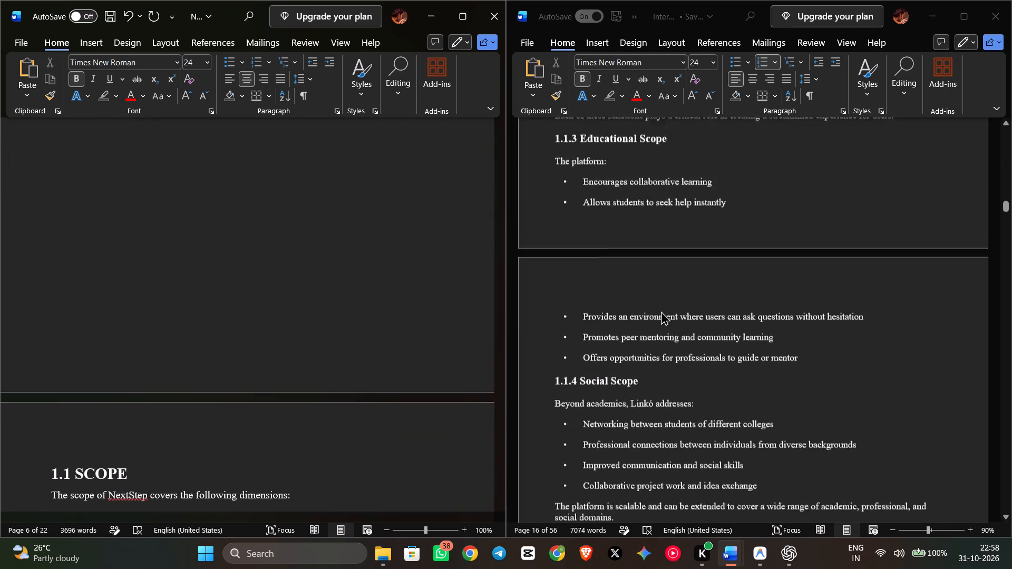
{"action": "left_click", "coordinate": [661, 311]}
{"action": "scroll", "coordinate": [661, 311], "scroll_direction": "up", "scroll_amount": 6}
{"action": "scroll", "coordinate": [661, 311], "scroll_direction": "down", "scroll_amount": 2}
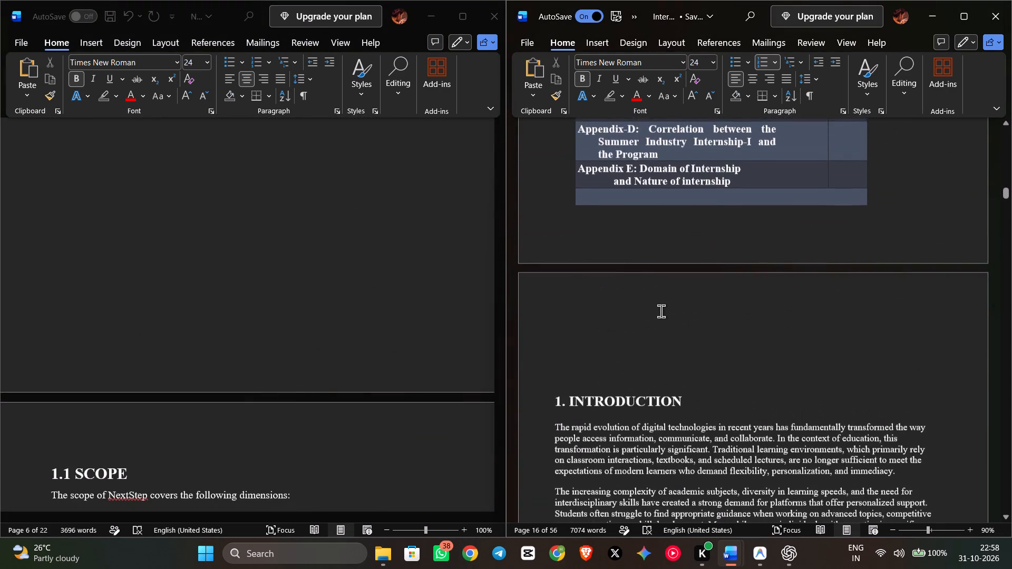
{"action": "scroll", "coordinate": [661, 311], "scroll_direction": "down", "scroll_amount": 3}
Left-align NextStep's INTRODUCTION chapter heading and number it "1." followed by a space.
{"action": "scroll", "coordinate": [225, 377], "scroll_direction": "up", "scroll_amount": 6}
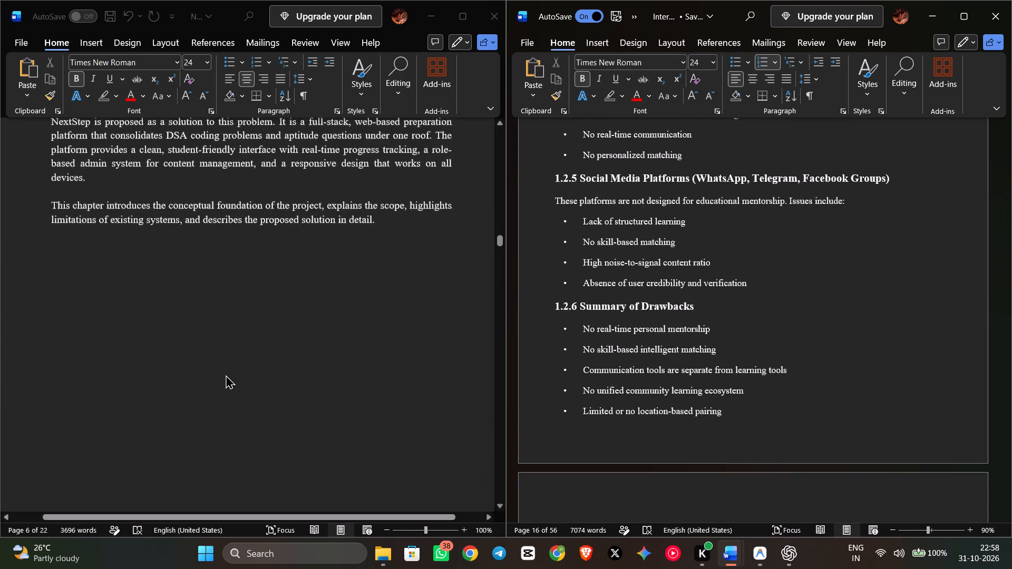
{"action": "scroll", "coordinate": [226, 375], "scroll_direction": "up", "scroll_amount": 12}
{"action": "left_click", "coordinate": [189, 332]}
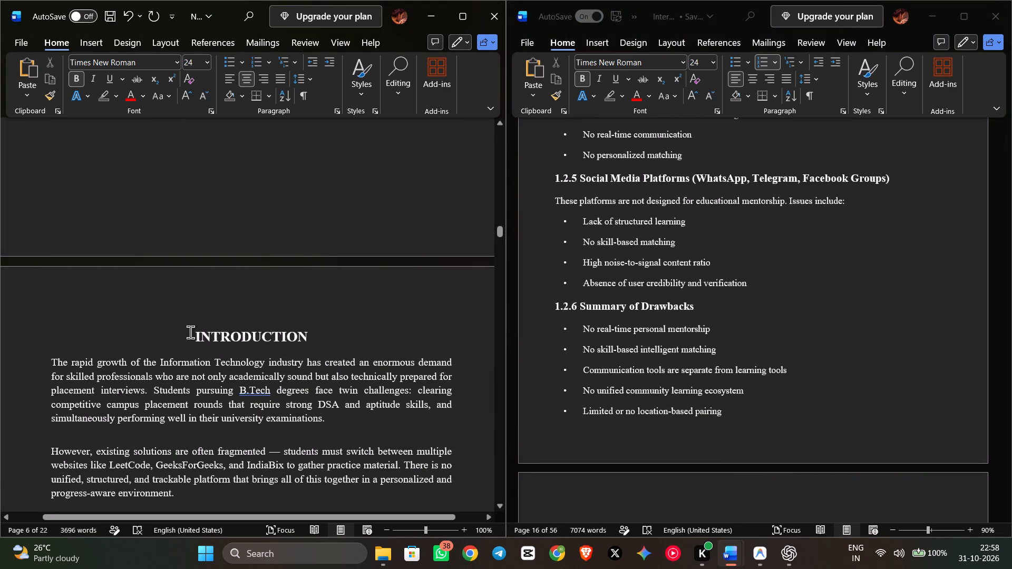
{"action": "left_click_drag", "start_coordinate": [192, 332], "coordinate": [310, 335]}
{"action": "left_click", "coordinate": [265, 306]}
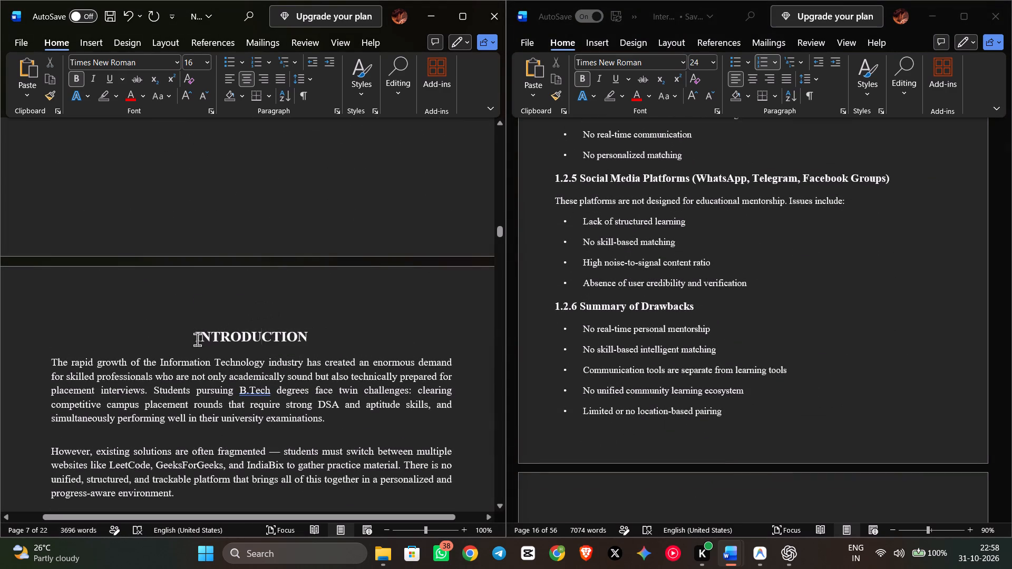
{"action": "left_click", "coordinate": [196, 339]}
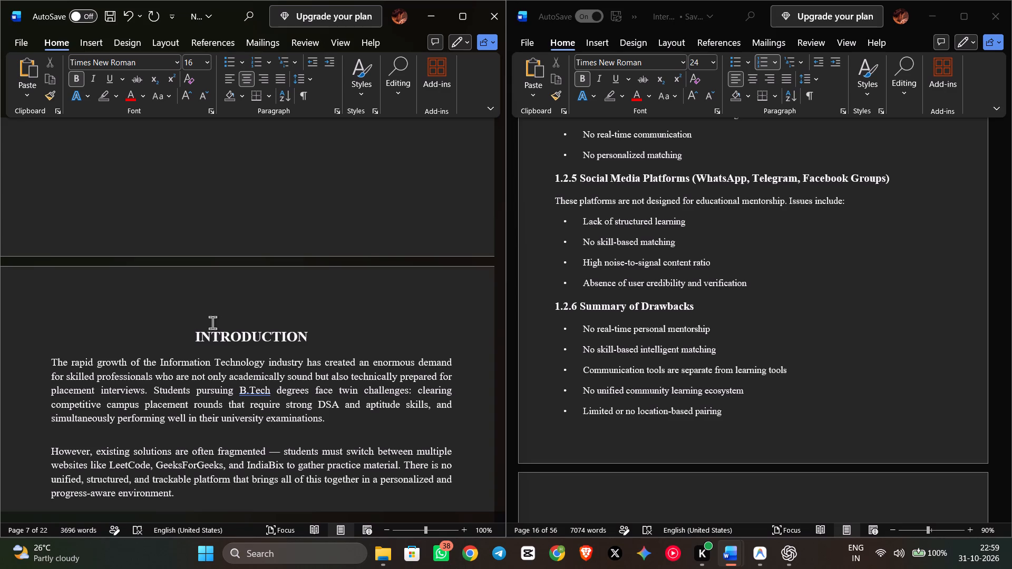
{"action": "key", "text": "BackSpace"}
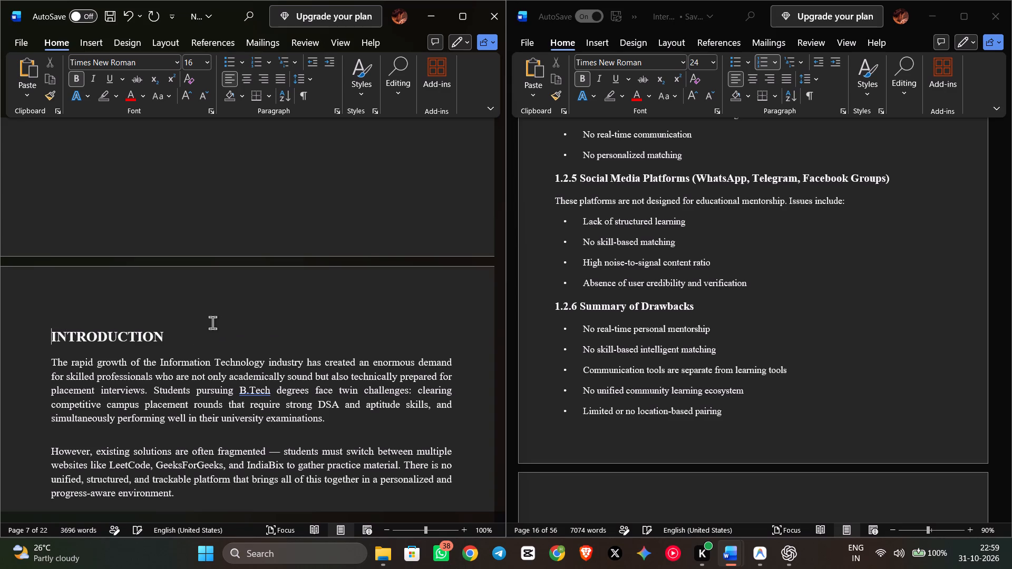
{"action": "type", "text": "1."}
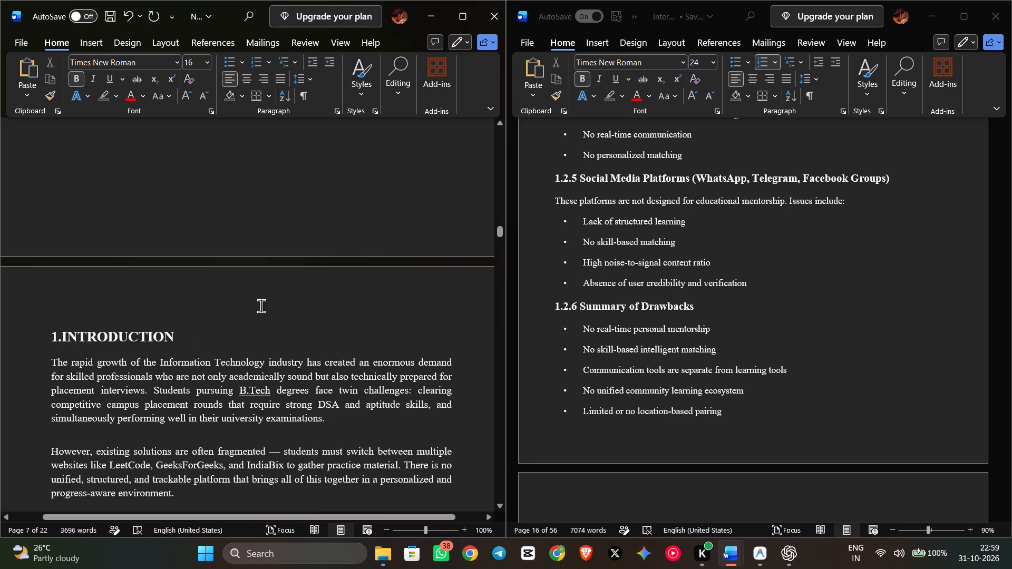
{"action": "key", "text": "space"}
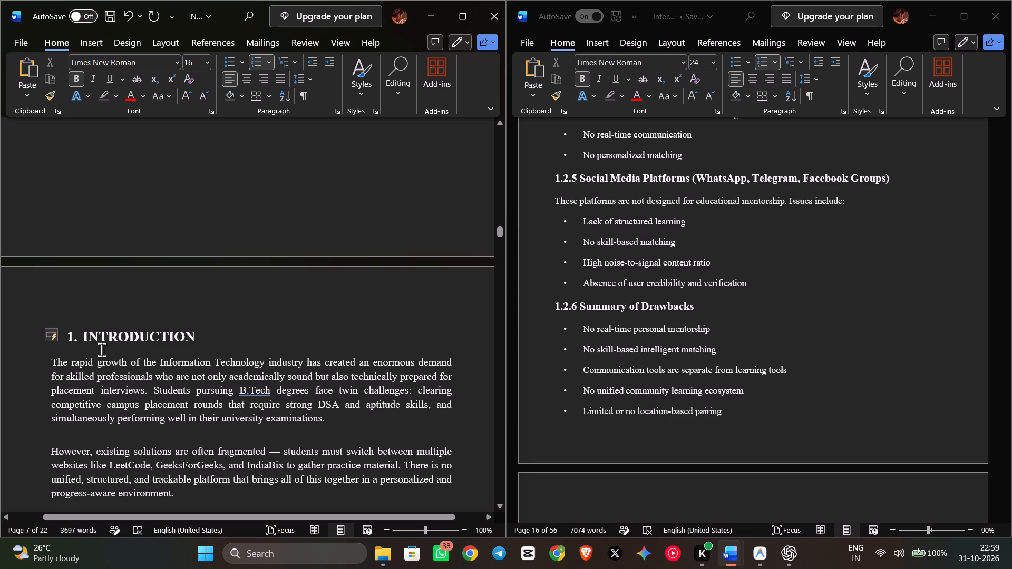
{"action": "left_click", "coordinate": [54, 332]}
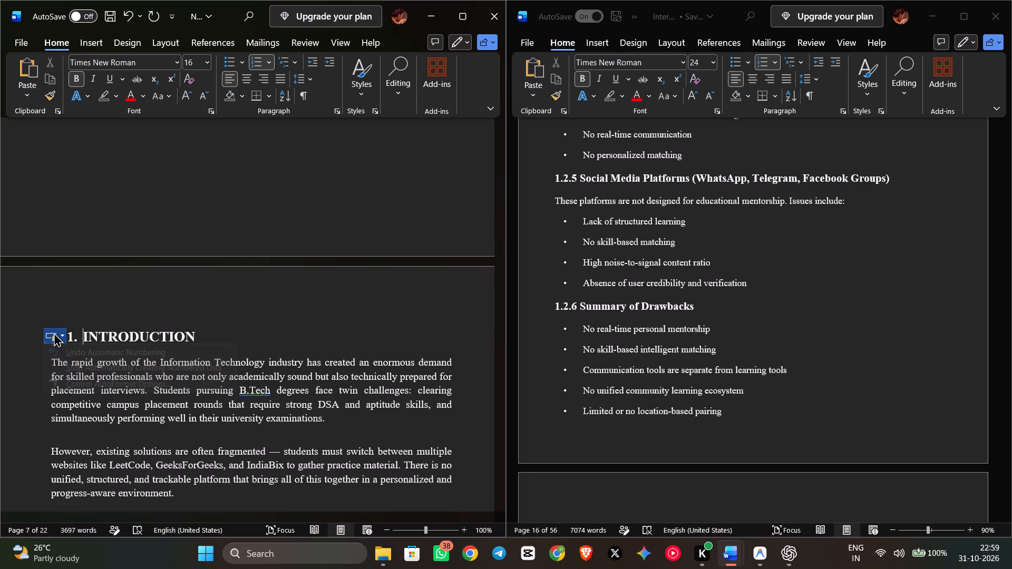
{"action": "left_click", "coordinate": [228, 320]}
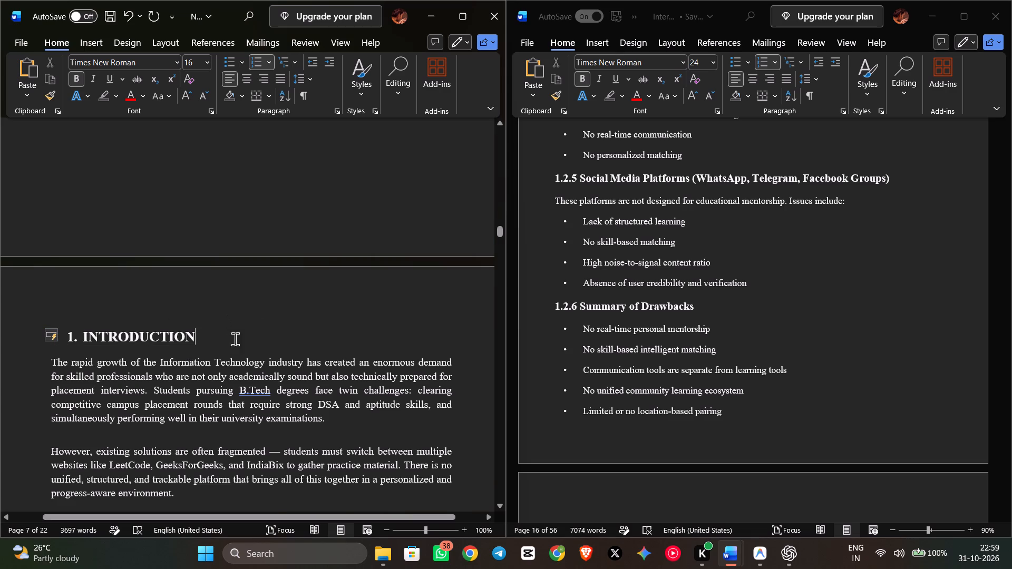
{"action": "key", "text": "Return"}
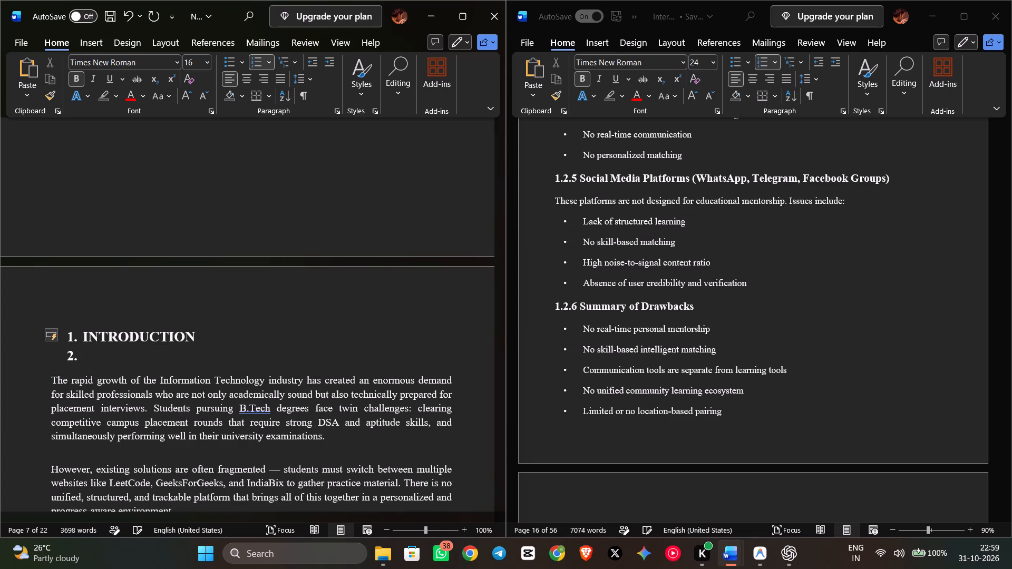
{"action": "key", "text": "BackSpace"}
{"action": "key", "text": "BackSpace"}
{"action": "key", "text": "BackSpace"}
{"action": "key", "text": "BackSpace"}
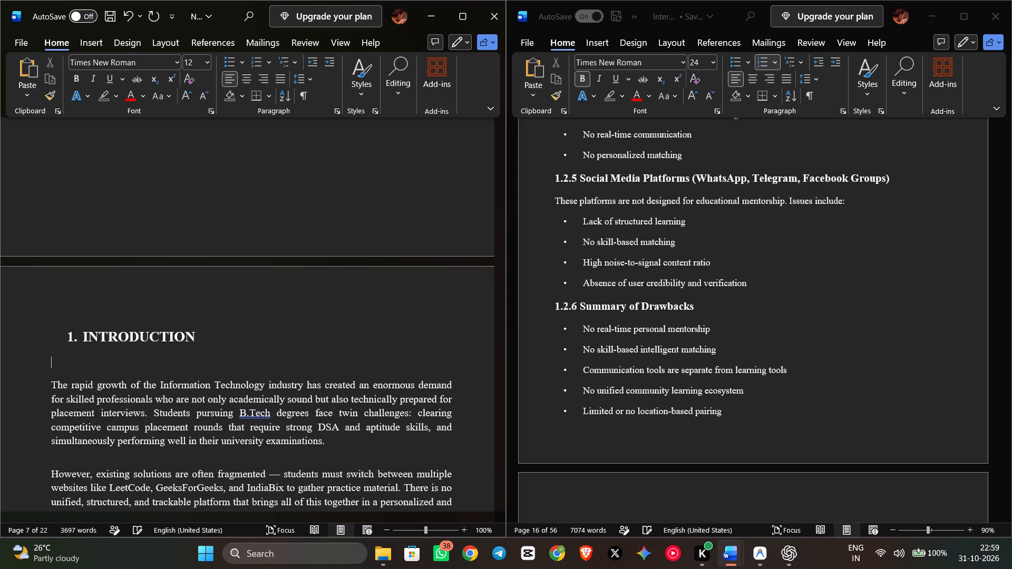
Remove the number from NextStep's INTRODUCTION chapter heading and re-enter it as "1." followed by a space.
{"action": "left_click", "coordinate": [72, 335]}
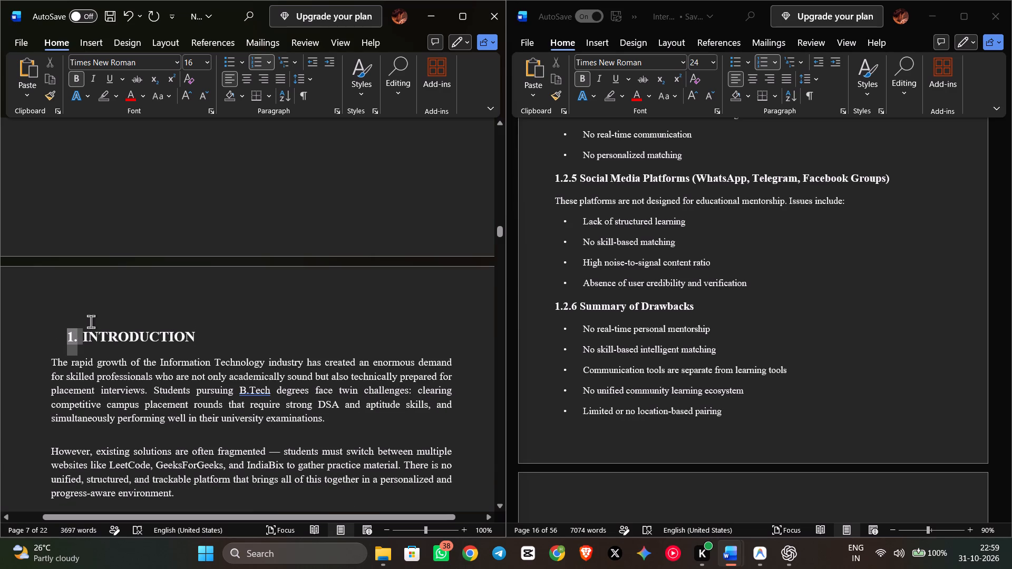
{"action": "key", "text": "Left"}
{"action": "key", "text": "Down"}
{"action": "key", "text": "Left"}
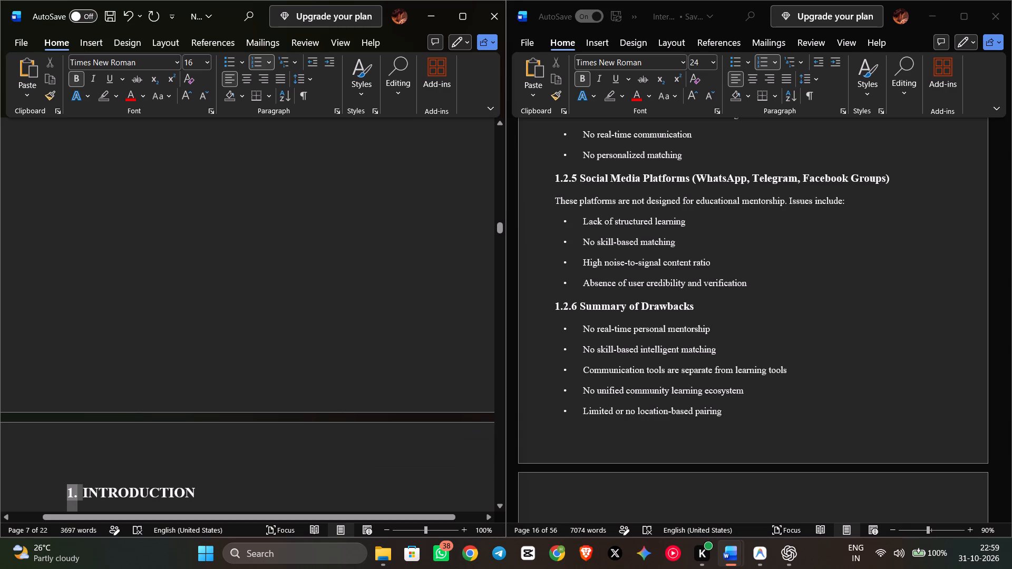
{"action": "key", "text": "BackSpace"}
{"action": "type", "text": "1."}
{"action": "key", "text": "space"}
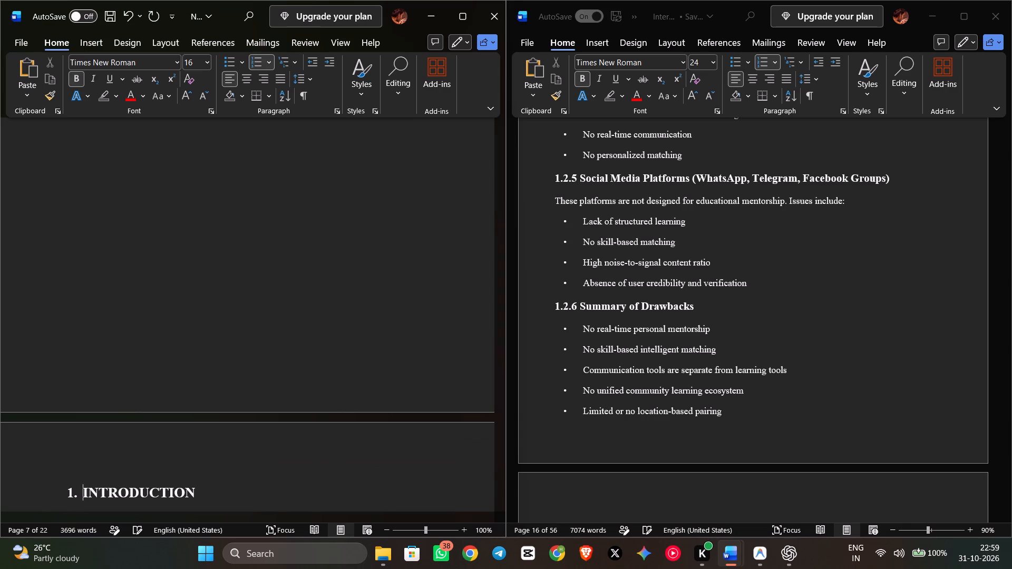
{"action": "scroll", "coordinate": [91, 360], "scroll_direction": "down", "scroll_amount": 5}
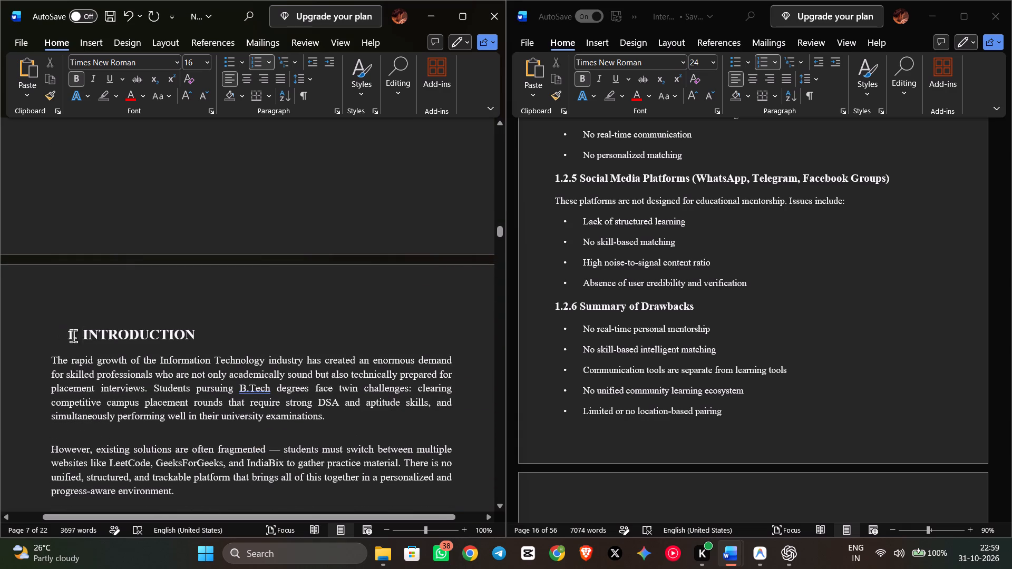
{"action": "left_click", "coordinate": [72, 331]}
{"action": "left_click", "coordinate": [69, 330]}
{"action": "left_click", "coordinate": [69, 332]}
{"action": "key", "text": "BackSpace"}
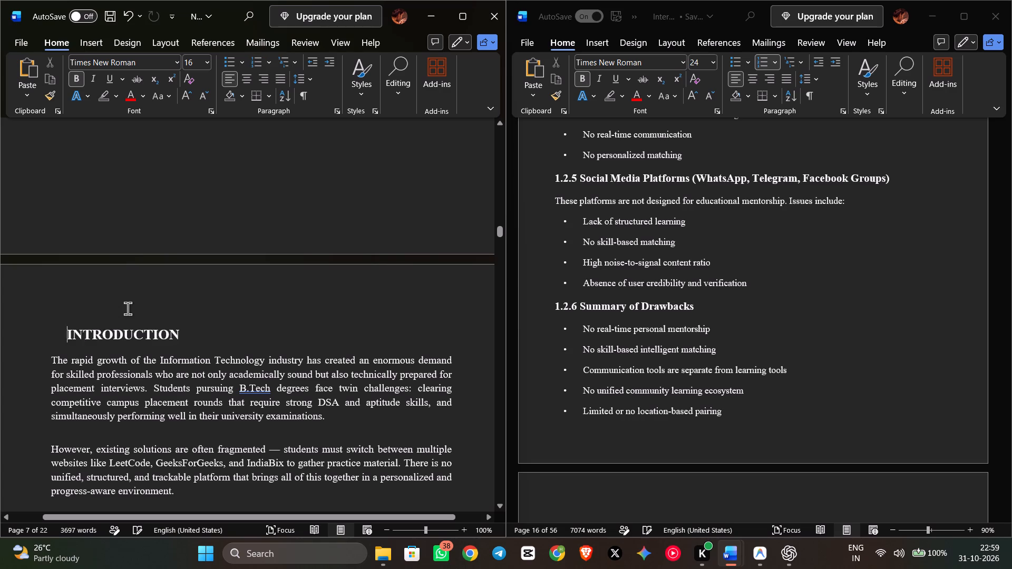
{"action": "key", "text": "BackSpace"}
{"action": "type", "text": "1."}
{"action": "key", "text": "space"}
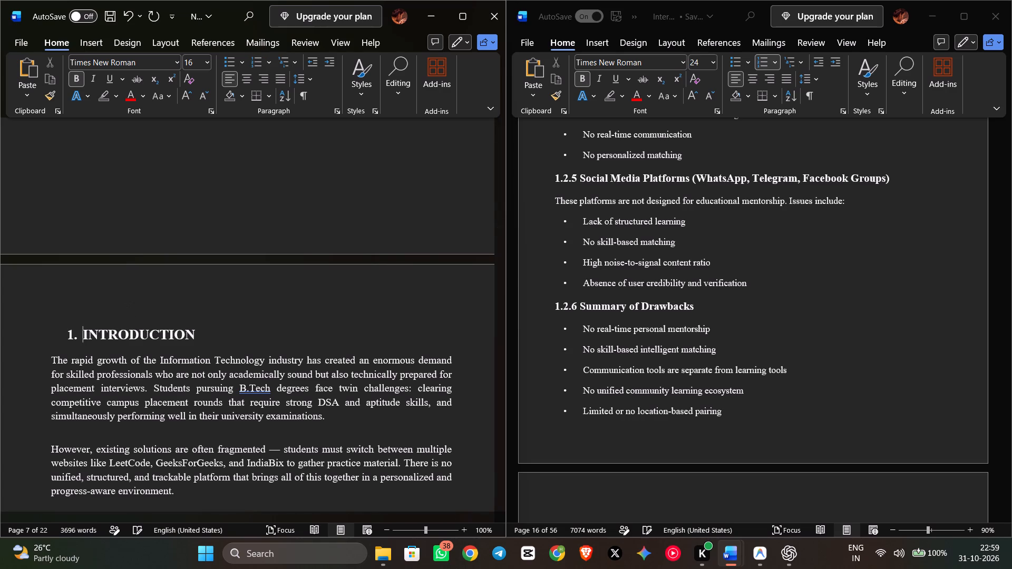
Set NextStep's SYSTEM ANALYSIS chapter heading to font size 16.
{"action": "scroll", "coordinate": [162, 293], "scroll_direction": "down", "scroll_amount": 11}
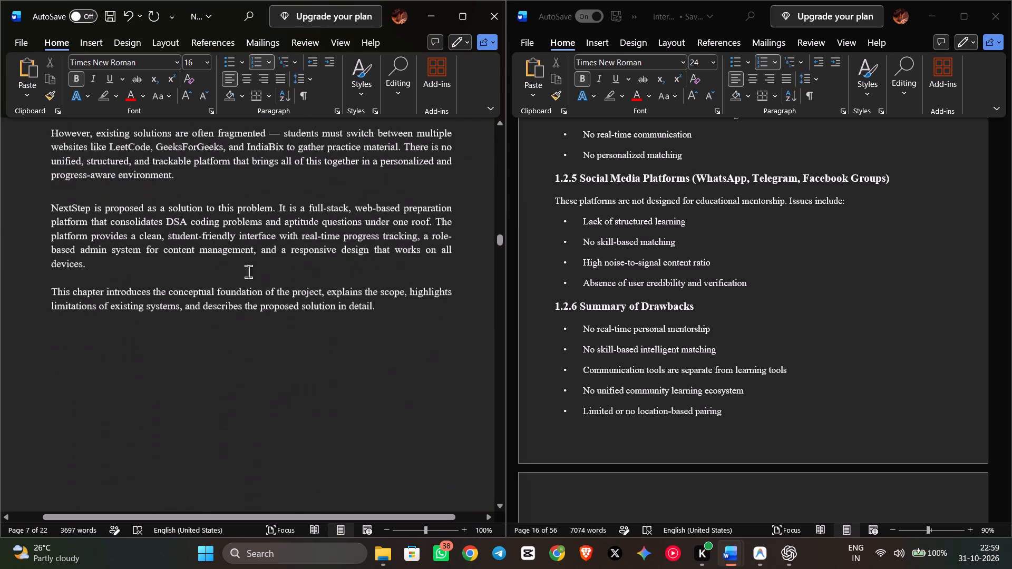
{"action": "scroll", "coordinate": [258, 269], "scroll_direction": "down", "scroll_amount": 14}
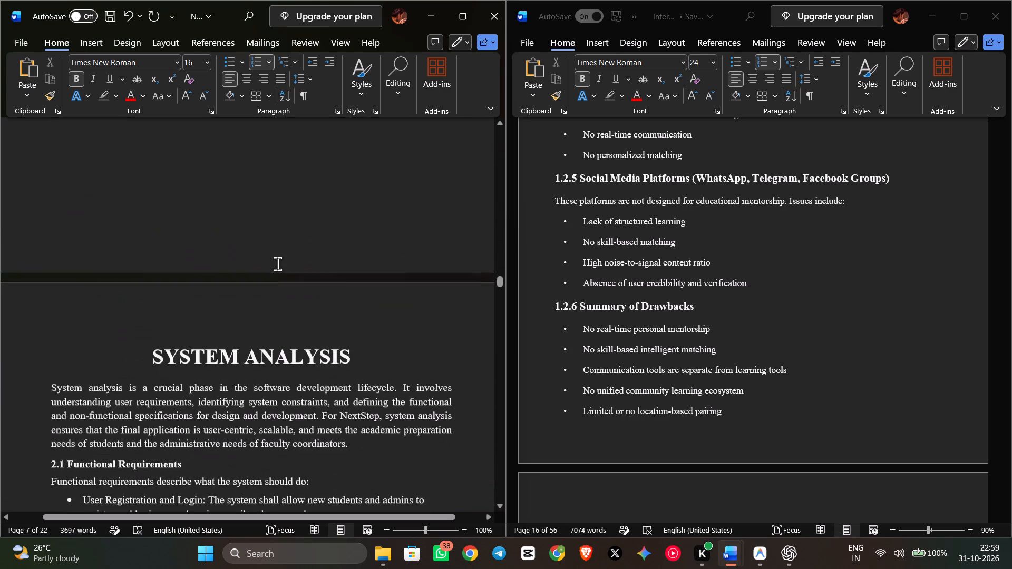
{"action": "scroll", "coordinate": [277, 263], "scroll_direction": "down", "scroll_amount": 1}
{"action": "left_click_drag", "start_coordinate": [345, 312], "coordinate": [170, 314]}
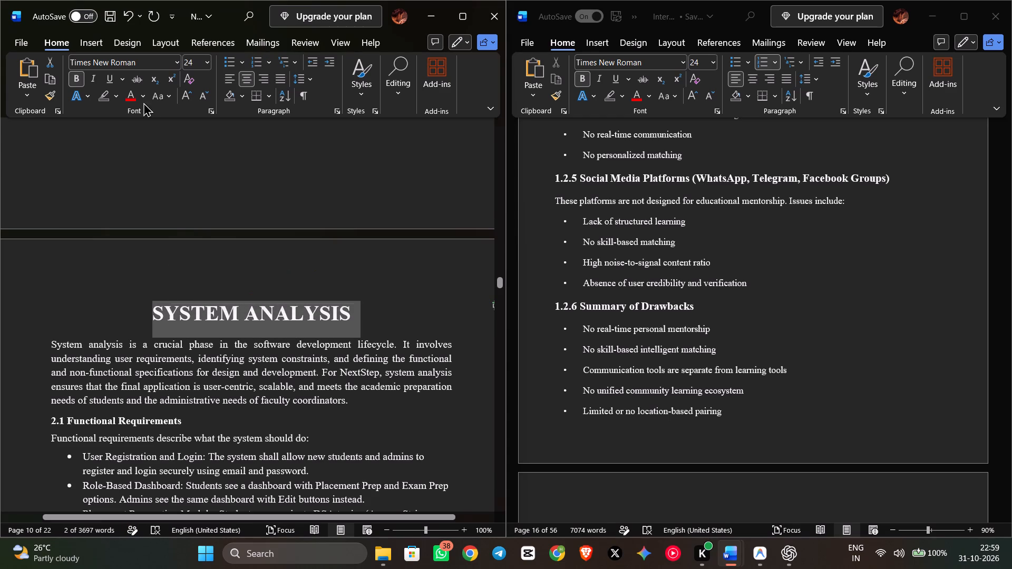
{"action": "left_click", "coordinate": [208, 62]}
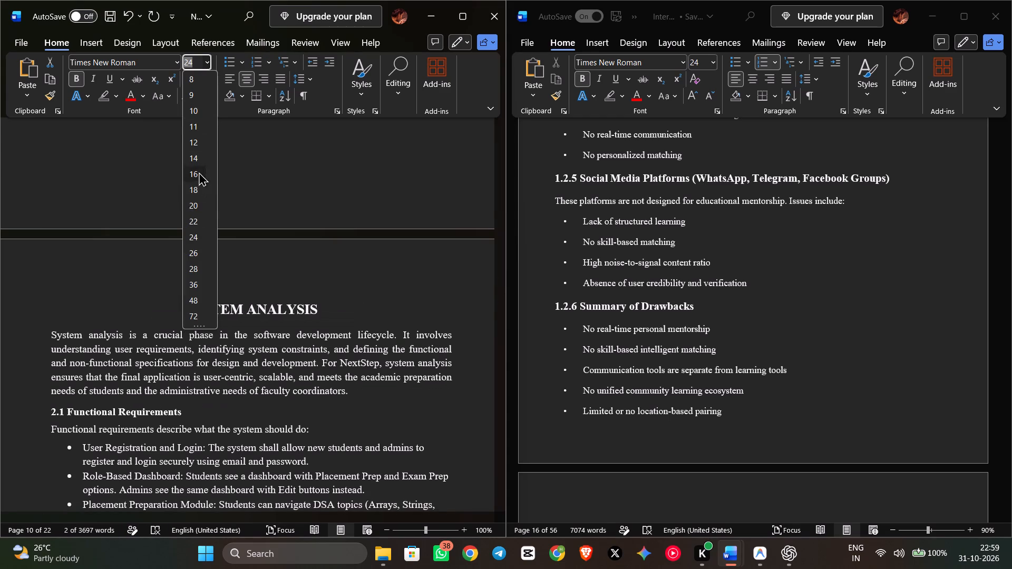
{"action": "left_click", "coordinate": [199, 172]}
Look back through NextStep's first chapter and check the formatting of its INTRODUCTION heading.
{"action": "scroll", "coordinate": [239, 290], "scroll_direction": "up", "scroll_amount": 10}
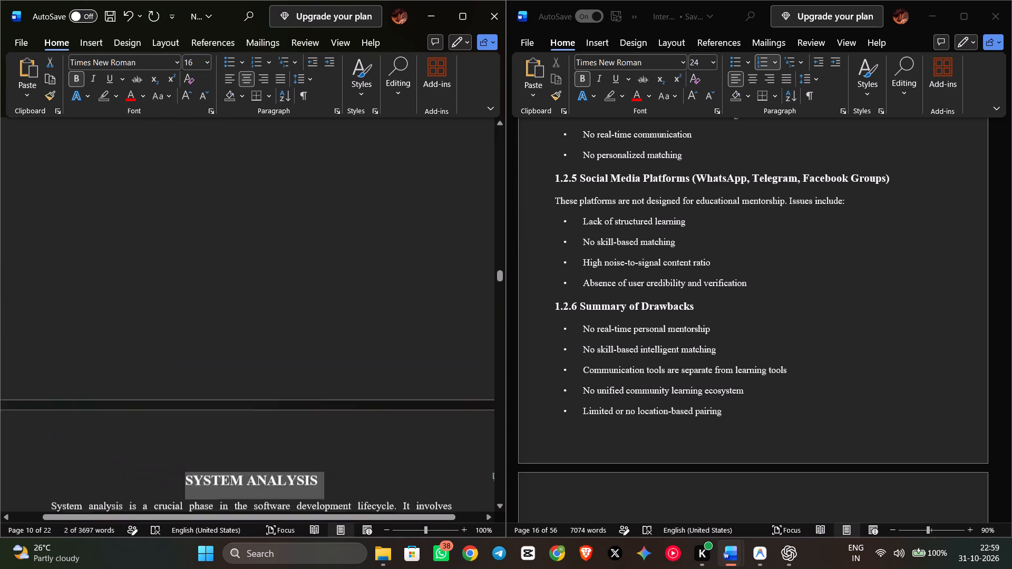
{"action": "scroll", "coordinate": [328, 300], "scroll_direction": "up", "scroll_amount": 12}
{"action": "scroll", "coordinate": [329, 296], "scroll_direction": "up", "scroll_amount": 14}
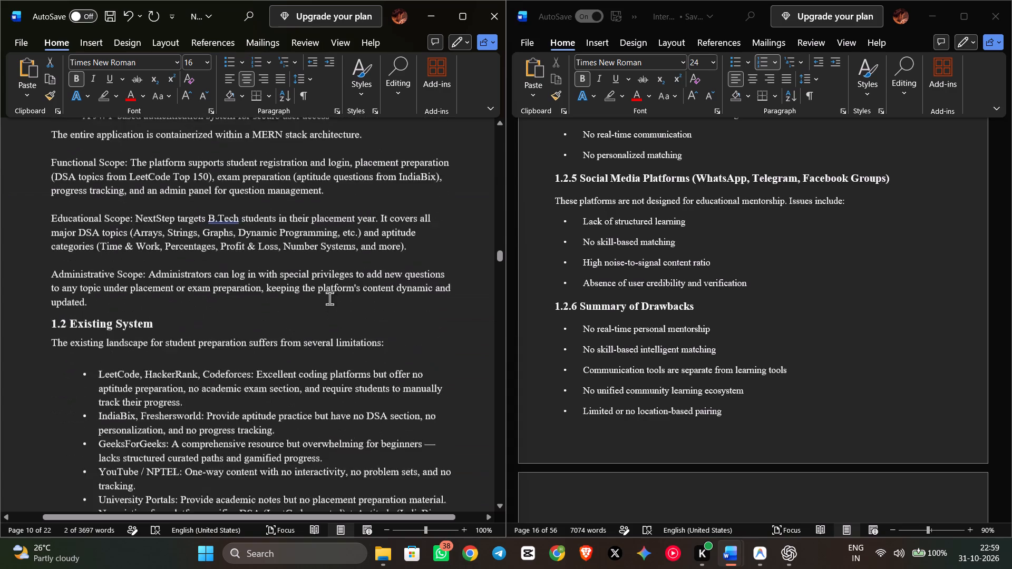
{"action": "scroll", "coordinate": [329, 298], "scroll_direction": "down", "scroll_amount": 1}
{"action": "scroll", "coordinate": [330, 298], "scroll_direction": "up", "scroll_amount": 1}
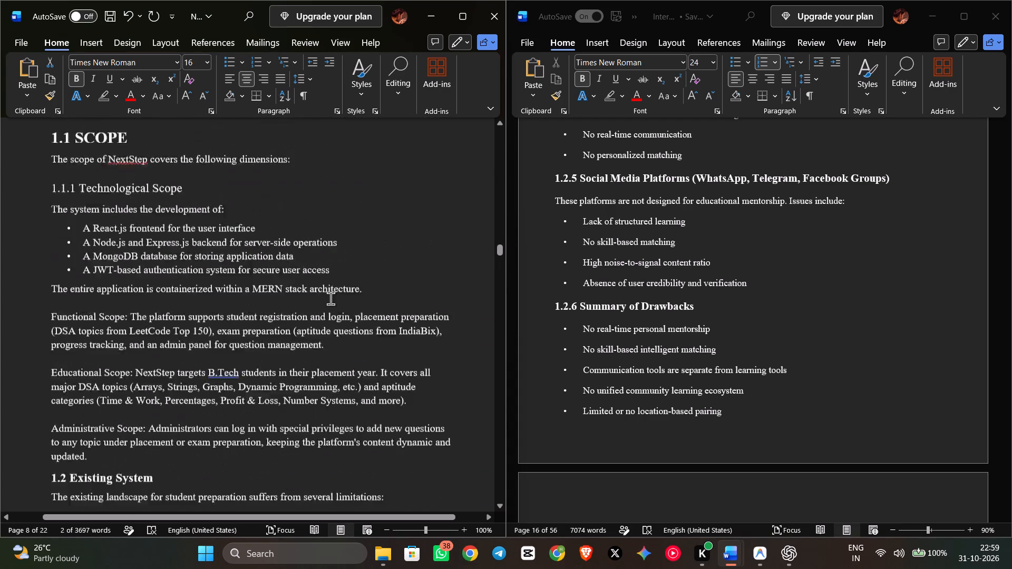
{"action": "scroll", "coordinate": [330, 298], "scroll_direction": "up", "scroll_amount": 6}
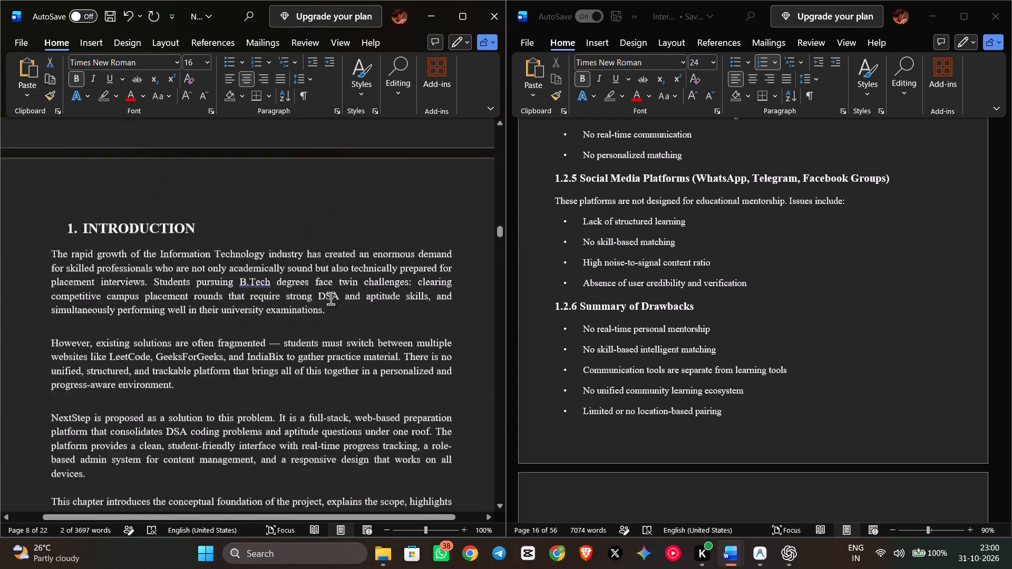
{"action": "scroll", "coordinate": [330, 298], "scroll_direction": "up", "scroll_amount": 1}
{"action": "left_click", "coordinate": [120, 395]}
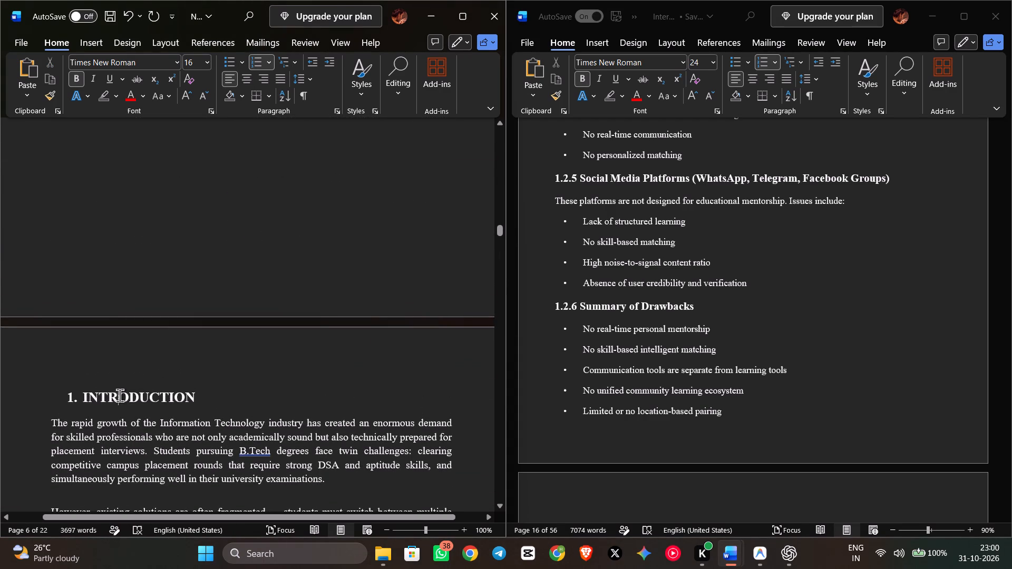
Left-align NextStep's SYSTEM ANALYSIS chapter heading and number it "2." followed by a space.
{"action": "scroll", "coordinate": [266, 291], "scroll_direction": "down", "scroll_amount": 20}
{"action": "scroll", "coordinate": [266, 291], "scroll_direction": "down", "scroll_amount": 1}
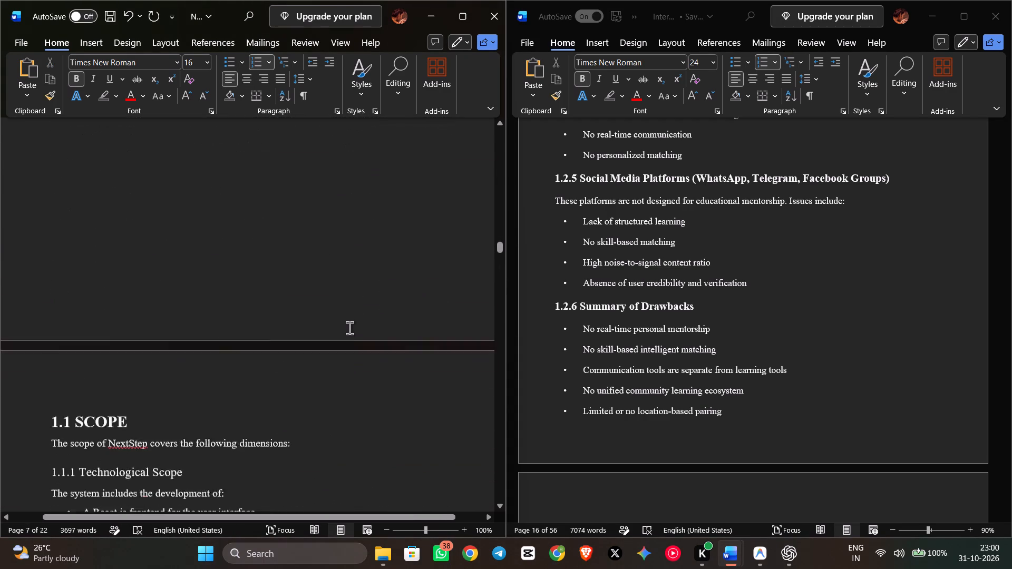
{"action": "scroll", "coordinate": [349, 328], "scroll_direction": "down", "scroll_amount": 20}
{"action": "scroll", "coordinate": [349, 328], "scroll_direction": "down", "scroll_amount": 14}
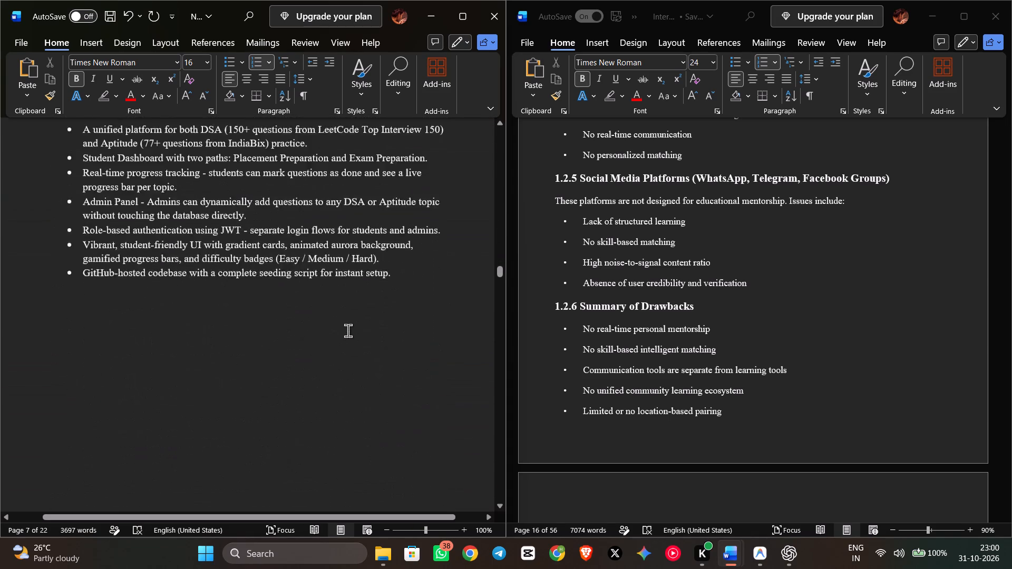
{"action": "scroll", "coordinate": [348, 330], "scroll_direction": "down", "scroll_amount": 14}
{"action": "scroll", "coordinate": [348, 330], "scroll_direction": "down", "scroll_amount": 7}
{"action": "scroll", "coordinate": [259, 268], "scroll_direction": "up", "scroll_amount": 3}
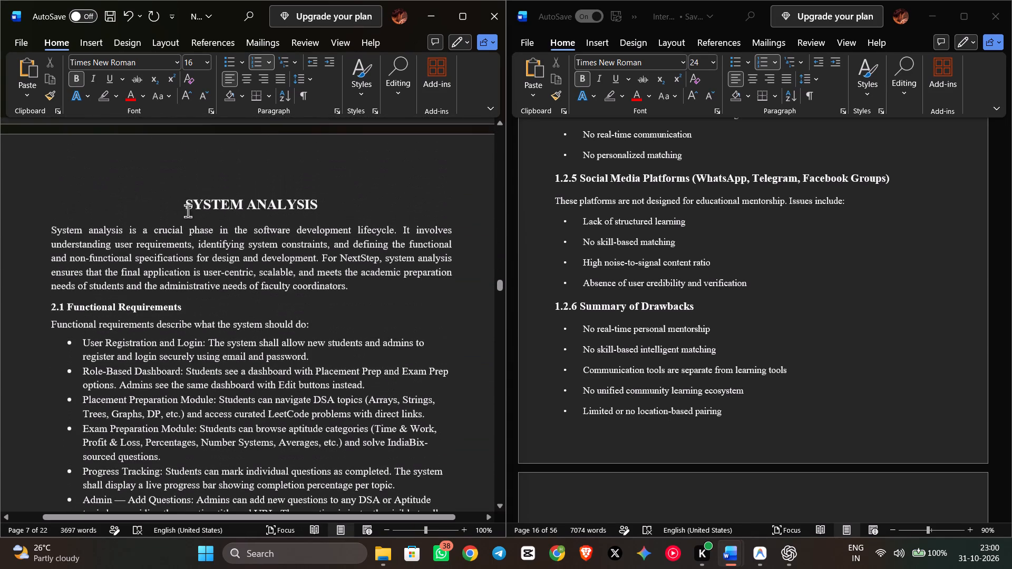
{"action": "left_click", "coordinate": [184, 206]}
{"action": "key", "text": "BackSpace"}
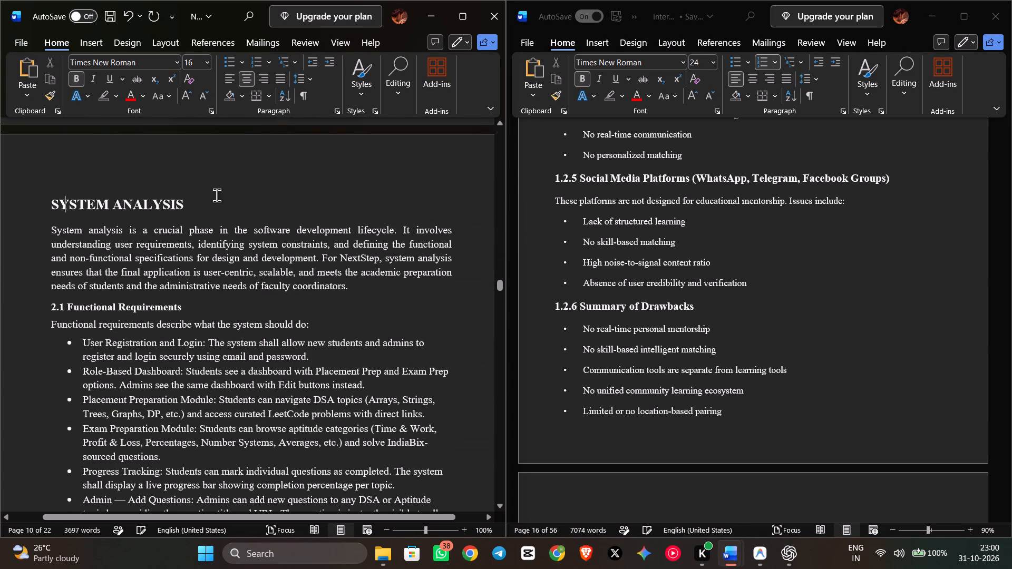
{"action": "type", "text": "2."}
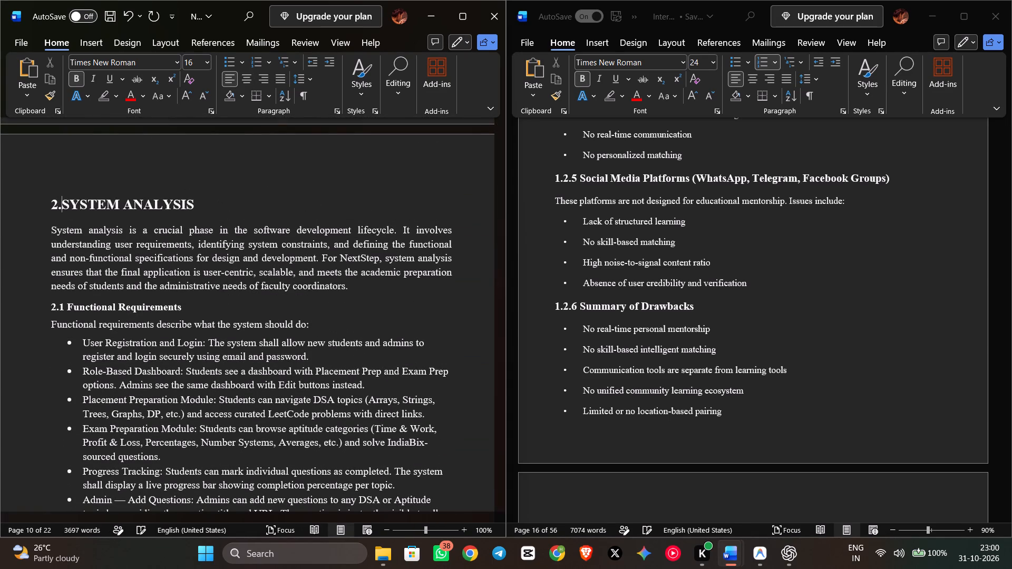
{"action": "key", "text": "space"}
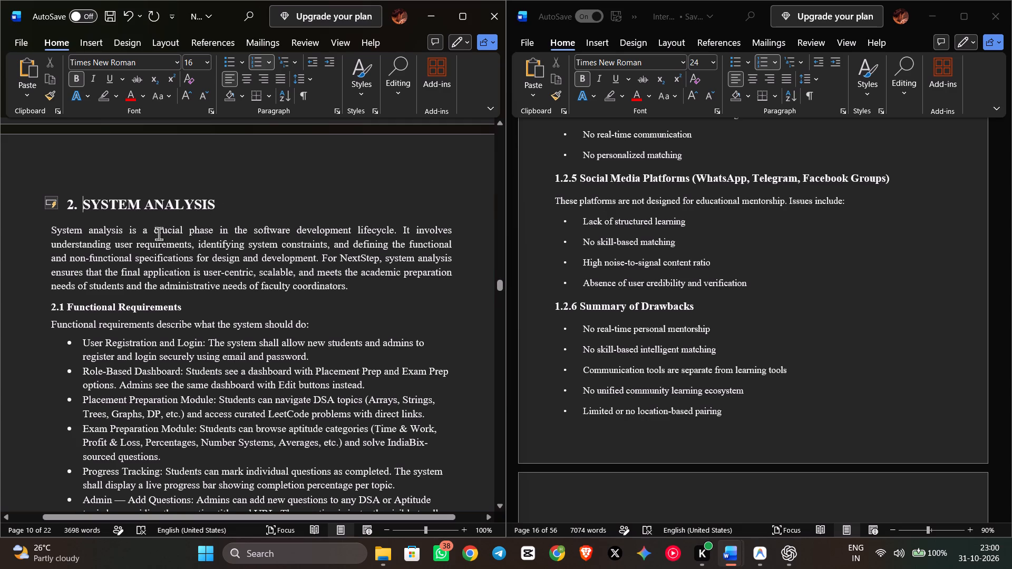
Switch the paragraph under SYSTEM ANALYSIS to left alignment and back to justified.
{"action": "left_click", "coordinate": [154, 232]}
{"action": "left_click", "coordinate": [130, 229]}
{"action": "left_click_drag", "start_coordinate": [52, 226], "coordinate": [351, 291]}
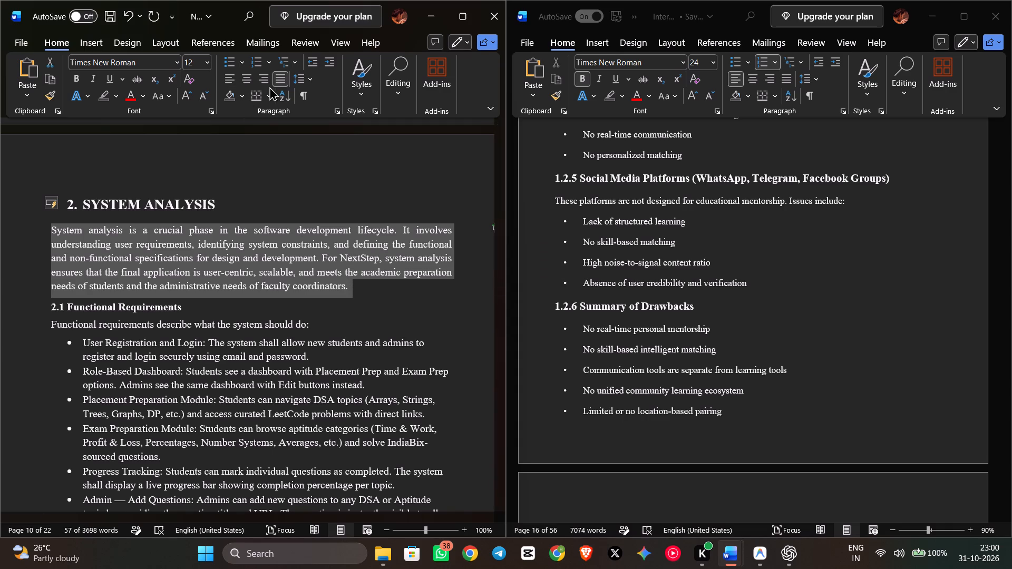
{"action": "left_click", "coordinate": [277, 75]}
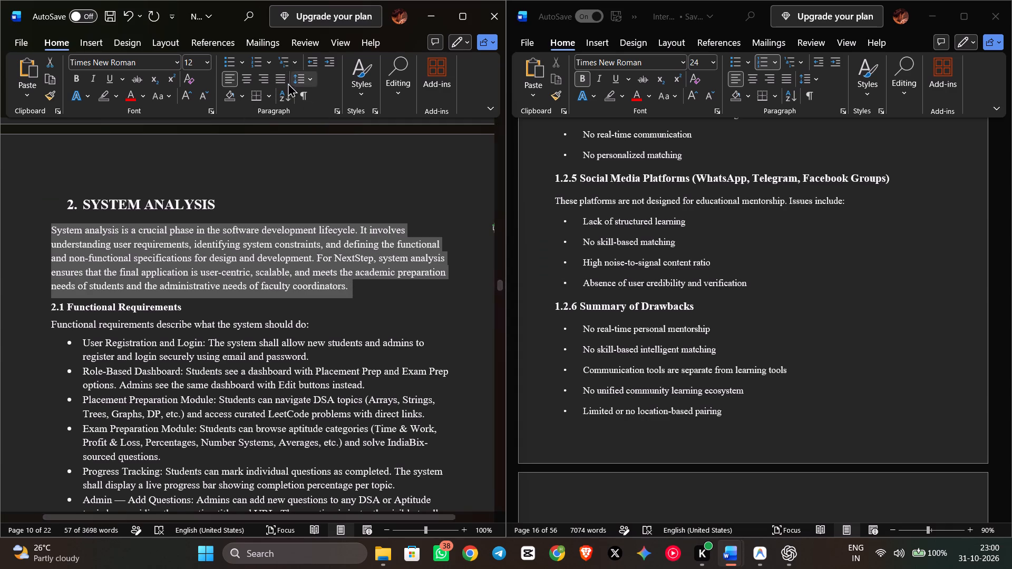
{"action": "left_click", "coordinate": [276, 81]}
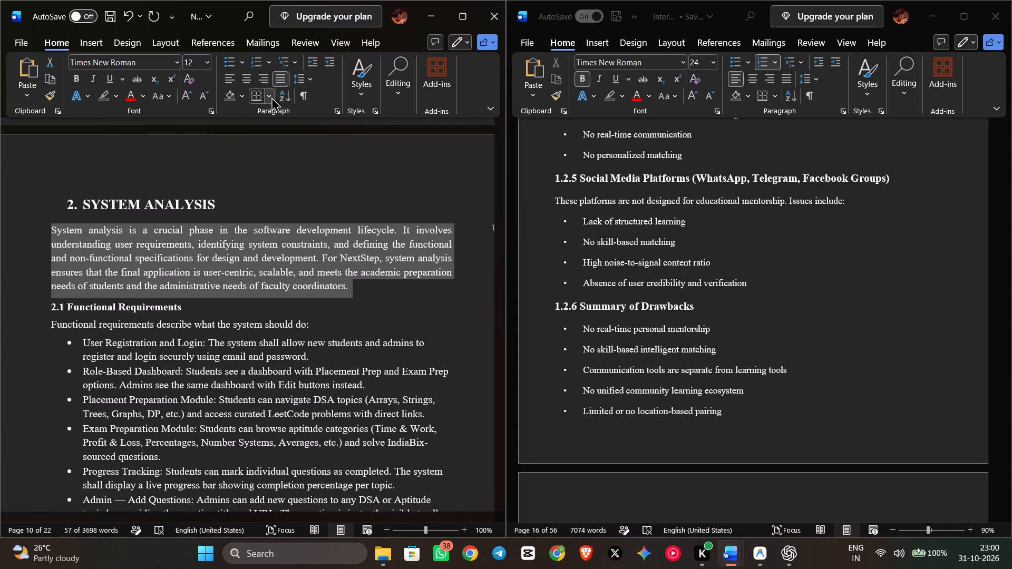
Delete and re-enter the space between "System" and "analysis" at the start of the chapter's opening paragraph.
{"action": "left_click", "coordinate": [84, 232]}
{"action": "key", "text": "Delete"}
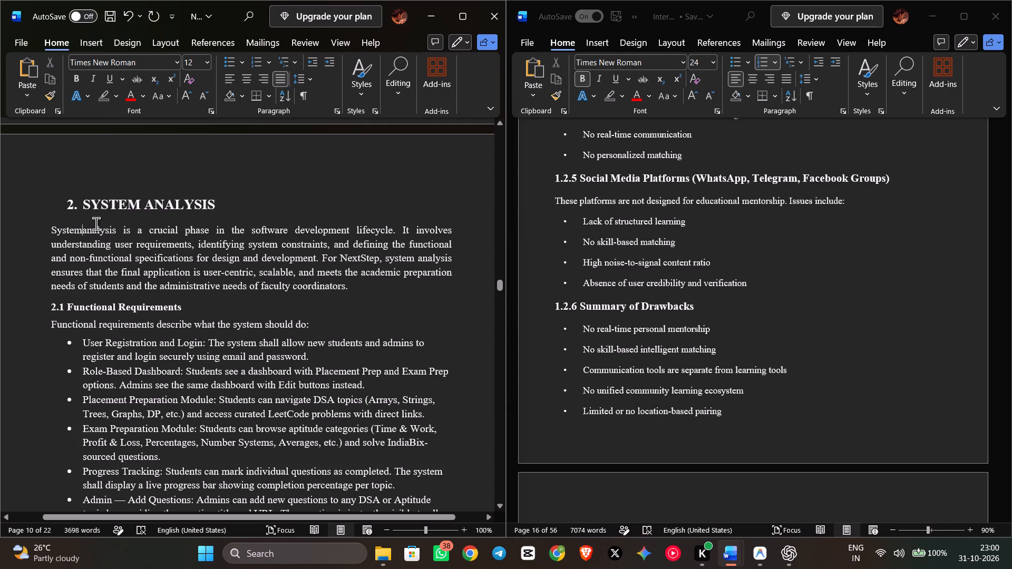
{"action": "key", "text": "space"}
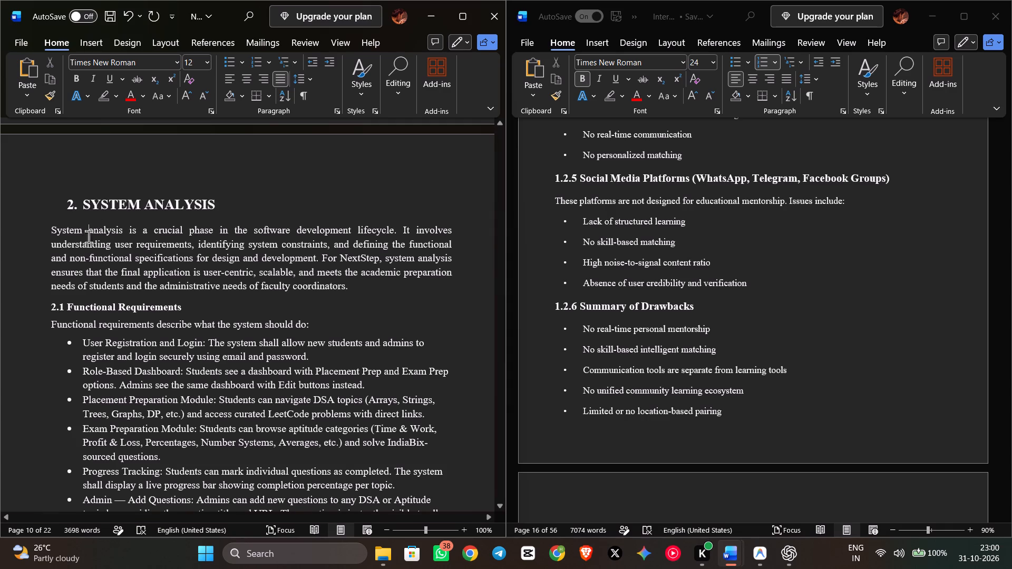
Insert one blank line between the SYSTEM ANALYSIS opening paragraph and the 2.1 Functional Requirements heading.
{"action": "left_click_drag", "start_coordinate": [52, 229], "coordinate": [271, 252]}
{"action": "left_click", "coordinate": [377, 284]}
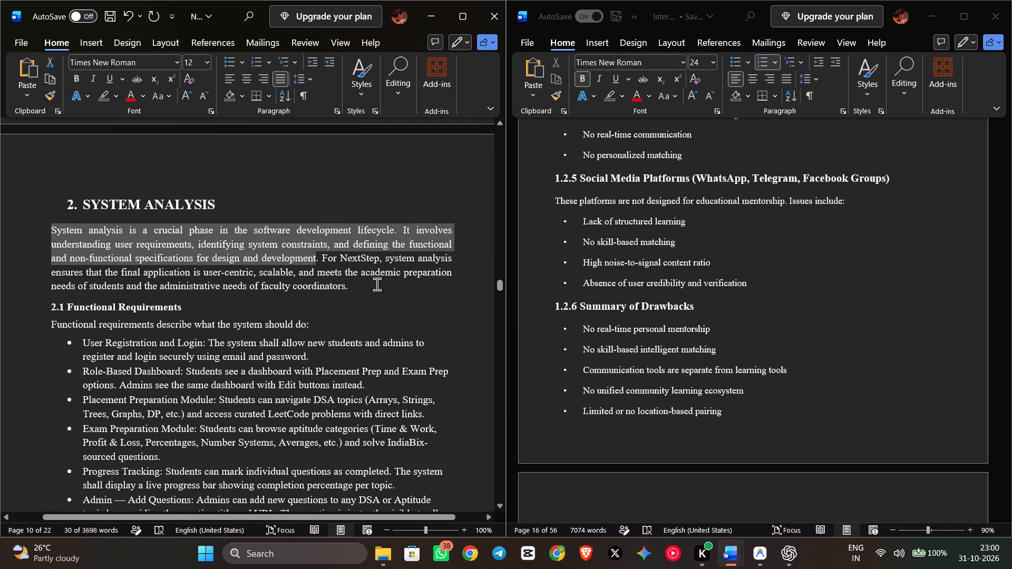
{"action": "key", "text": "Return"}
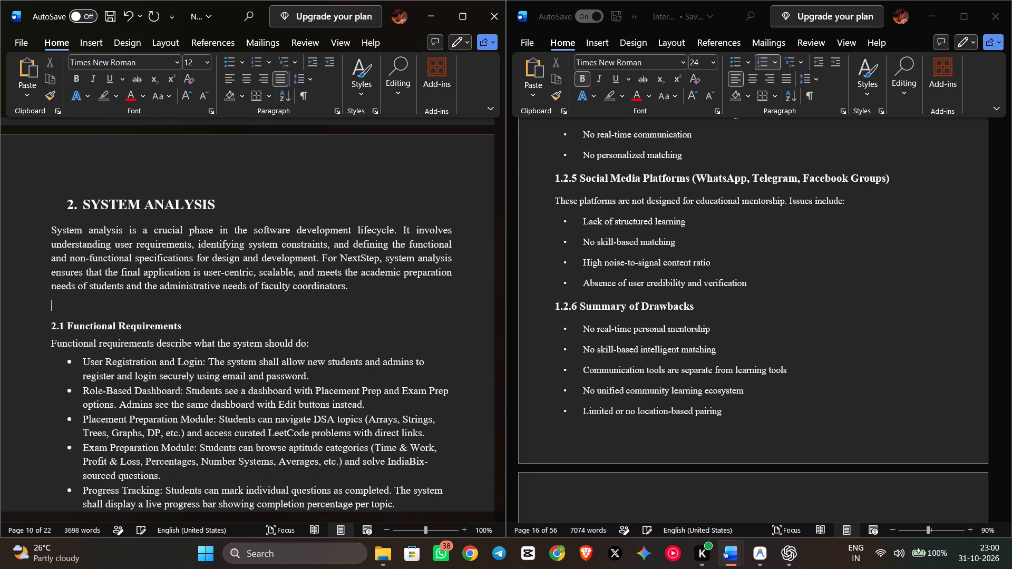
{"action": "key", "text": "Return"}
{"action": "key", "text": "BackSpace"}
Delete the blank line between NextStep's SYSTEM ANALYSIS opening paragraph and the 2.1 Functional Requirements heading.
{"action": "key", "text": "BackSpace"}
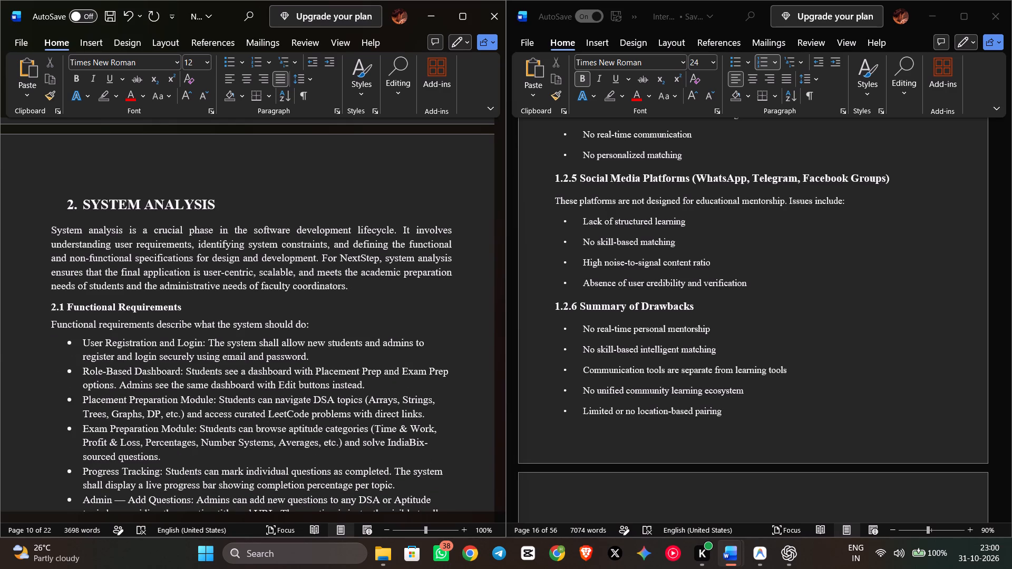
{"action": "left_click", "coordinate": [131, 227]}
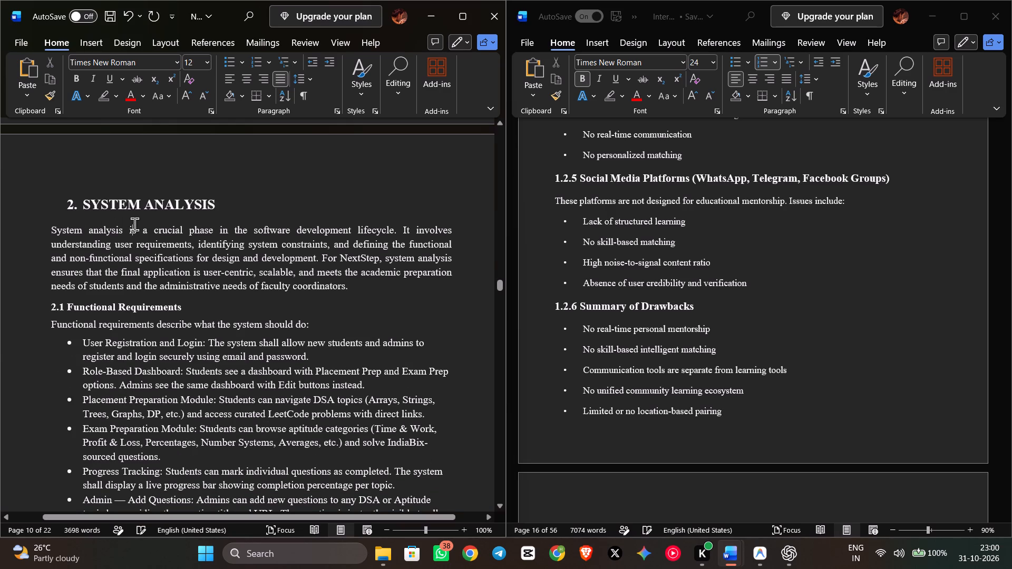
{"action": "key", "text": "Left"}
Check the font size of the 2.1 Functional Requirement Specifications heading in the Internship-1 report.
{"action": "scroll", "coordinate": [629, 349], "scroll_direction": "down", "scroll_amount": 3}
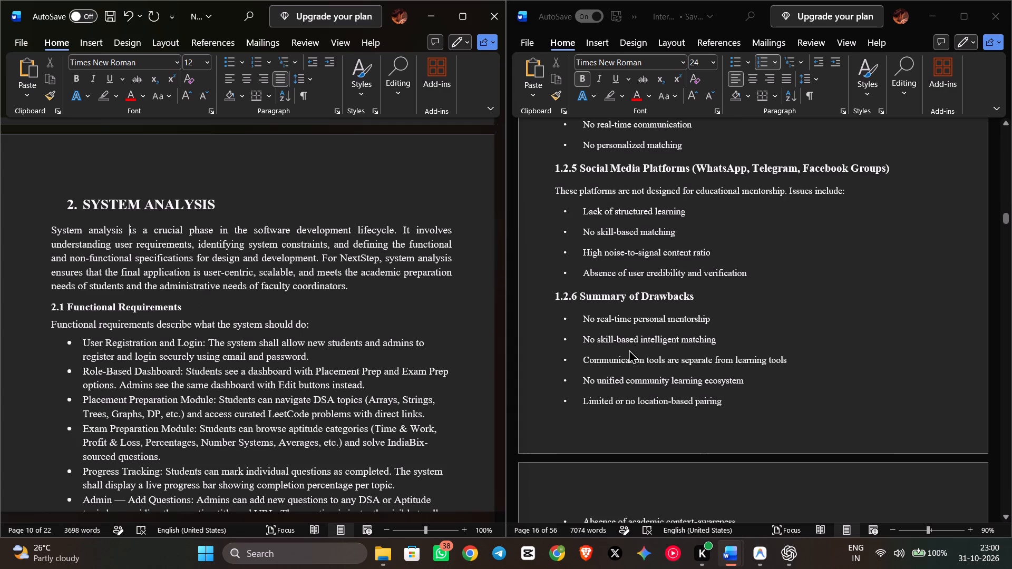
{"action": "scroll", "coordinate": [629, 349], "scroll_direction": "down", "scroll_amount": 7}
{"action": "scroll", "coordinate": [631, 349], "scroll_direction": "down", "scroll_amount": 18}
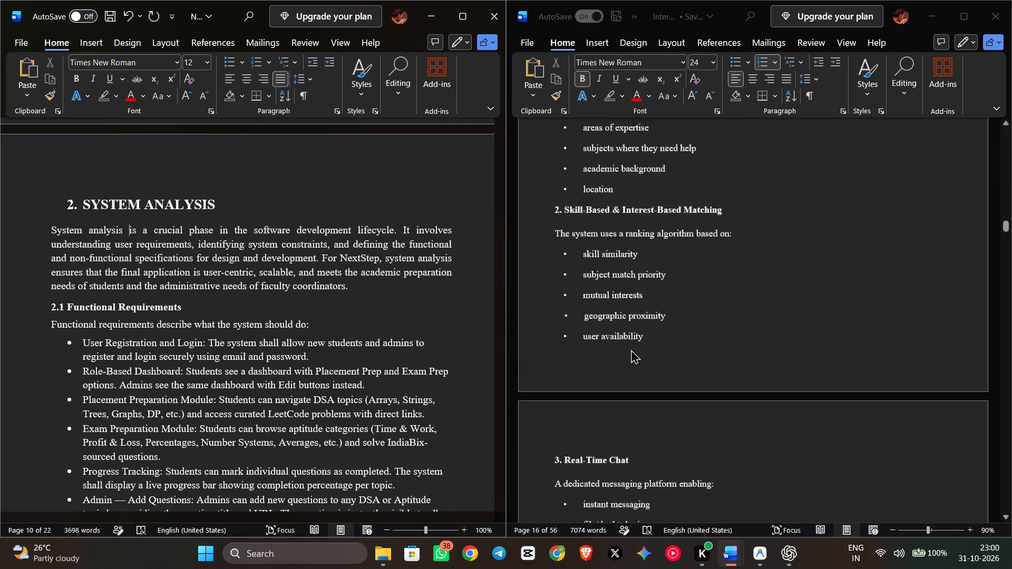
{"action": "scroll", "coordinate": [631, 349], "scroll_direction": "down", "scroll_amount": 19}
{"action": "scroll", "coordinate": [635, 349], "scroll_direction": "down", "scroll_amount": 5}
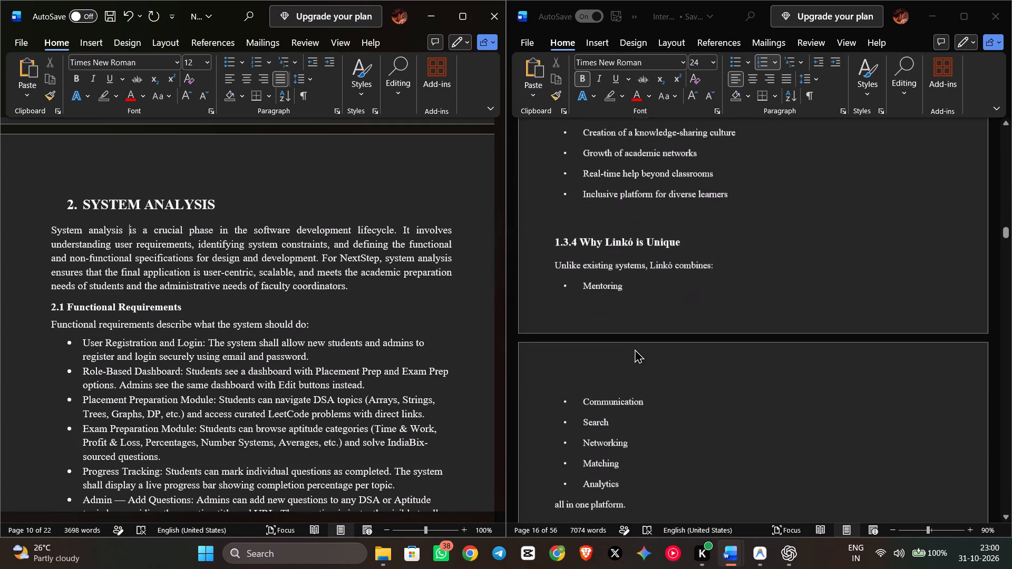
{"action": "scroll", "coordinate": [635, 349], "scroll_direction": "down", "scroll_amount": 13}
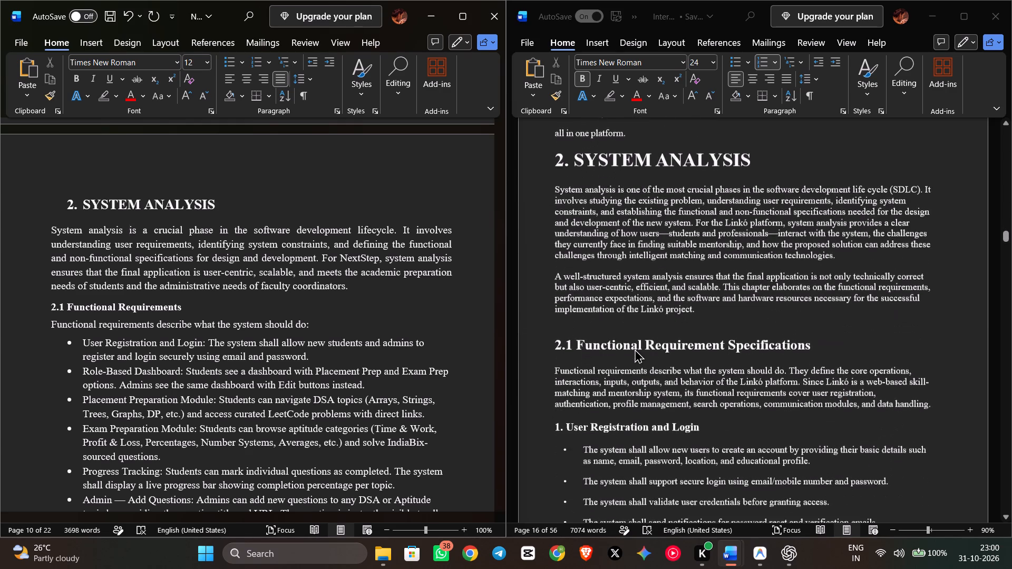
{"action": "left_click", "coordinate": [611, 341]}
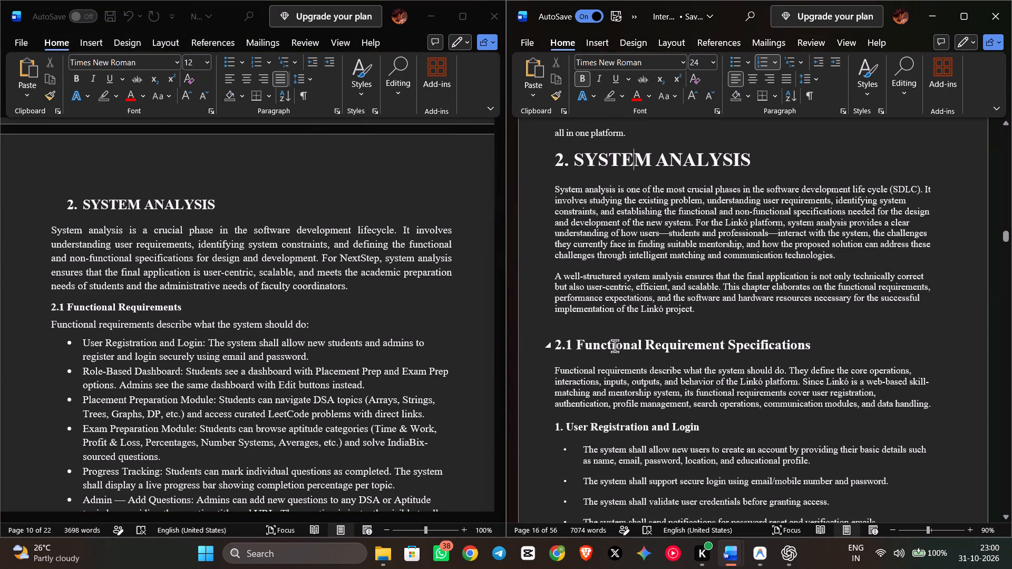
{"action": "left_click", "coordinate": [615, 346]}
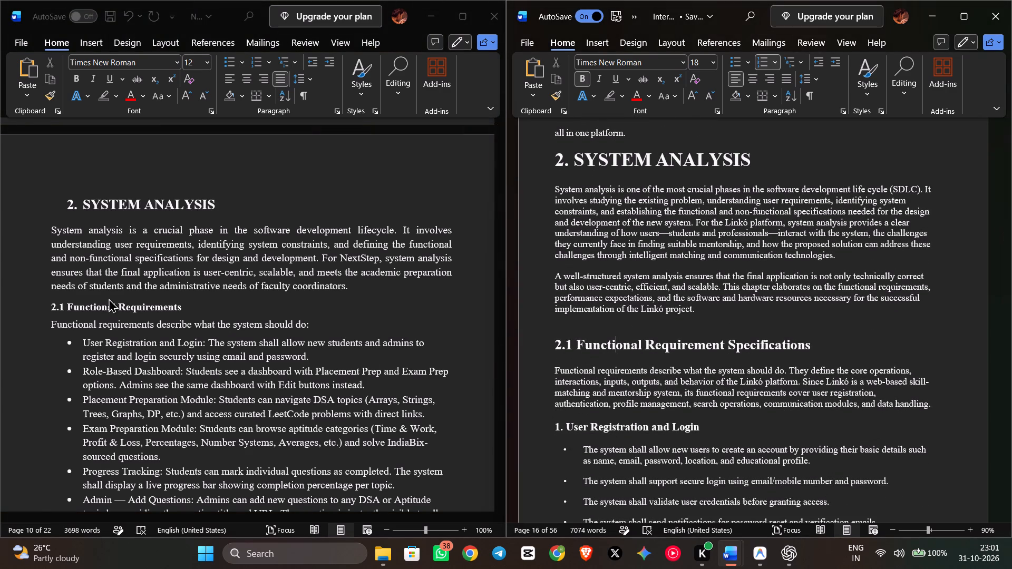
Try font size 18 on NextStep's 2.1 Functional Requirements heading, then set it to 16.
{"action": "left_click", "coordinate": [111, 303]}
{"action": "left_click", "coordinate": [118, 306]}
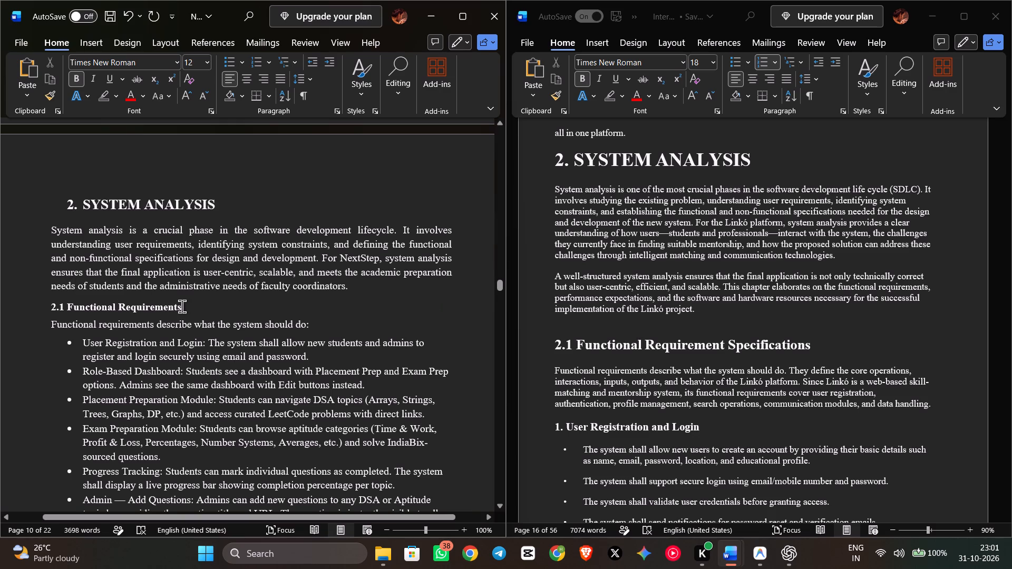
{"action": "left_click_drag", "start_coordinate": [182, 306], "coordinate": [45, 309]}
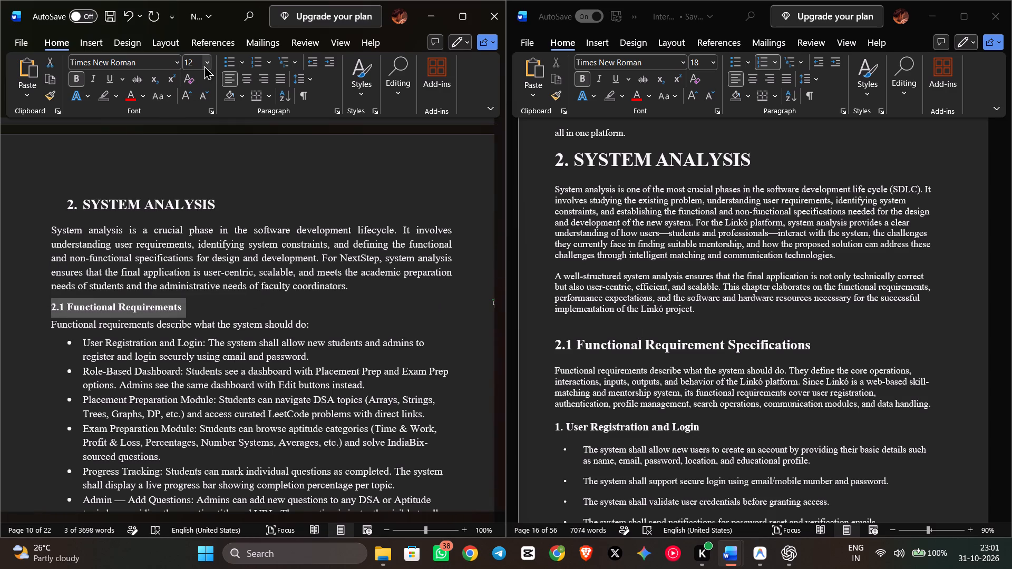
{"action": "left_click", "coordinate": [206, 65]}
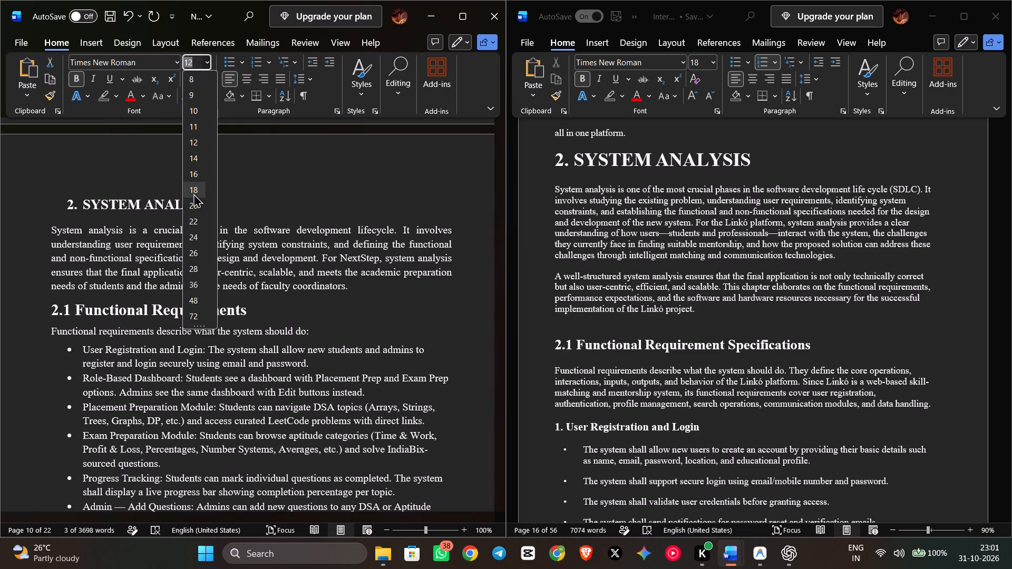
{"action": "left_click", "coordinate": [193, 193]}
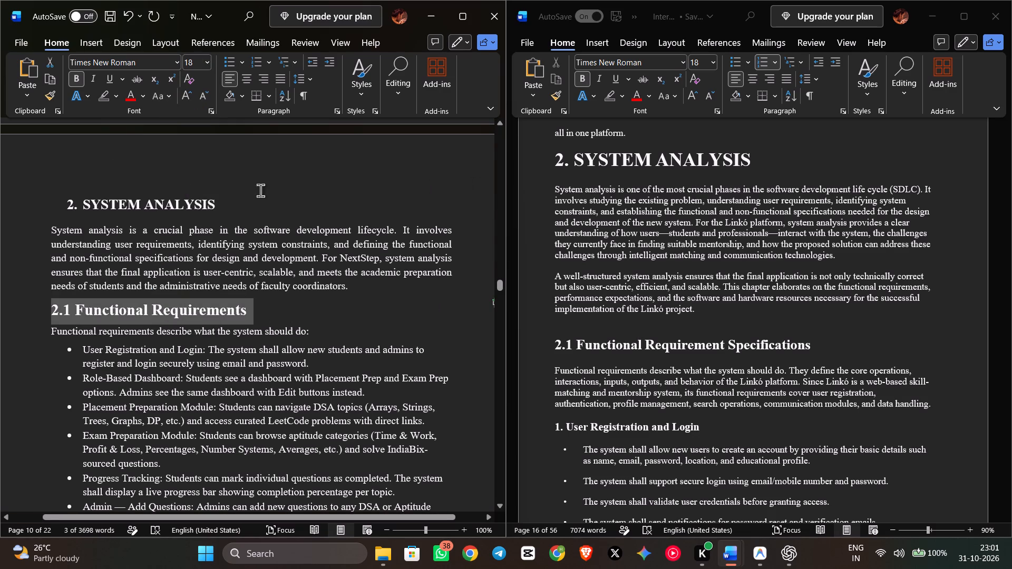
{"action": "left_click", "coordinate": [208, 61]}
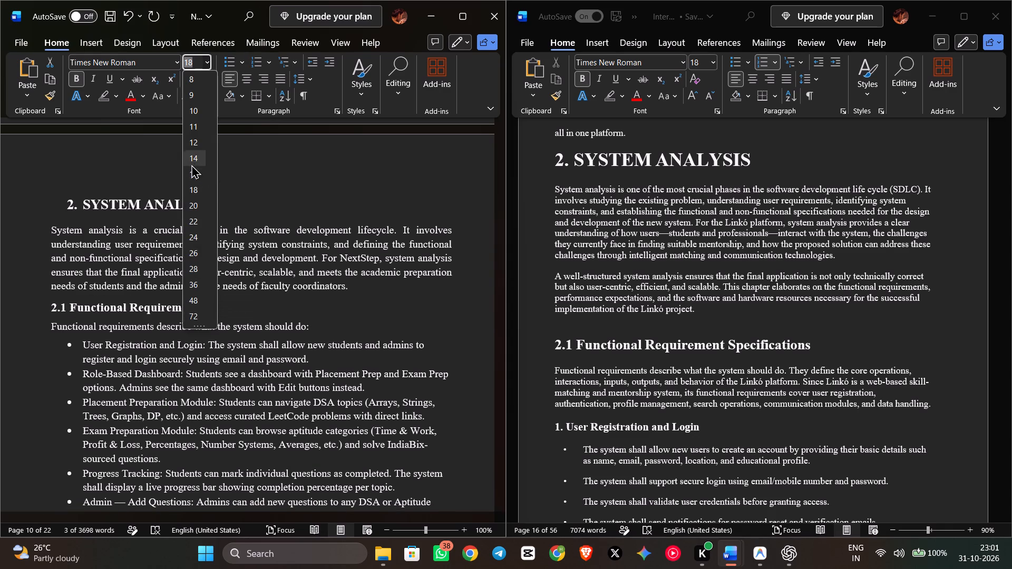
{"action": "left_click", "coordinate": [192, 178]}
Check the font size of NextStep's 1.1 SCOPE heading for comparison.
{"action": "scroll", "coordinate": [334, 287], "scroll_direction": "up", "scroll_amount": 11}
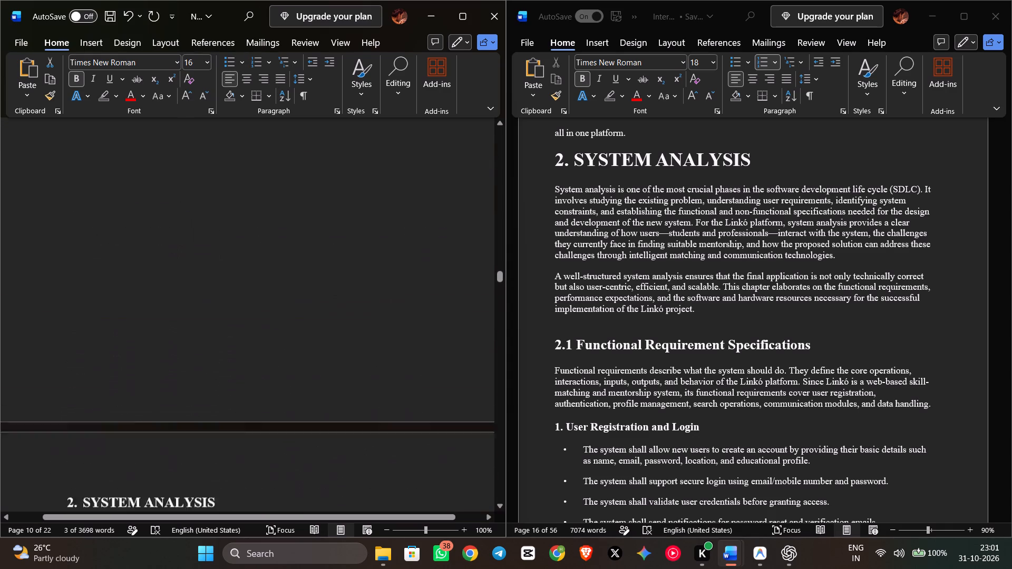
{"action": "scroll", "coordinate": [336, 288], "scroll_direction": "up", "scroll_amount": 20}
{"action": "scroll", "coordinate": [336, 288], "scroll_direction": "up", "scroll_amount": 11}
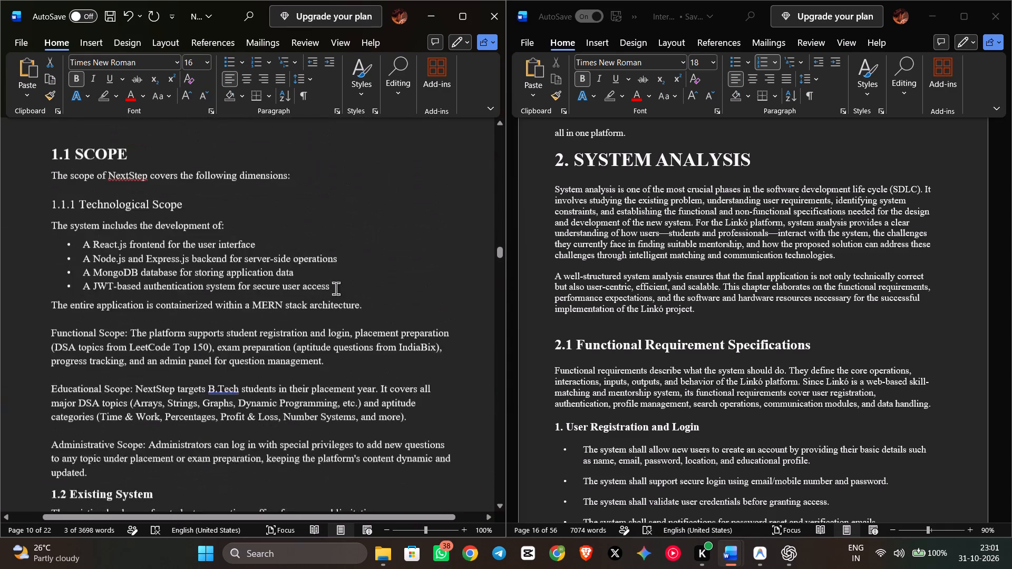
{"action": "scroll", "coordinate": [336, 288], "scroll_direction": "up", "scroll_amount": 6}
{"action": "left_click", "coordinate": [114, 316]}
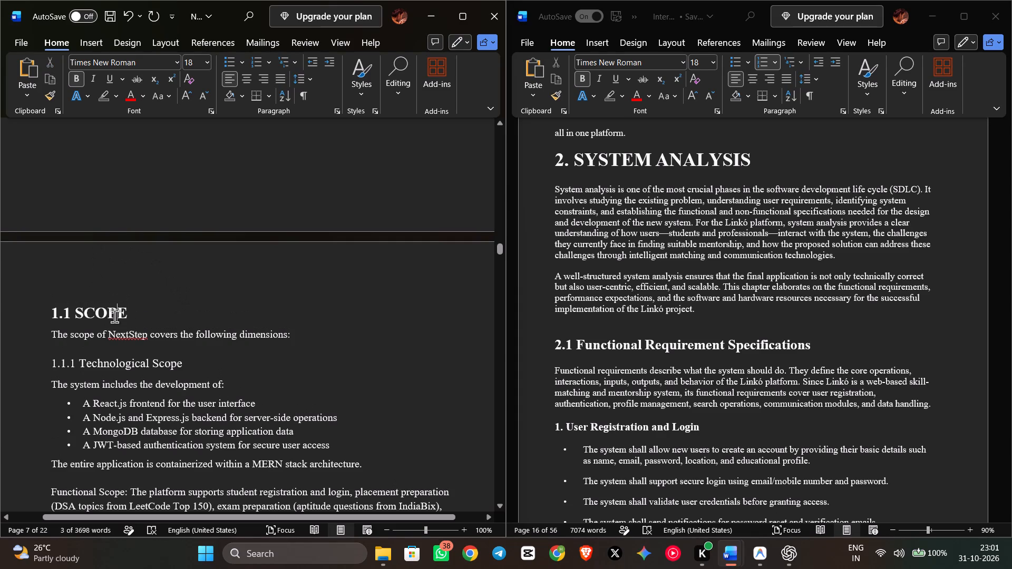
Set NextStep's SYSTEM ANALYSIS chapter heading to font size 24.
{"action": "scroll", "coordinate": [268, 287], "scroll_direction": "down", "scroll_amount": 20}
{"action": "scroll", "coordinate": [268, 287], "scroll_direction": "down", "scroll_amount": 4}
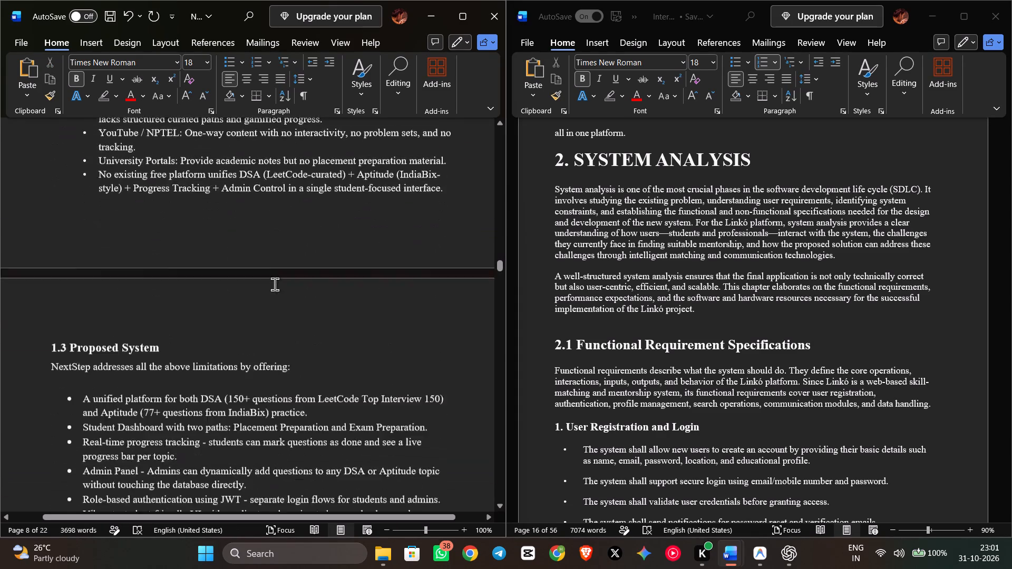
{"action": "scroll", "coordinate": [275, 284], "scroll_direction": "down", "scroll_amount": 20}
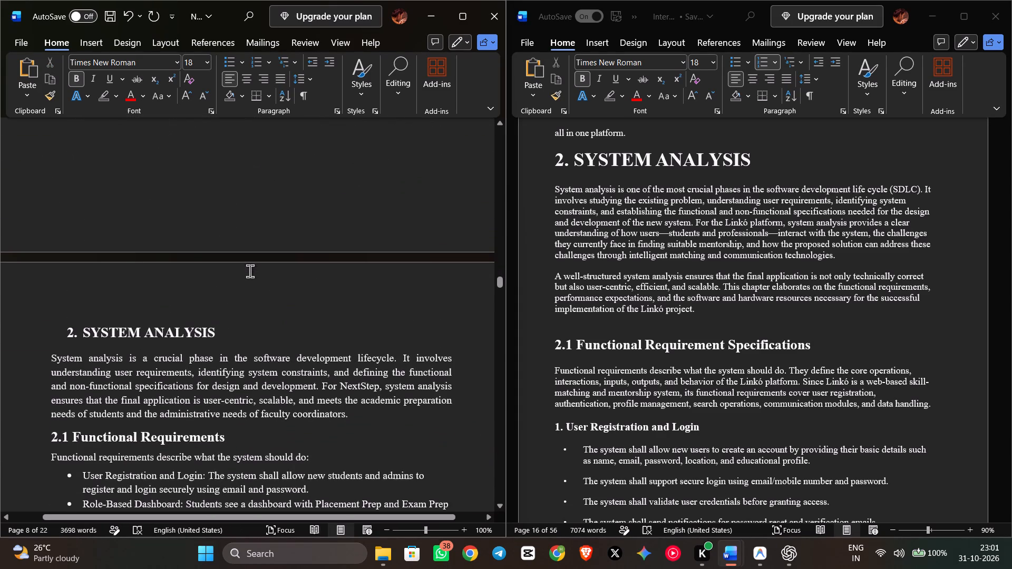
{"action": "scroll", "coordinate": [203, 331], "scroll_direction": "down", "scroll_amount": 4}
{"action": "left_click", "coordinate": [208, 201]}
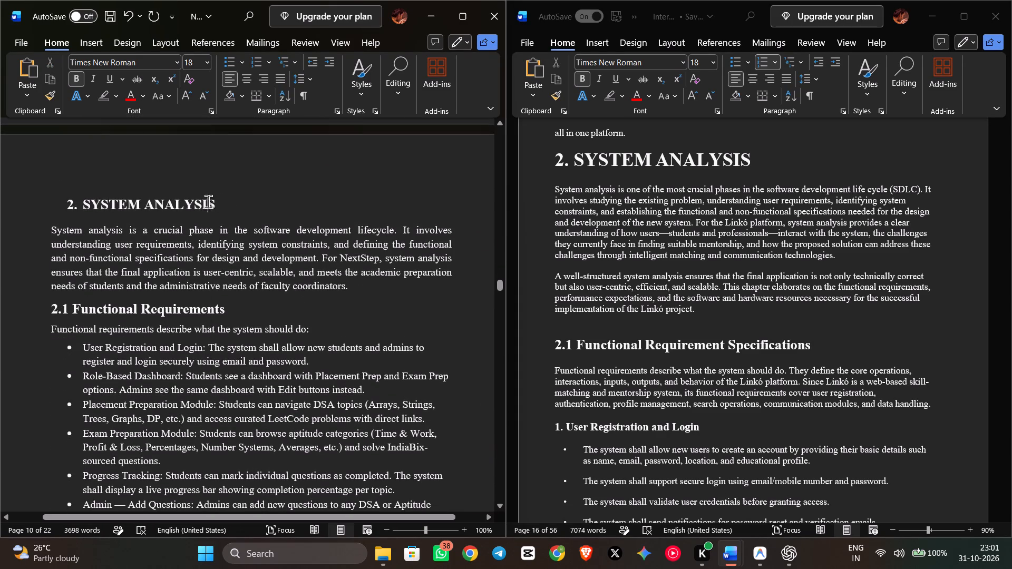
{"action": "left_click_drag", "start_coordinate": [220, 201], "coordinate": [76, 211]}
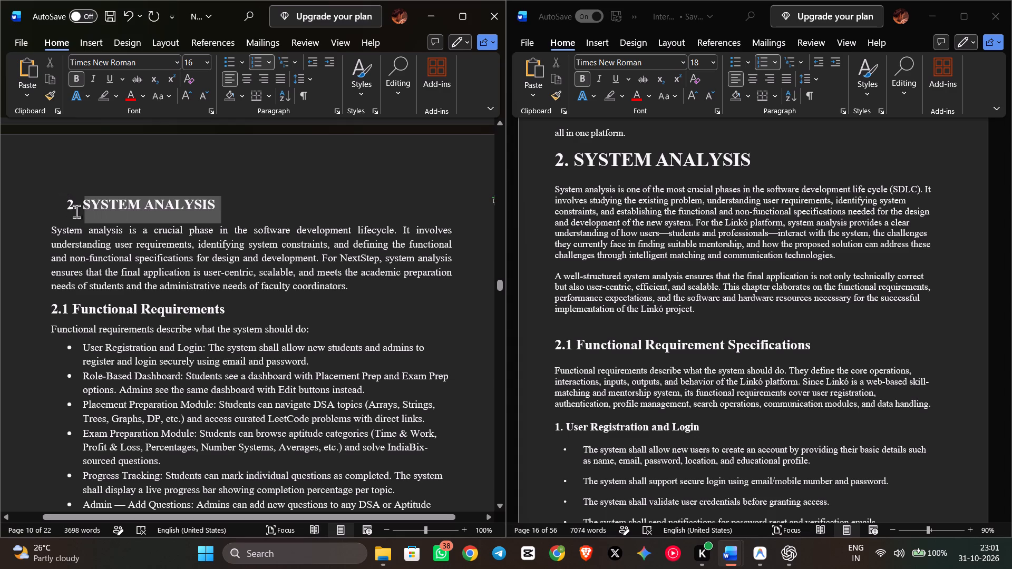
{"action": "left_click_drag", "start_coordinate": [76, 211], "coordinate": [34, 194]}
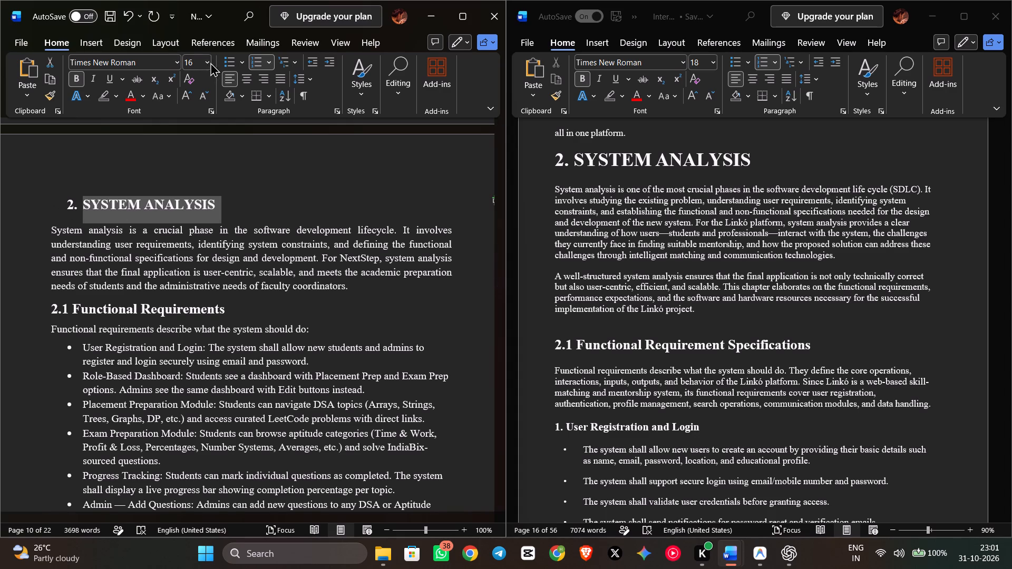
{"action": "left_click", "coordinate": [207, 61]}
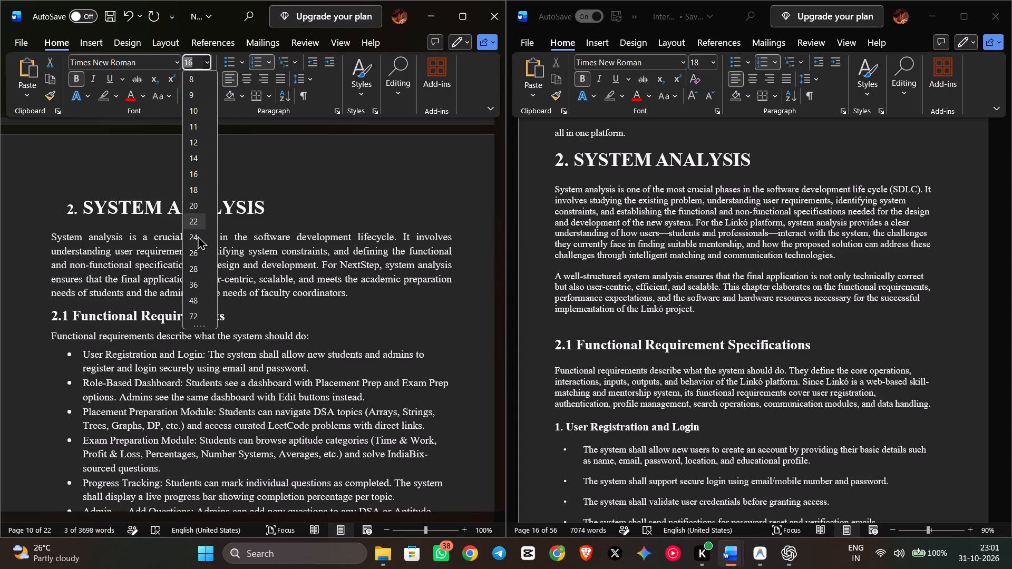
{"action": "left_click", "coordinate": [198, 236]}
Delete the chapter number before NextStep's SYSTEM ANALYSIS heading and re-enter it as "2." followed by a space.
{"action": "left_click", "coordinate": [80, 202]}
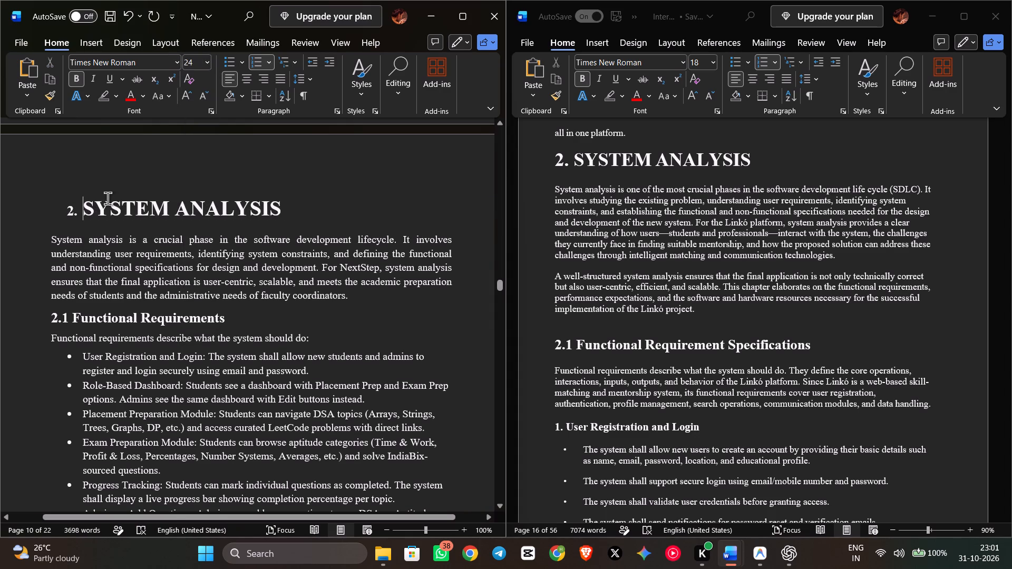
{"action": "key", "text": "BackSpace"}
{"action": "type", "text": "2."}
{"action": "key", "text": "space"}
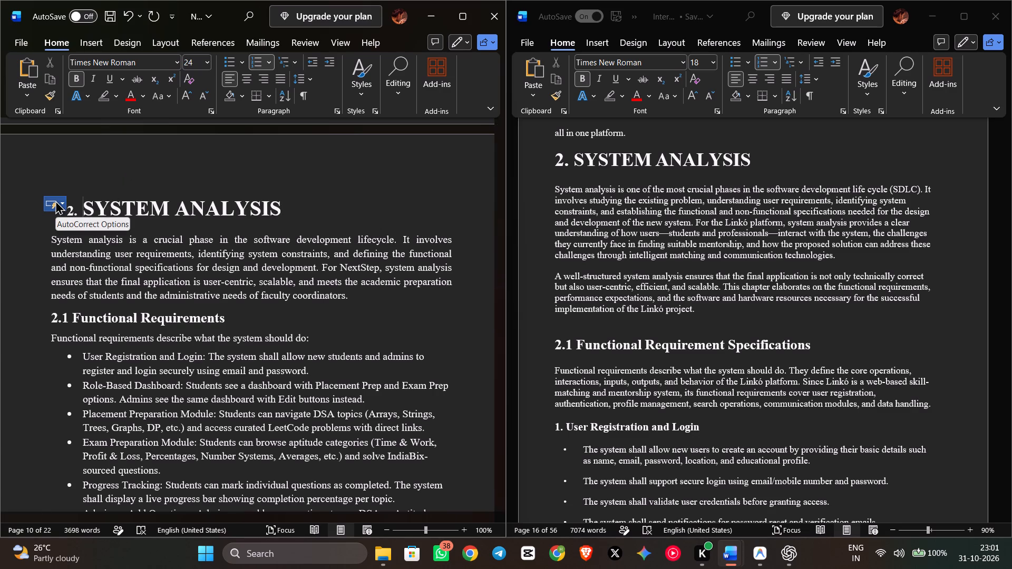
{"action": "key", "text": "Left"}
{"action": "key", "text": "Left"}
Remove the number before NextStep's SYSTEM ANALYSIS heading again and re-enter "2." with a space.
{"action": "scroll", "coordinate": [172, 192], "scroll_direction": "down", "scroll_amount": 5}
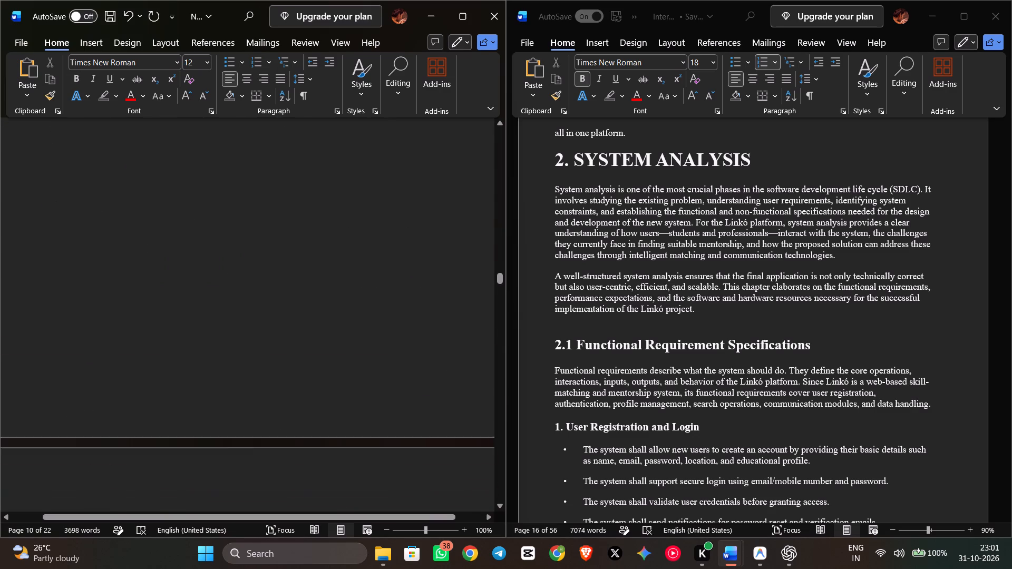
{"action": "scroll", "coordinate": [176, 194], "scroll_direction": "down", "scroll_amount": 5}
{"action": "left_click", "coordinate": [89, 315]}
{"action": "left_click", "coordinate": [89, 312]}
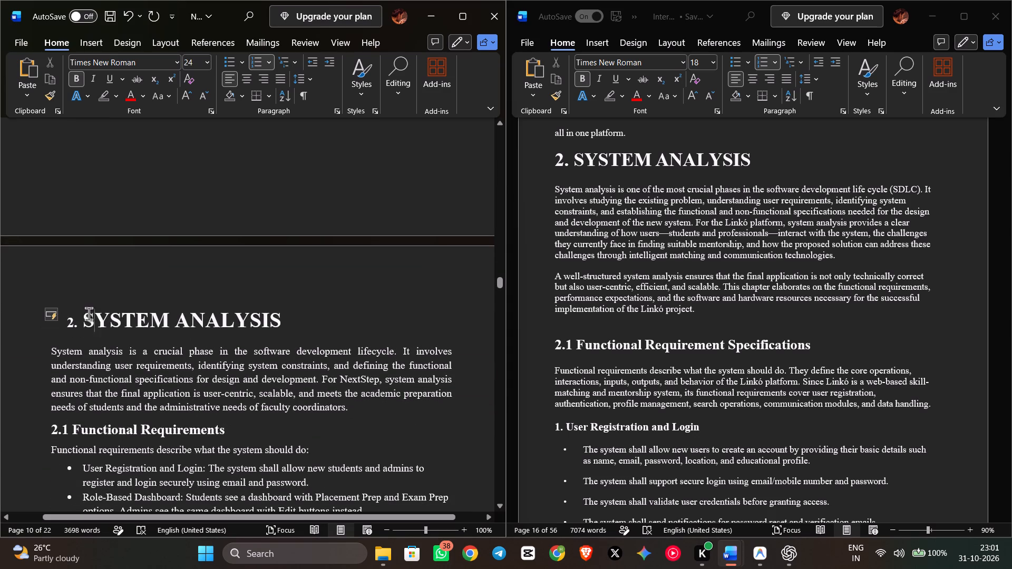
{"action": "left_click", "coordinate": [82, 315]}
{"action": "key", "text": "BackSpace"}
{"action": "key", "text": "2"}
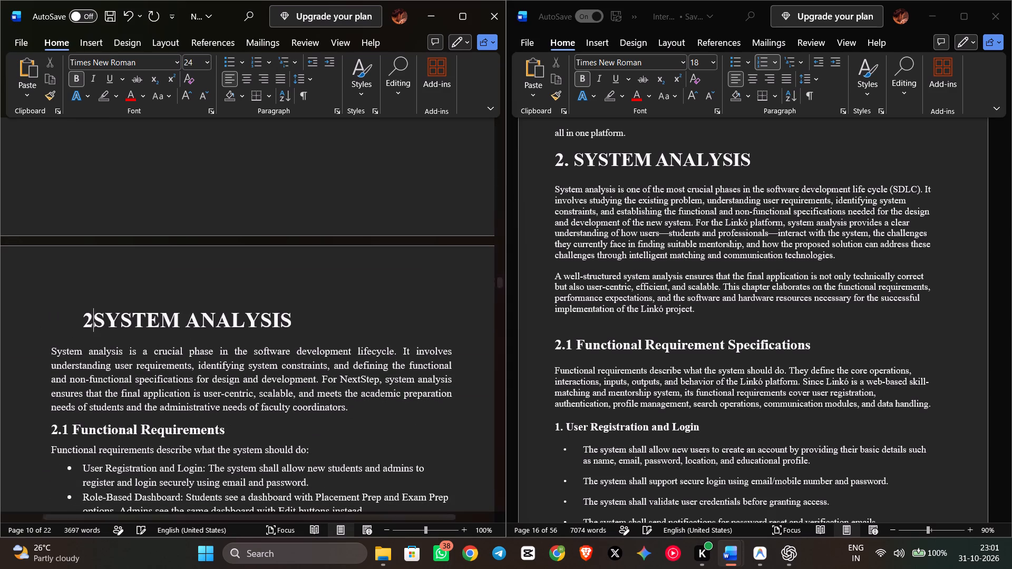
{"action": "key", "text": "period"}
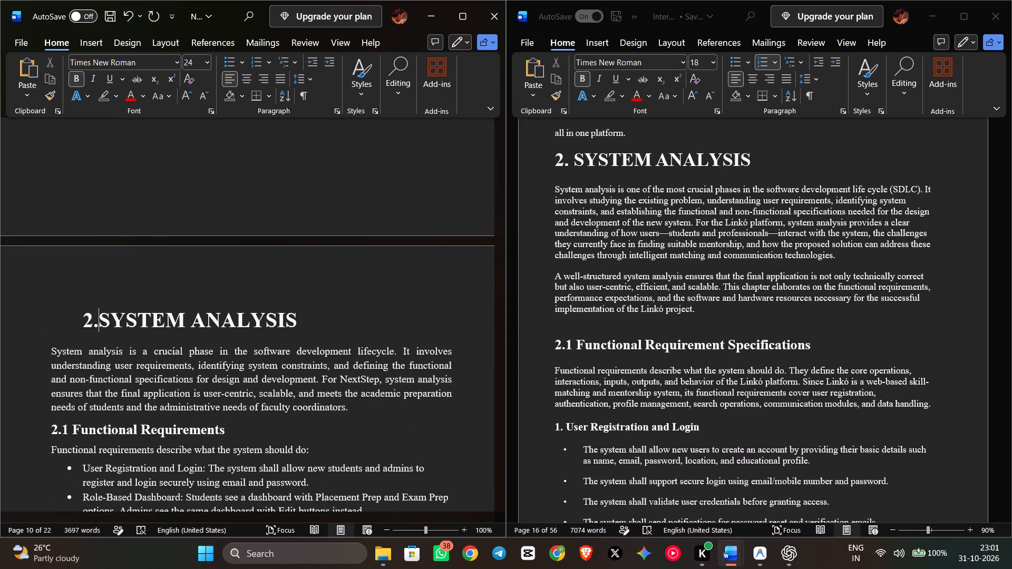
{"action": "key", "text": "space"}
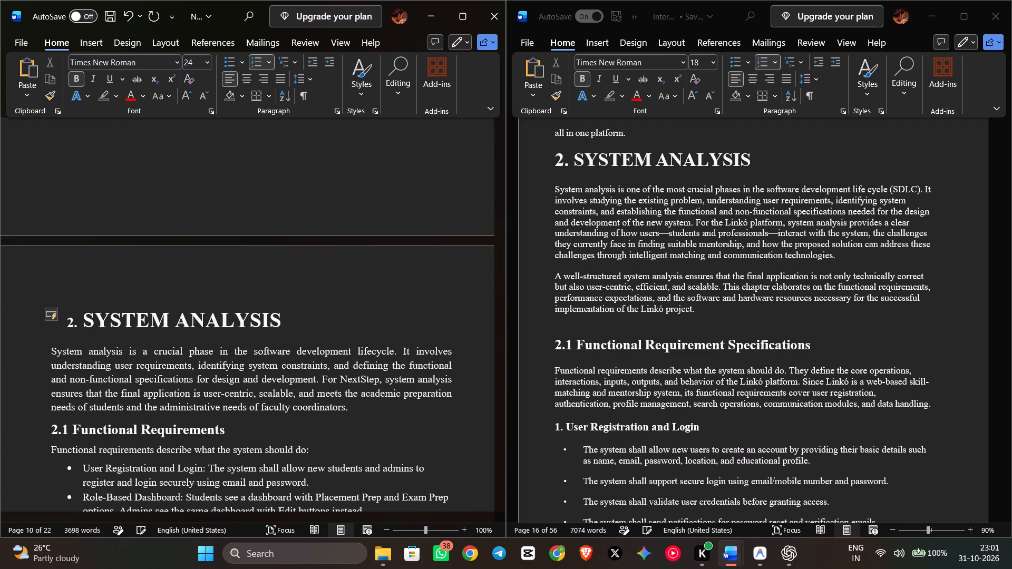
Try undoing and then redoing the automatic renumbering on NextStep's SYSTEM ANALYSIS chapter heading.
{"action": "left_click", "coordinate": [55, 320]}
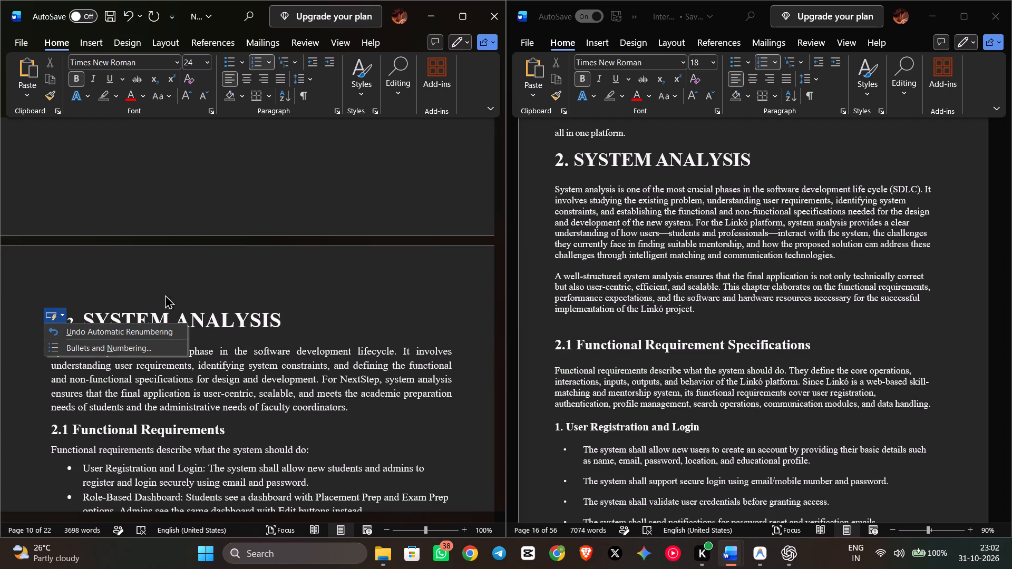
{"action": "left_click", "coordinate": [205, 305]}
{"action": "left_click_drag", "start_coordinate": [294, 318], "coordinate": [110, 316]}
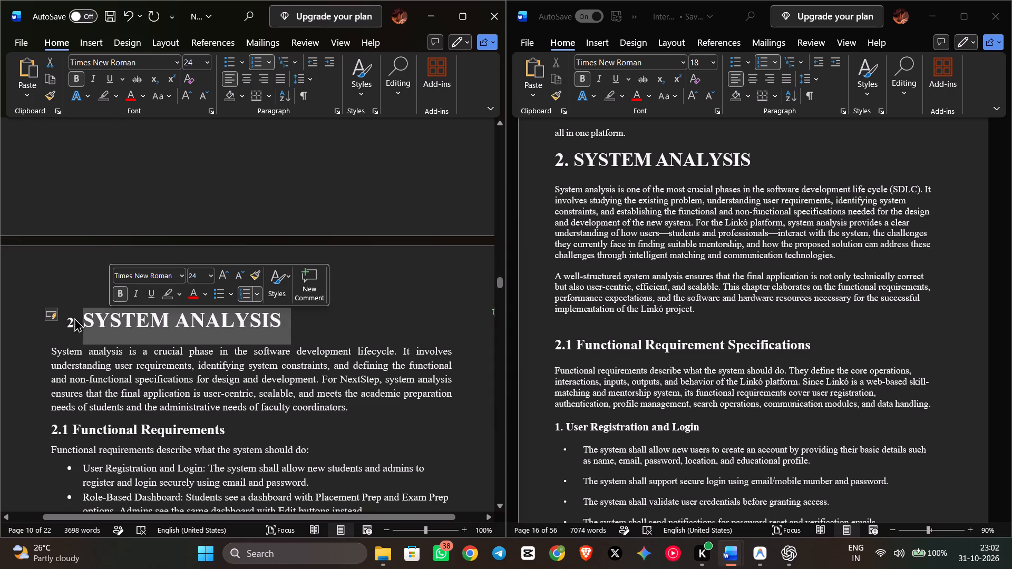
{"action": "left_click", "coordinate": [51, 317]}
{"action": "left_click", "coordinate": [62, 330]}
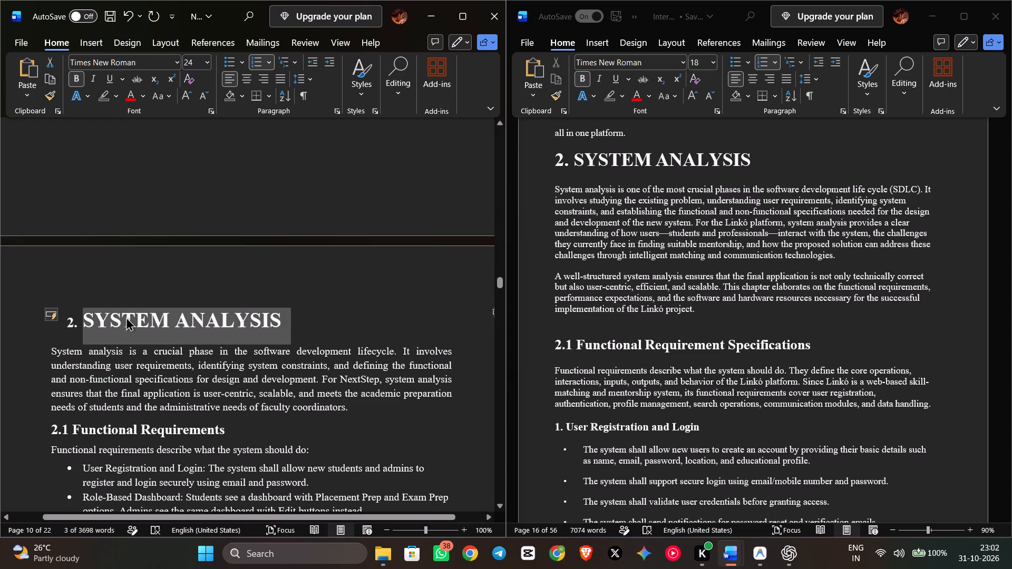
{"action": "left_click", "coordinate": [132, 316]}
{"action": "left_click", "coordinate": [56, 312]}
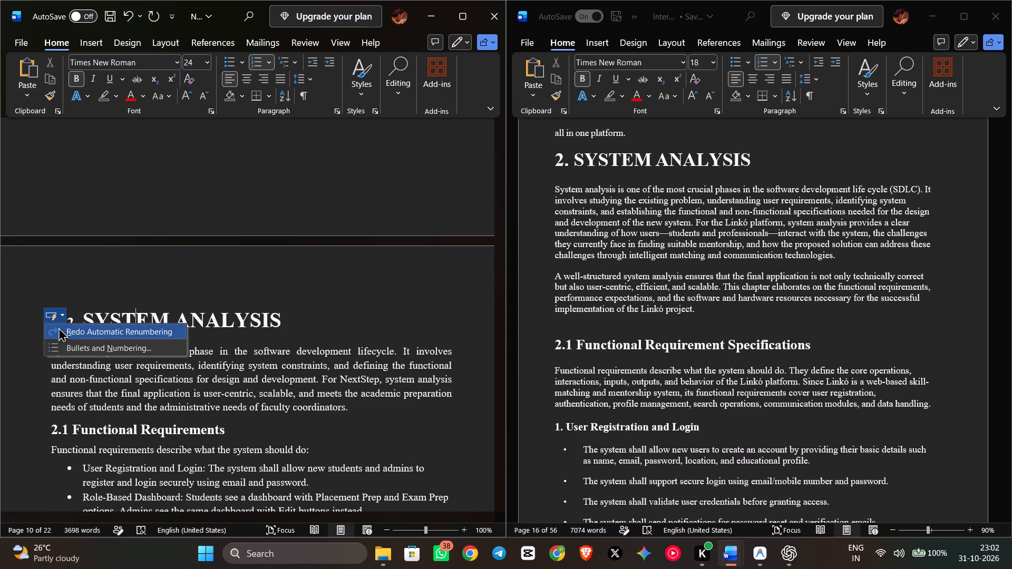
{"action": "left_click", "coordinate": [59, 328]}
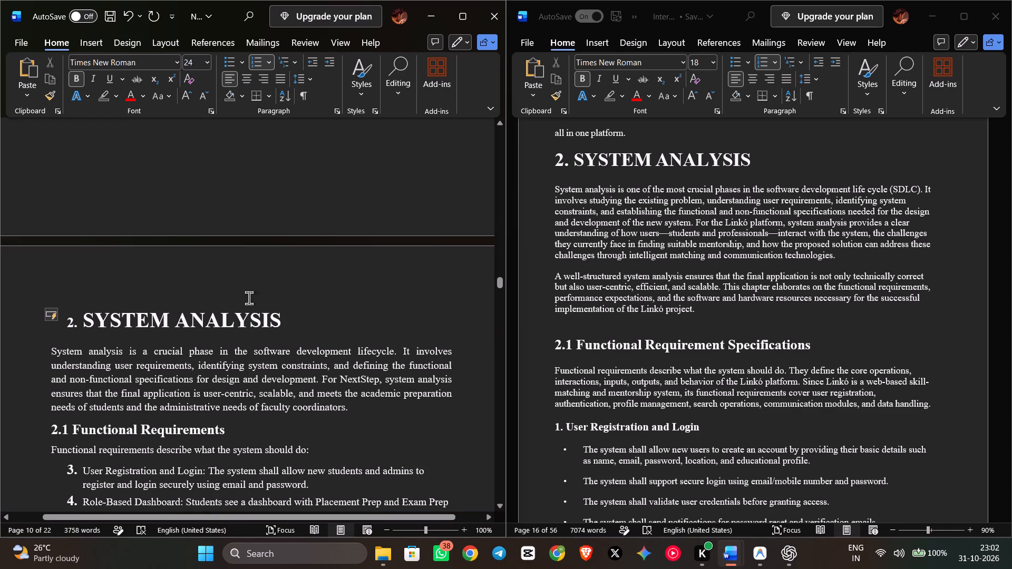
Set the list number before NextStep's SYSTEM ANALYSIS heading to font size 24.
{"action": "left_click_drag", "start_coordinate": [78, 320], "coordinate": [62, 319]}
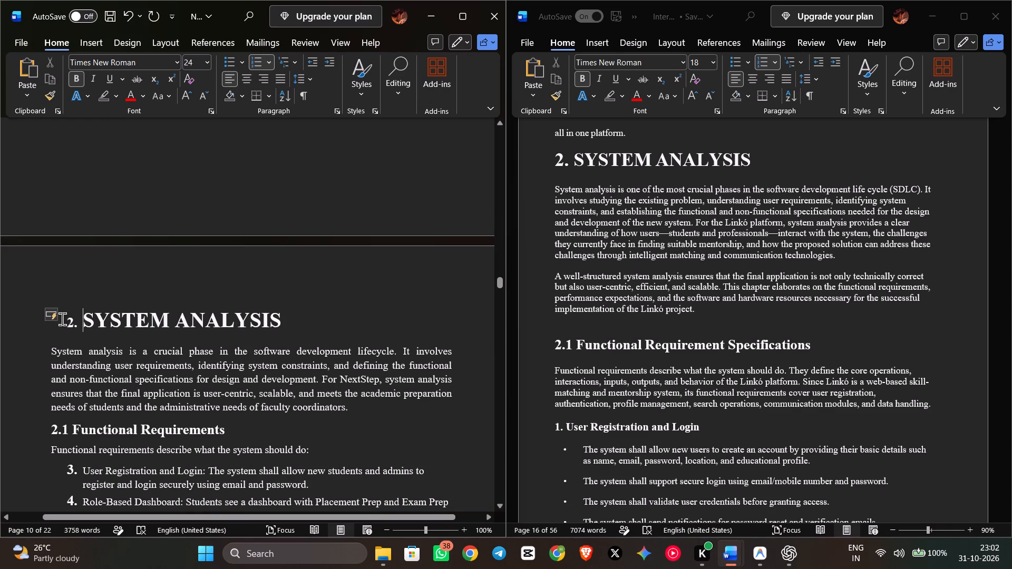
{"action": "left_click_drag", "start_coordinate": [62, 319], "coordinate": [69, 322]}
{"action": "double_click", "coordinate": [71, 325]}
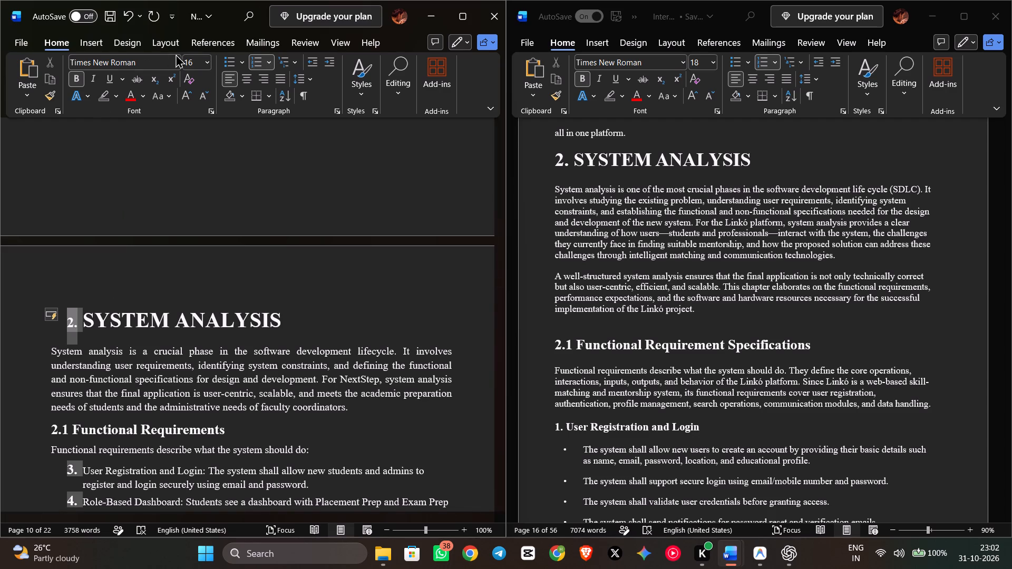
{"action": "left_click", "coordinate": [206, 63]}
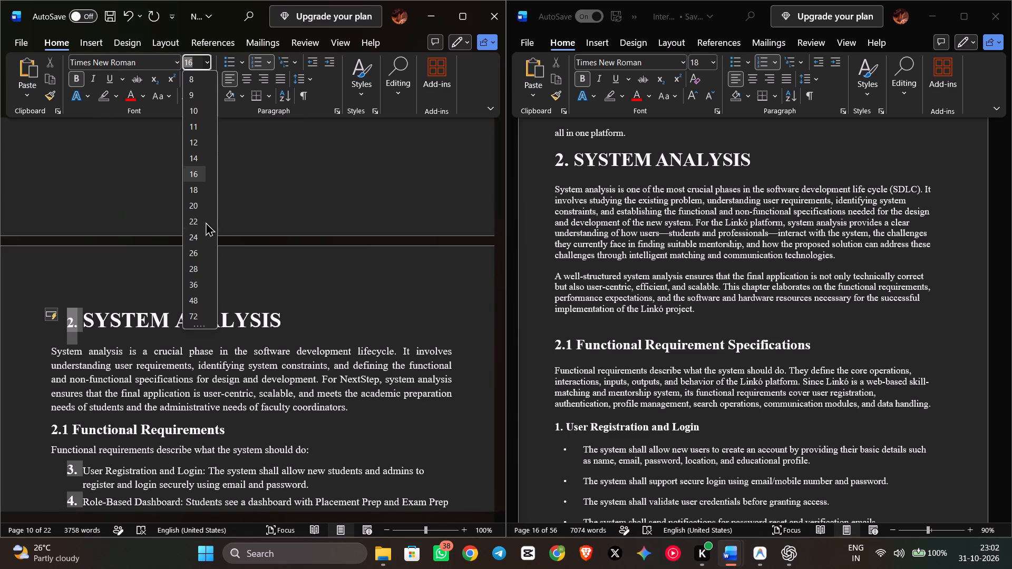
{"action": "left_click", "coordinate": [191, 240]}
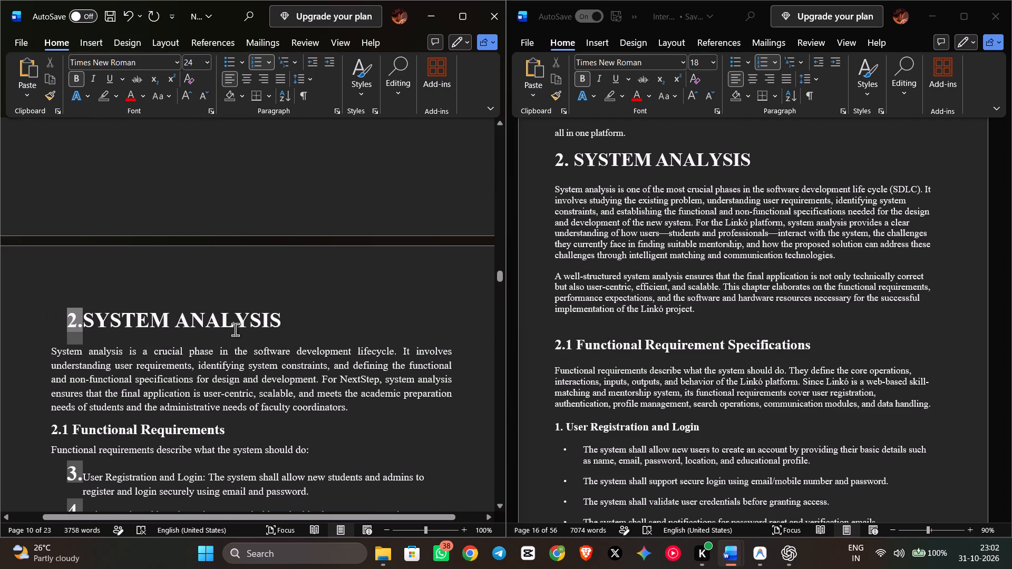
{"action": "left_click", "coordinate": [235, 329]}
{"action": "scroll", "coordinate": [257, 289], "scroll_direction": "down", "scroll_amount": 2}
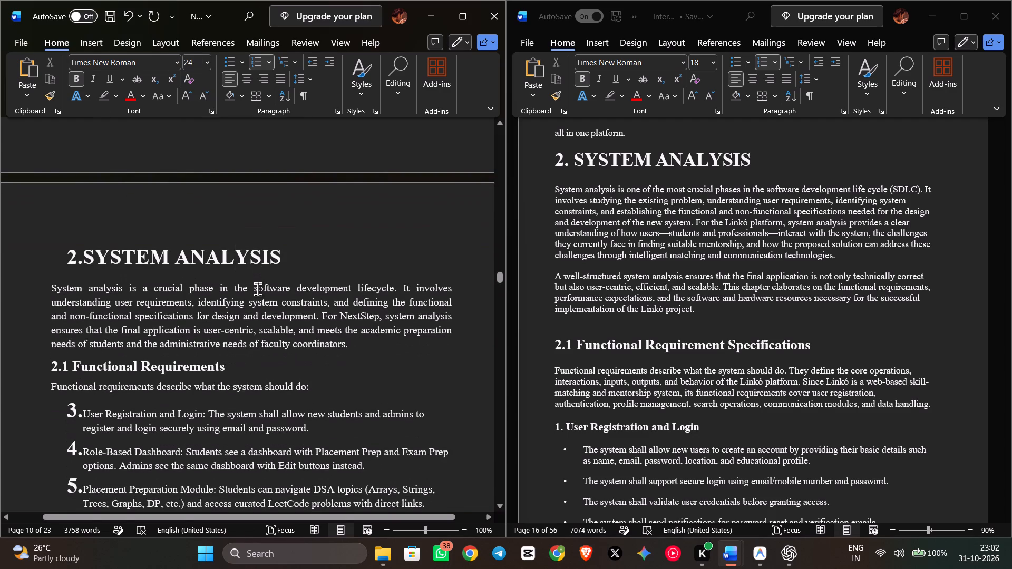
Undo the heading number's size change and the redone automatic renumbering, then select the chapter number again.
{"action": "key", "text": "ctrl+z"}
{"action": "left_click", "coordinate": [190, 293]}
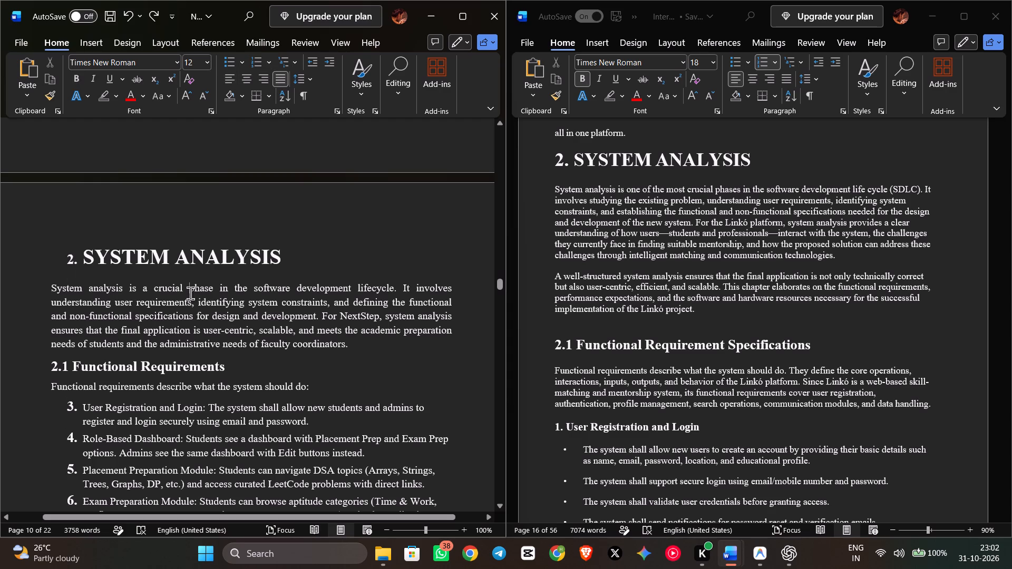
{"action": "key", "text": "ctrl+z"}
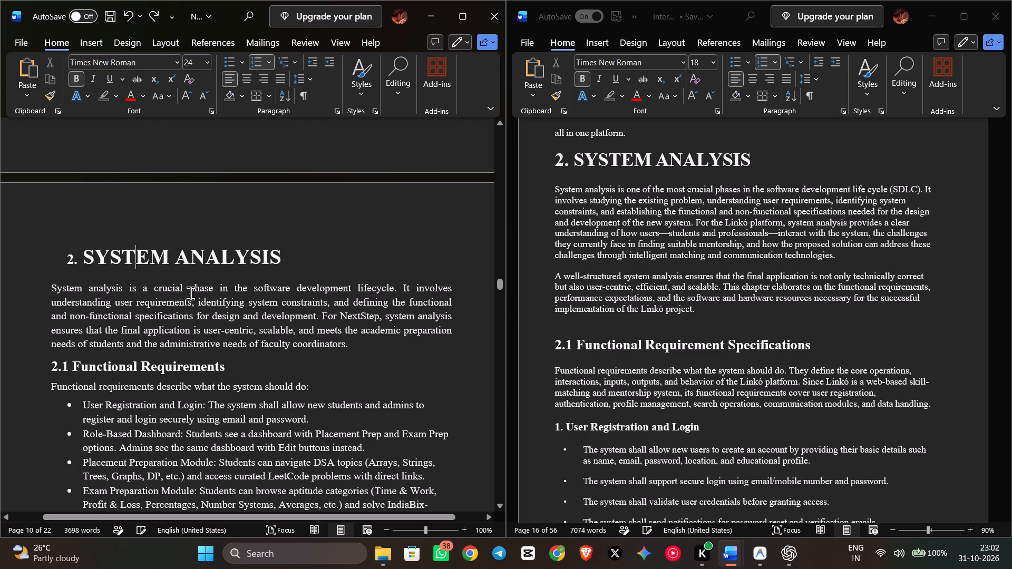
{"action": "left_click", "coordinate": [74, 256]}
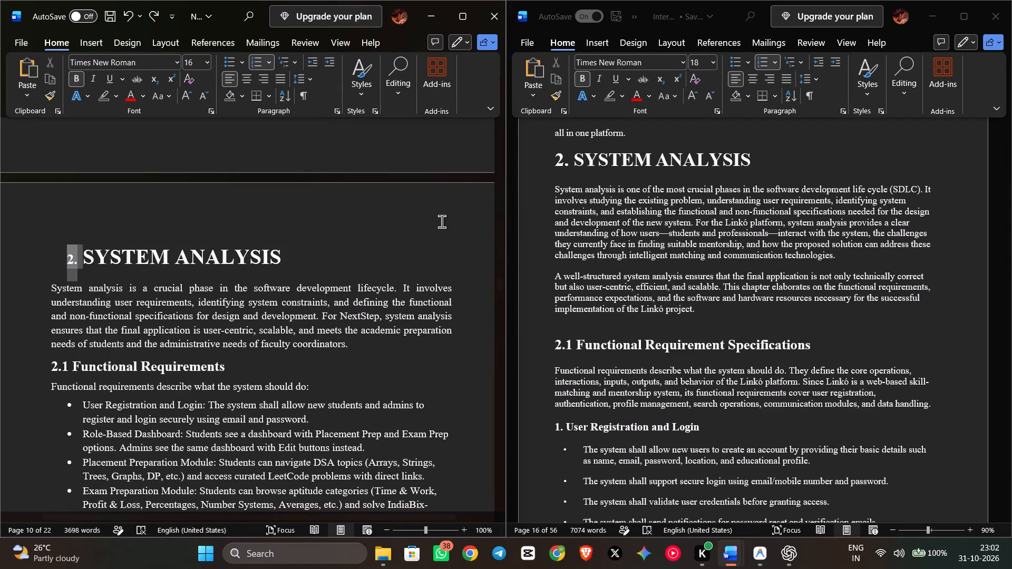
In the Admin — Add Questions bullet of section 2.1, replace the long dash with a hyphen followed by a space.
{"action": "scroll", "coordinate": [442, 221], "scroll_direction": "down", "scroll_amount": 3}
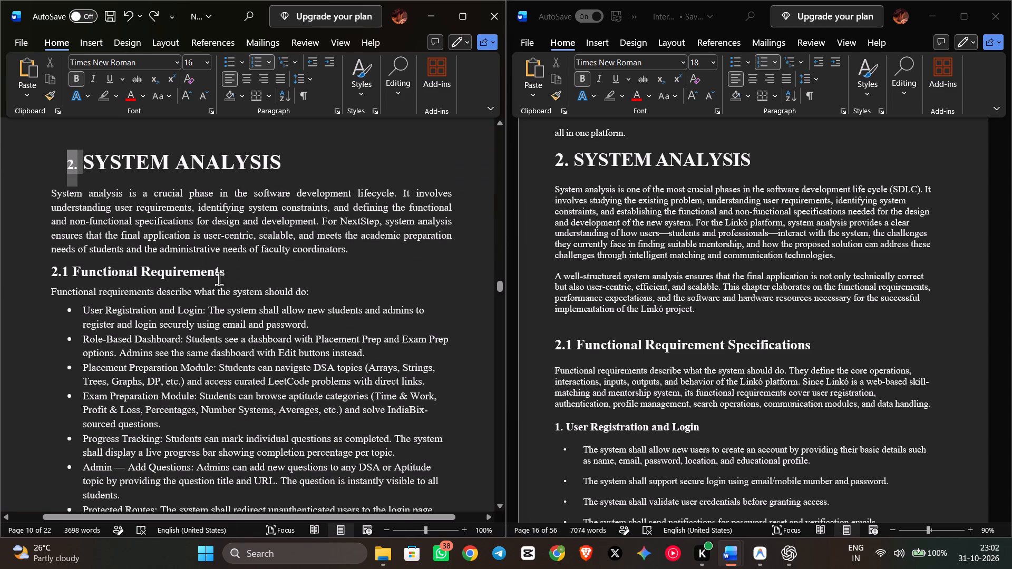
{"action": "left_click", "coordinate": [222, 276]}
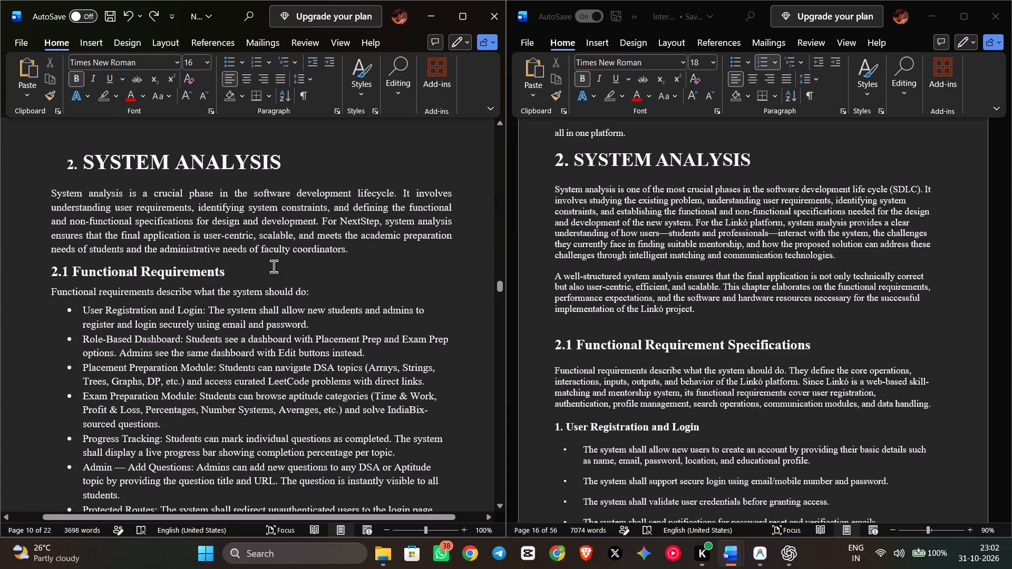
{"action": "scroll", "coordinate": [322, 284], "scroll_direction": "down", "scroll_amount": 10}
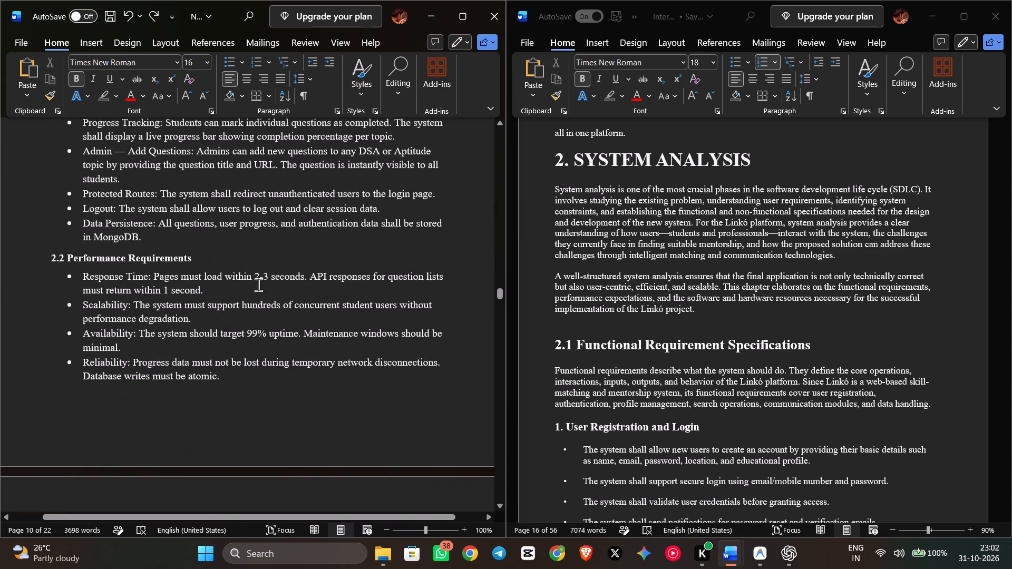
{"action": "scroll", "coordinate": [226, 284], "scroll_direction": "up", "scroll_amount": 5}
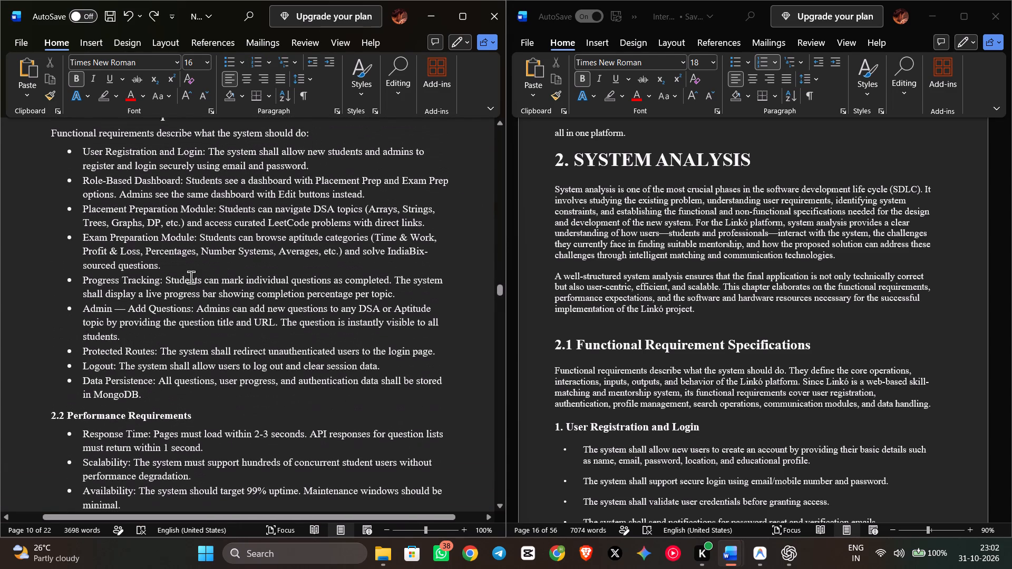
{"action": "left_click", "coordinate": [128, 311]}
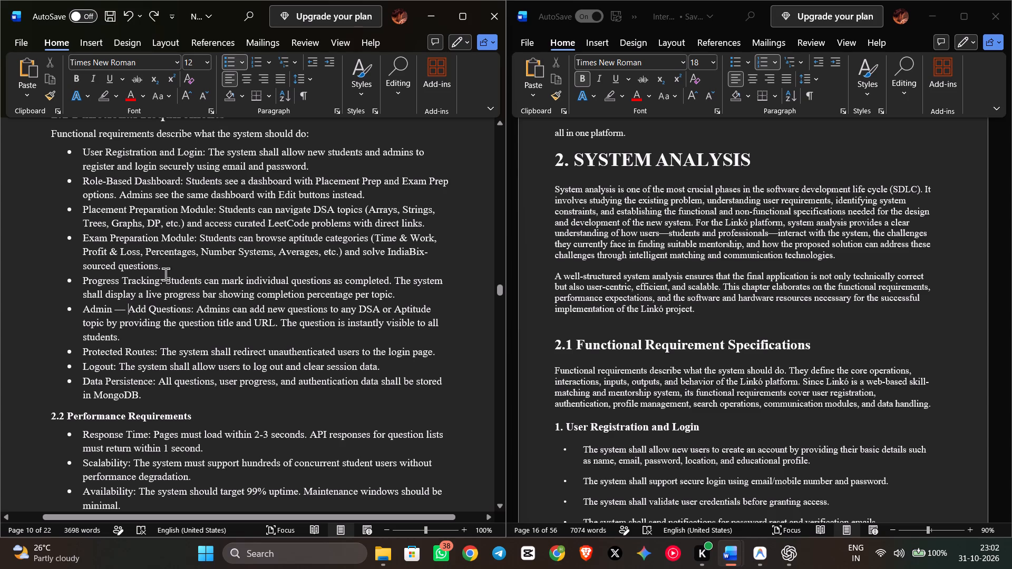
{"action": "key", "text": "BackSpace"}
{"action": "key", "text": "BackSpace"}
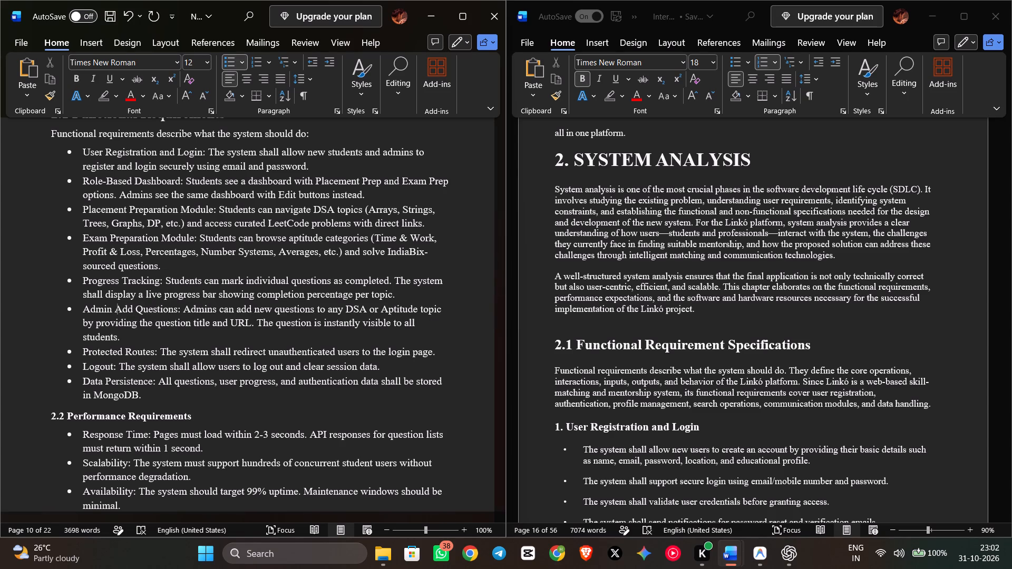
{"action": "type", "text": "-"}
{"action": "key", "text": "space"}
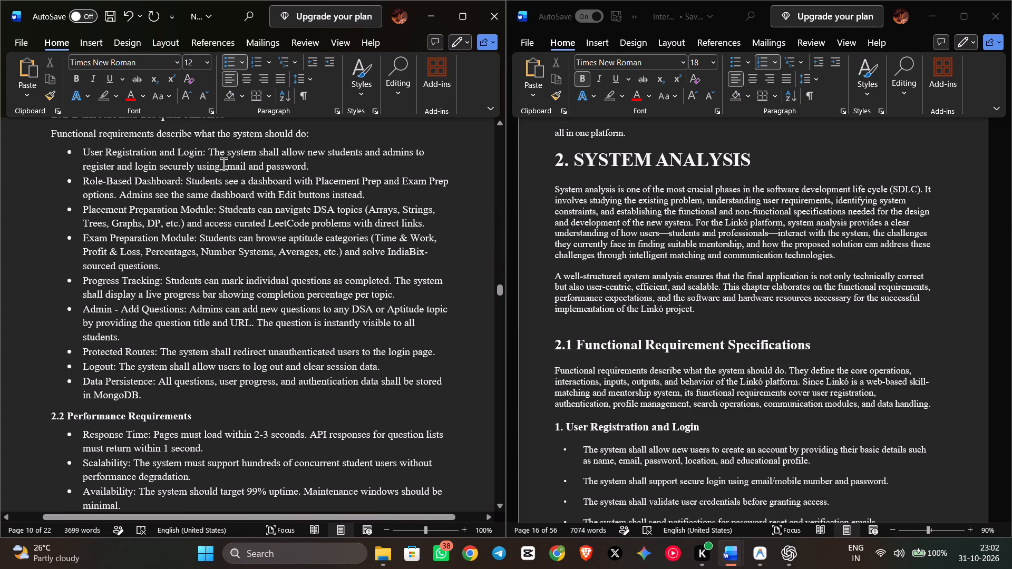
Review the rest of NextStep's chapter 2 and check the font size of the reference report's User Registration and Login subheading.
{"action": "scroll", "coordinate": [226, 164], "scroll_direction": "down", "scroll_amount": 5}
{"action": "scroll", "coordinate": [257, 289], "scroll_direction": "down", "scroll_amount": 9}
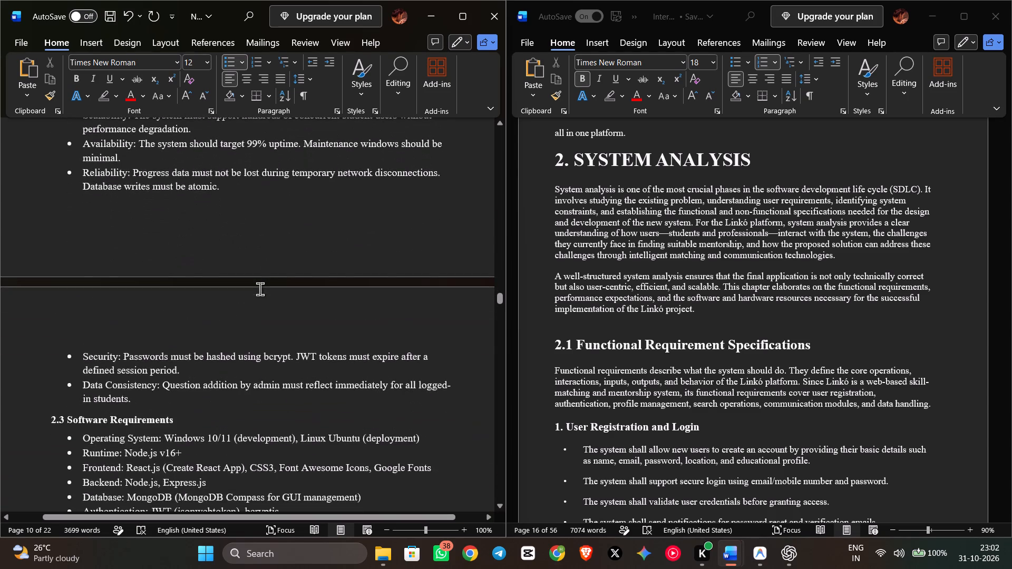
{"action": "scroll", "coordinate": [260, 289], "scroll_direction": "down", "scroll_amount": 8}
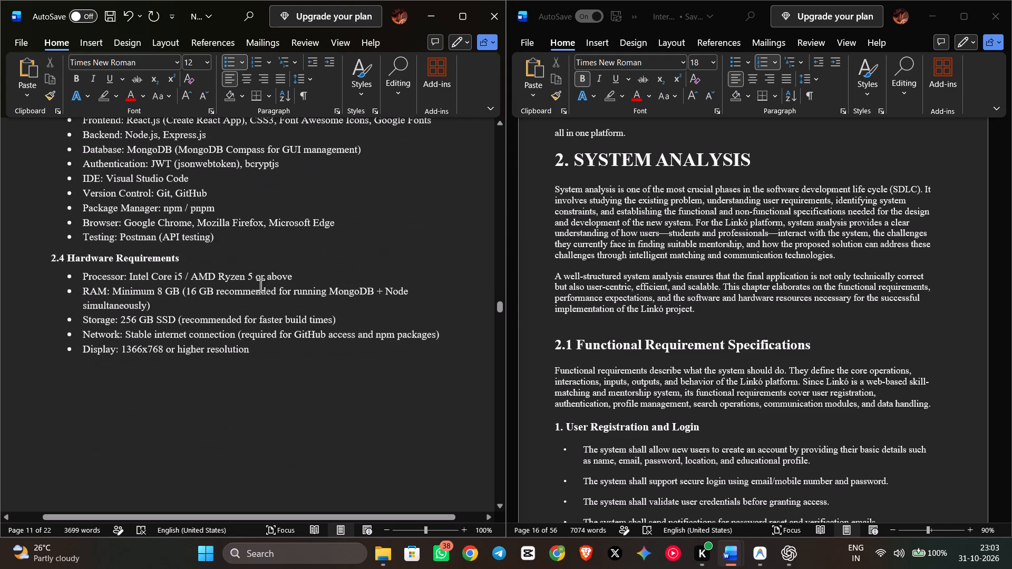
{"action": "scroll", "coordinate": [262, 282], "scroll_direction": "up", "scroll_amount": 4}
{"action": "scroll", "coordinate": [262, 281], "scroll_direction": "down", "scroll_amount": 3}
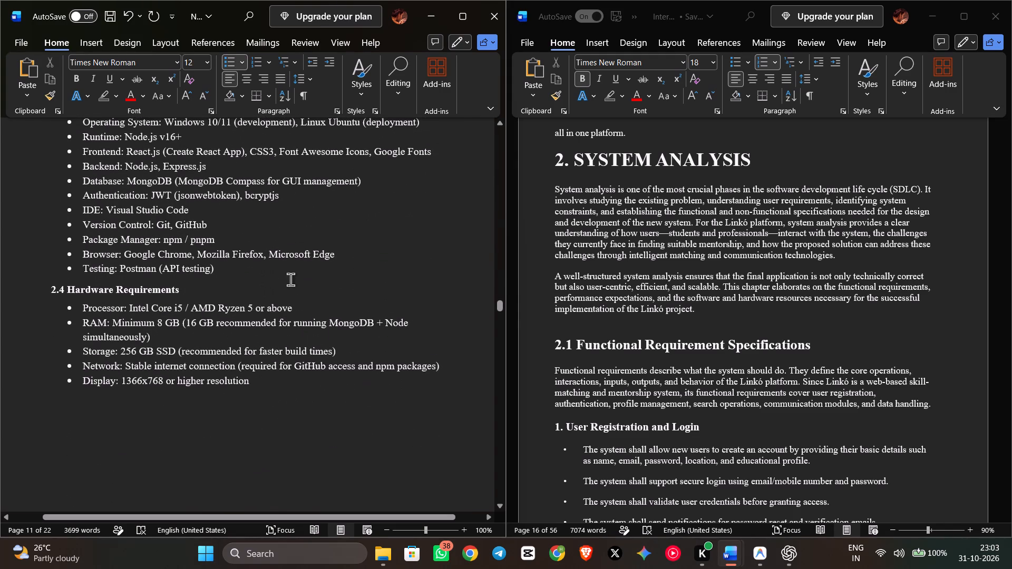
{"action": "scroll", "coordinate": [693, 300], "scroll_direction": "down", "scroll_amount": 5}
{"action": "left_click", "coordinate": [641, 285]}
{"action": "left_click", "coordinate": [641, 285]}
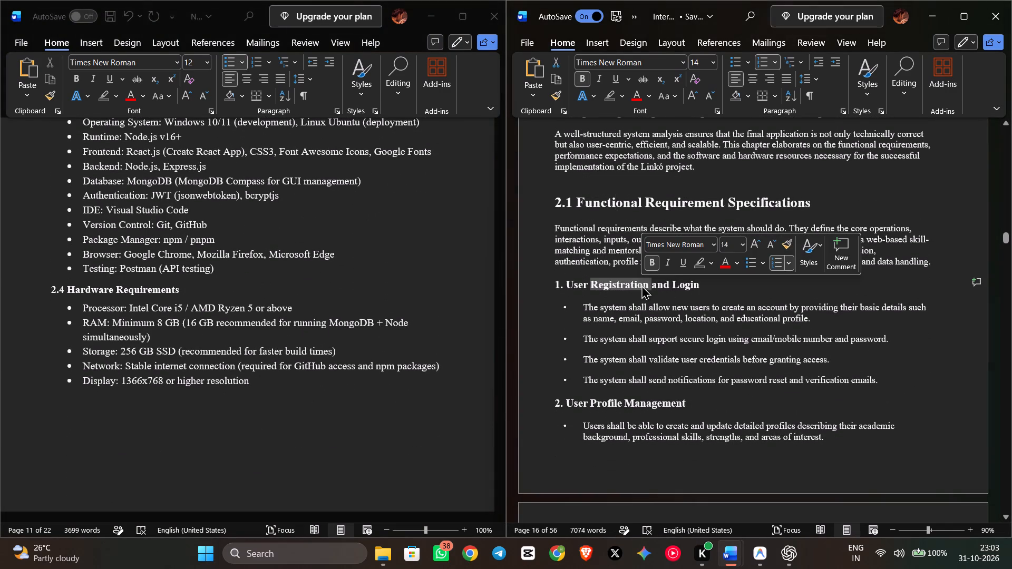
Set NextStep's 2.3 Software Requirements heading to font size 14.
{"action": "scroll", "coordinate": [223, 236], "scroll_direction": "up", "scroll_amount": 4}
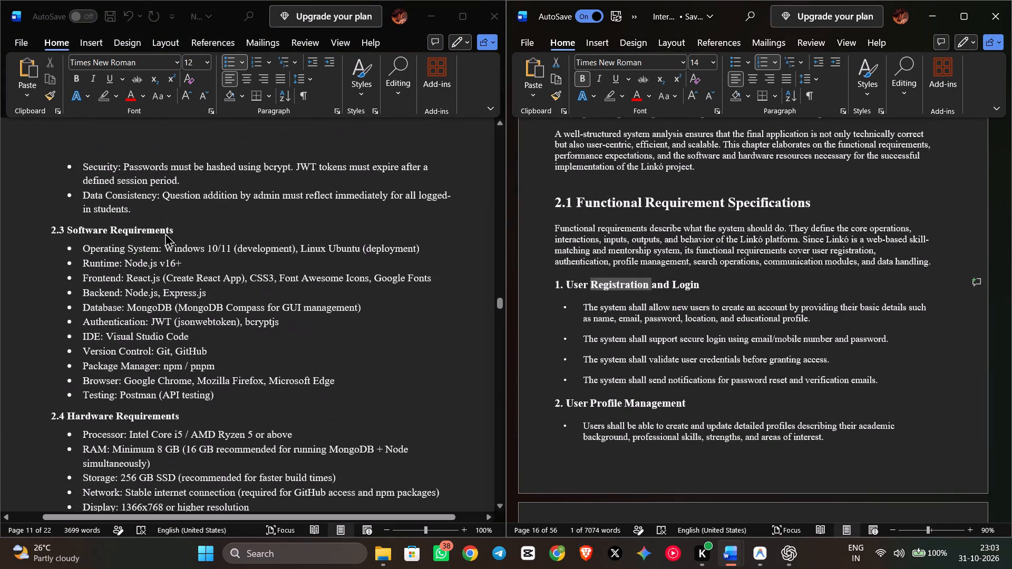
{"action": "scroll", "coordinate": [165, 233], "scroll_direction": "up", "scroll_amount": 4}
{"action": "left_click", "coordinate": [159, 355]}
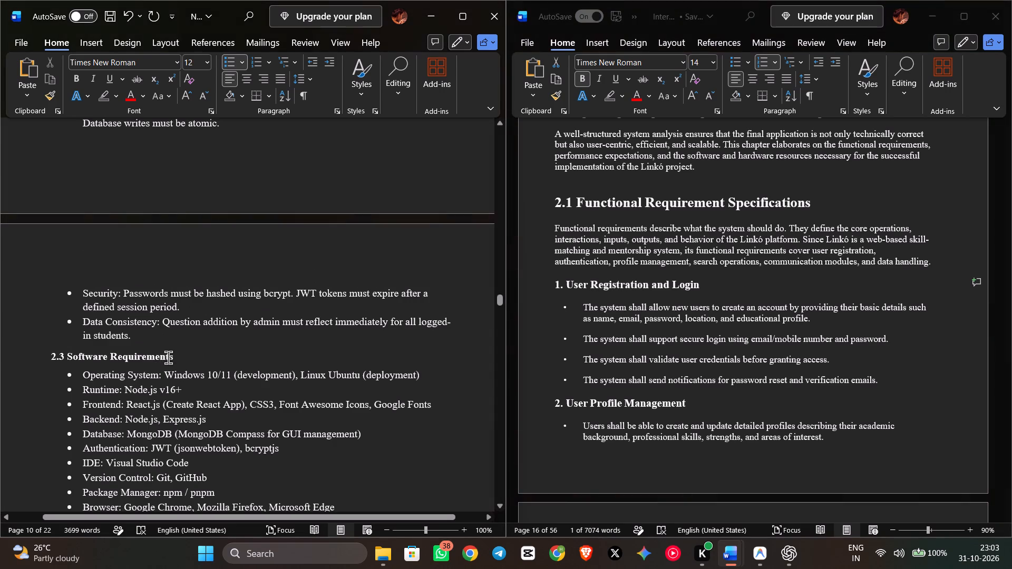
{"action": "left_click", "coordinate": [173, 357]}
{"action": "left_click_drag", "start_coordinate": [172, 359], "coordinate": [55, 357]}
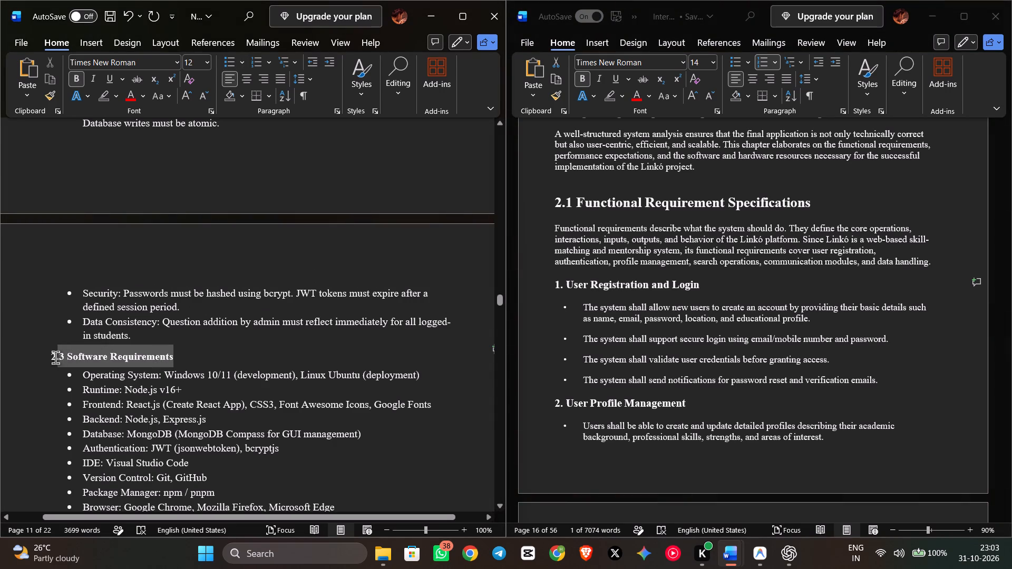
{"action": "left_click_drag", "start_coordinate": [55, 357], "coordinate": [51, 357]}
{"action": "left_click", "coordinate": [208, 67]}
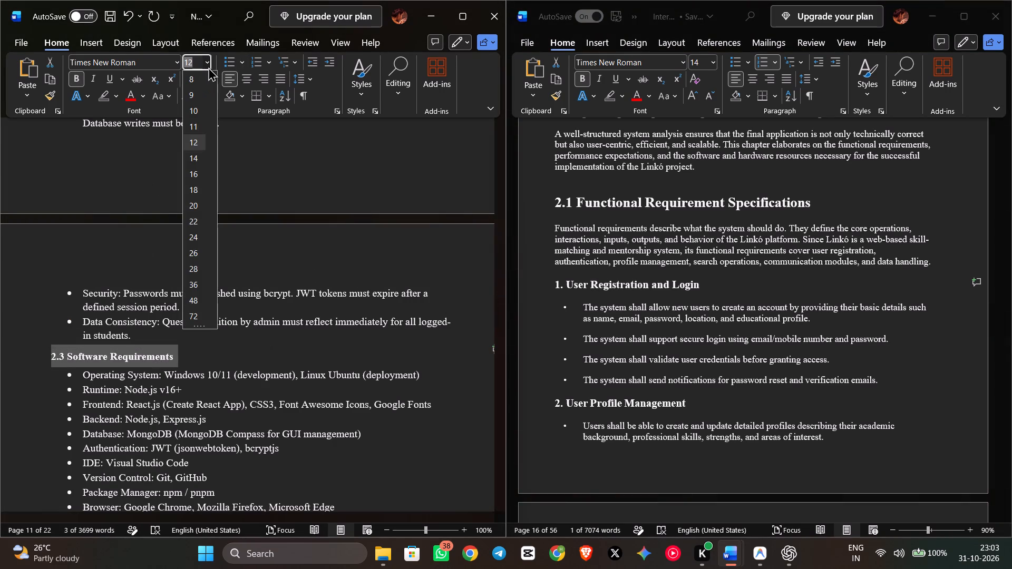
{"action": "left_click", "coordinate": [200, 154]}
Check the font size of NextStep's 2.1 Functional Requirements heading and set the 2.2 Performance Requirements heading to 16.
{"action": "scroll", "coordinate": [199, 194], "scroll_direction": "up", "scroll_amount": 4}
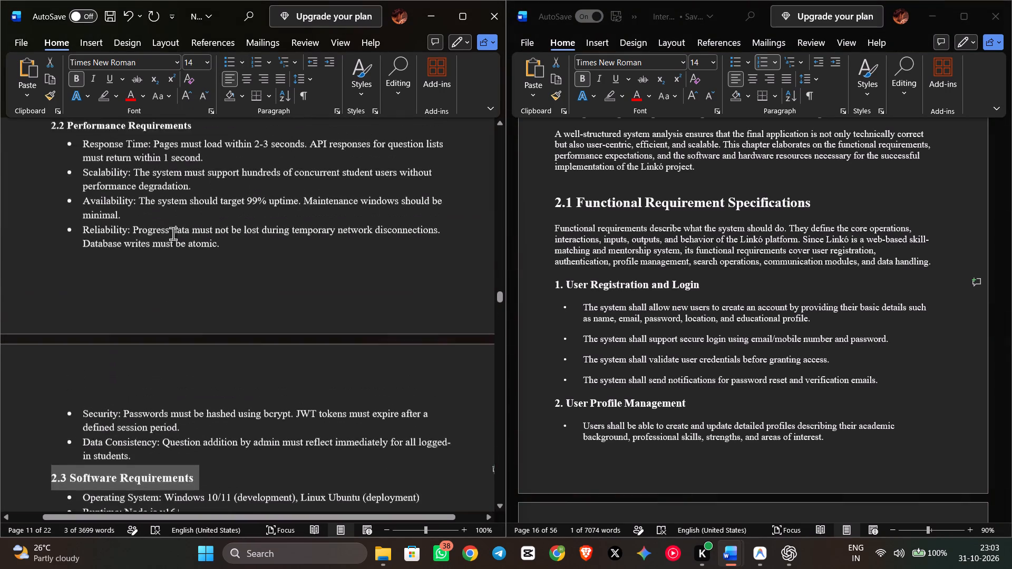
{"action": "scroll", "coordinate": [171, 236], "scroll_direction": "up", "scroll_amount": 5}
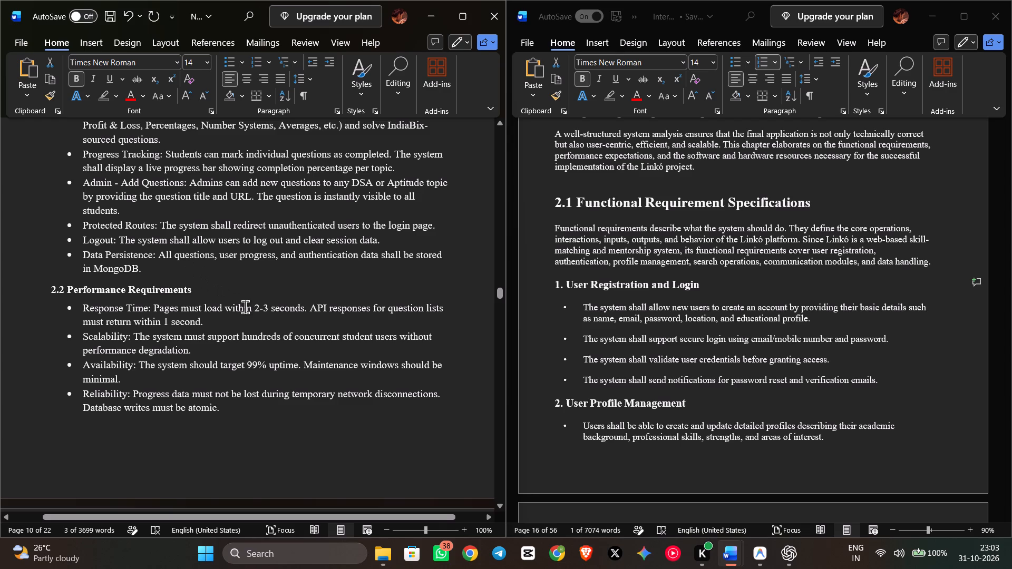
{"action": "scroll", "coordinate": [245, 307], "scroll_direction": "up", "scroll_amount": 3}
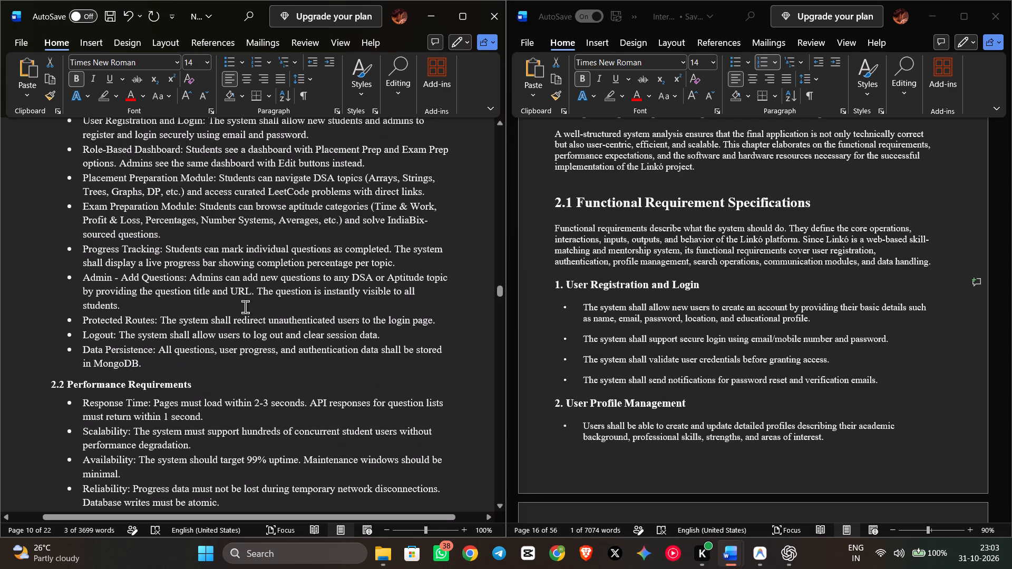
{"action": "scroll", "coordinate": [245, 307], "scroll_direction": "up", "scroll_amount": 5}
{"action": "left_click", "coordinate": [148, 242]}
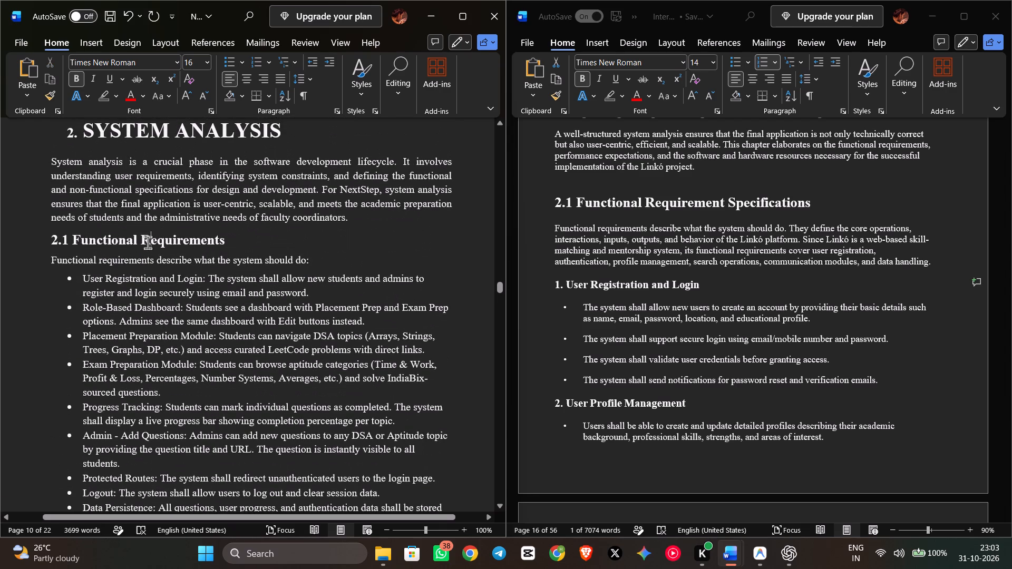
{"action": "scroll", "coordinate": [155, 256], "scroll_direction": "down", "scroll_amount": 5}
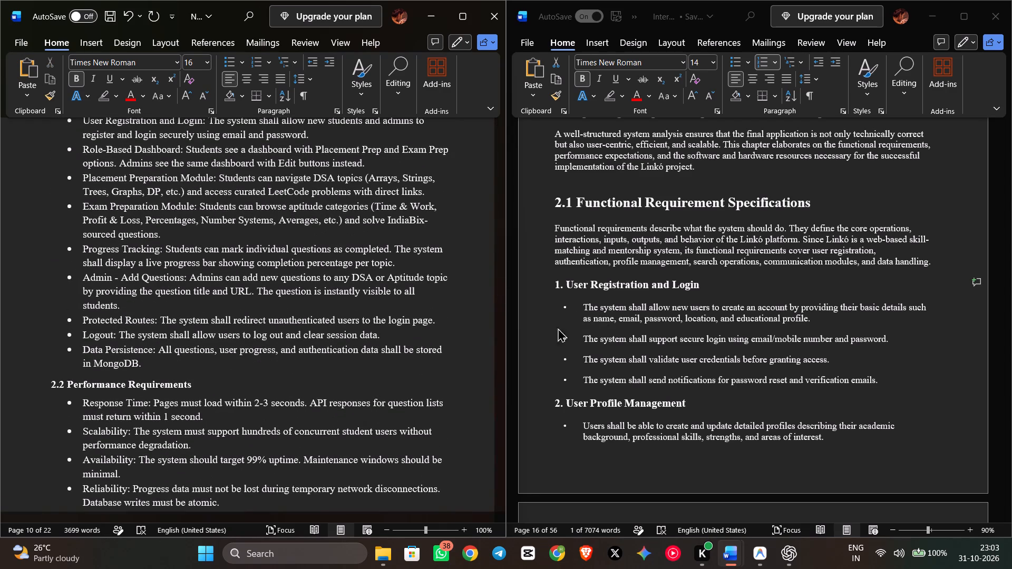
{"action": "left_click_drag", "start_coordinate": [191, 384], "coordinate": [52, 385]}
{"action": "left_click", "coordinate": [207, 63]}
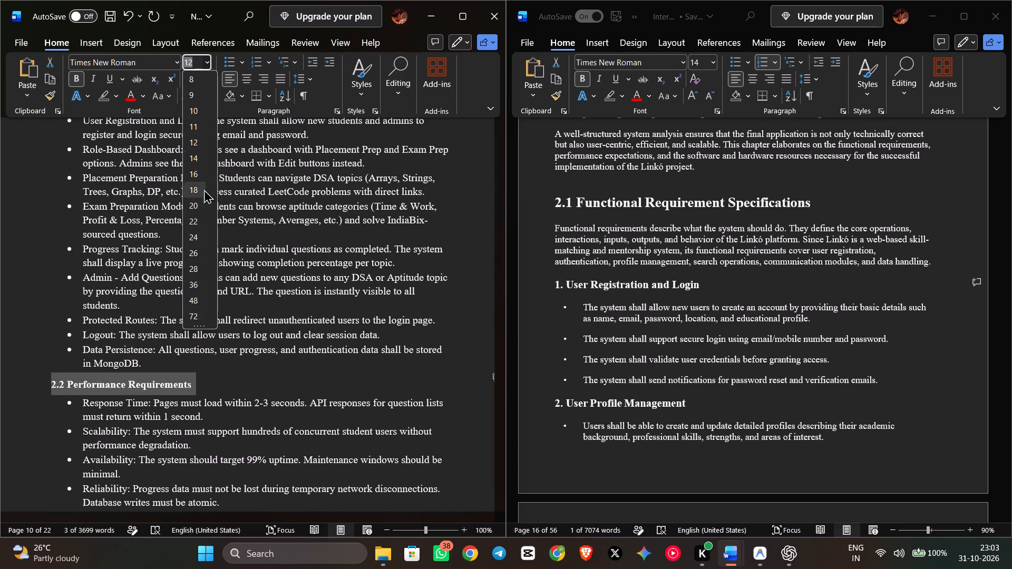
{"action": "left_click", "coordinate": [194, 175]}
{"action": "scroll", "coordinate": [267, 204], "scroll_direction": "down", "scroll_amount": 7}
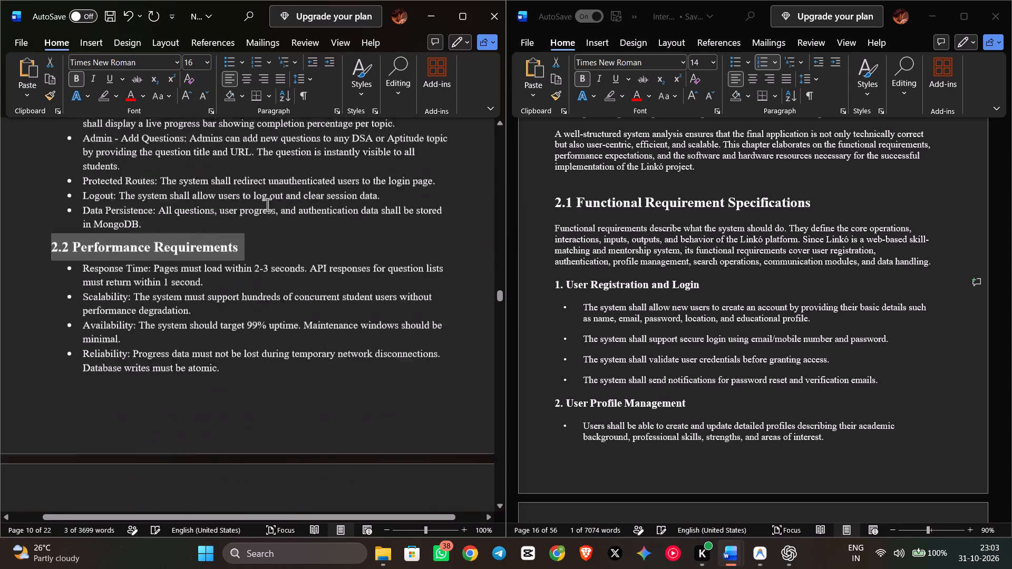
Set NextStep's 2.3 Software Requirements heading to font size 16.
{"action": "scroll", "coordinate": [269, 205], "scroll_direction": "down", "scroll_amount": 9}
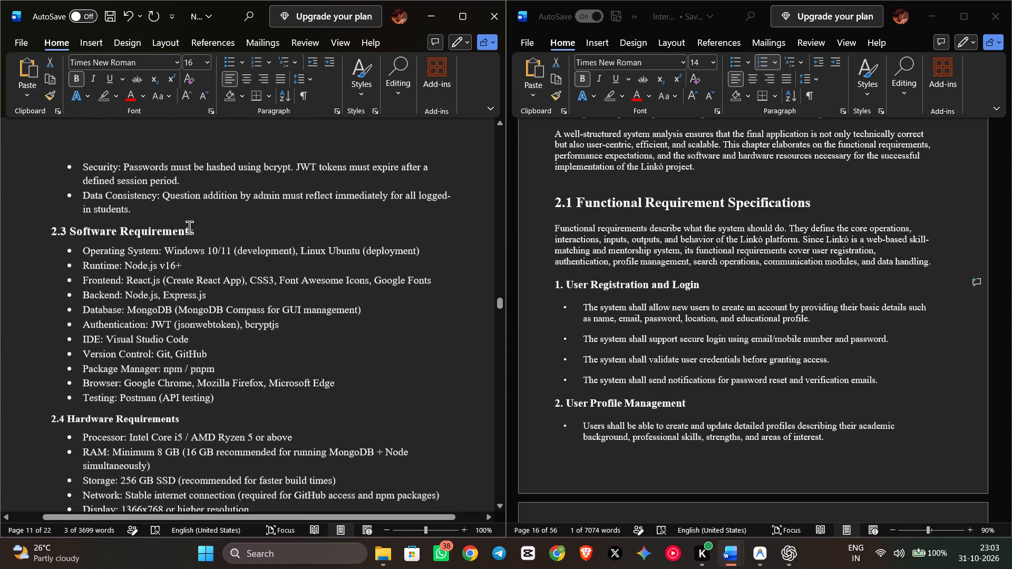
{"action": "left_click_drag", "start_coordinate": [194, 229], "coordinate": [50, 230]}
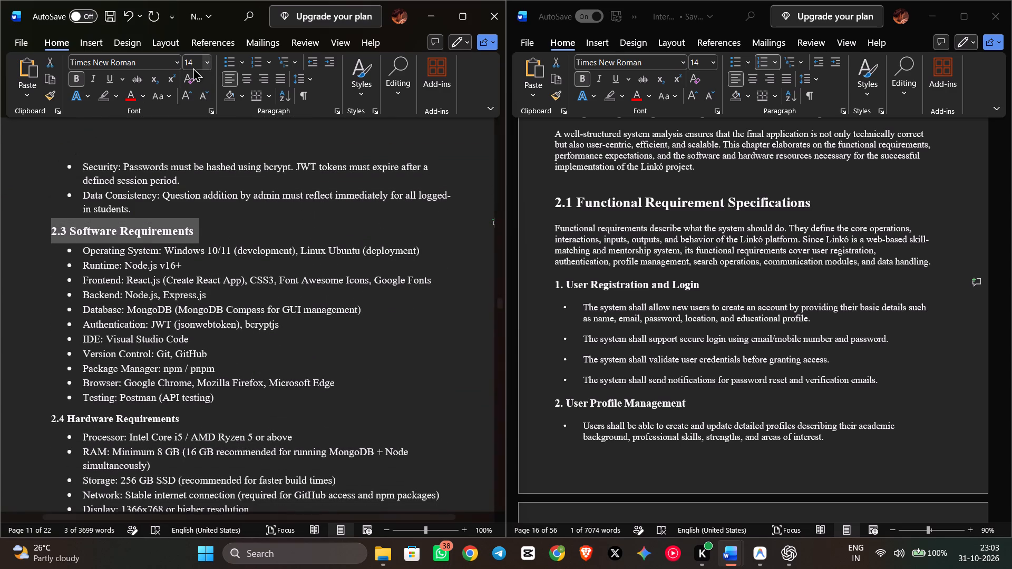
{"action": "left_click", "coordinate": [205, 63]}
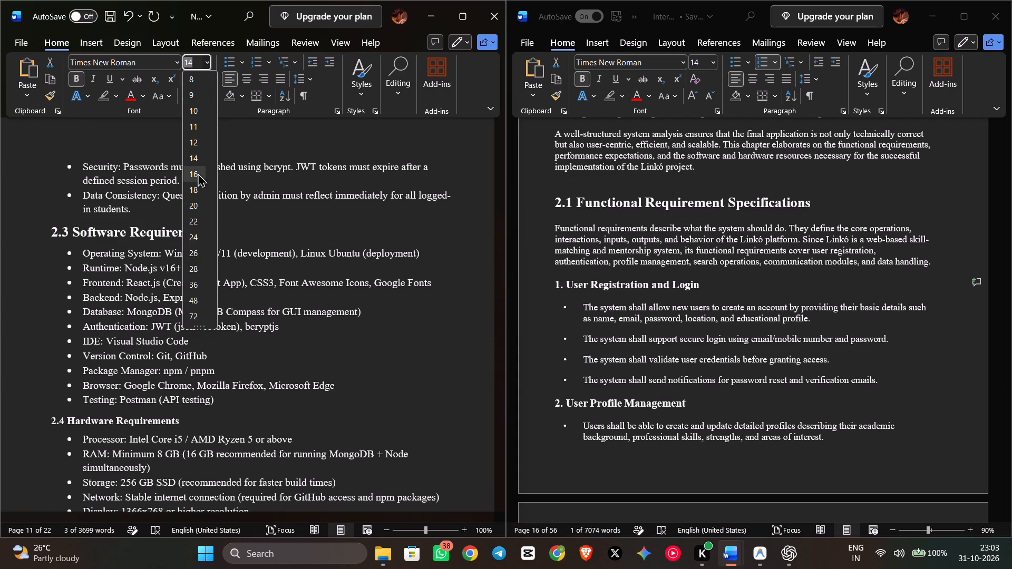
{"action": "left_click", "coordinate": [198, 173]}
{"action": "left_click", "coordinate": [324, 294]}
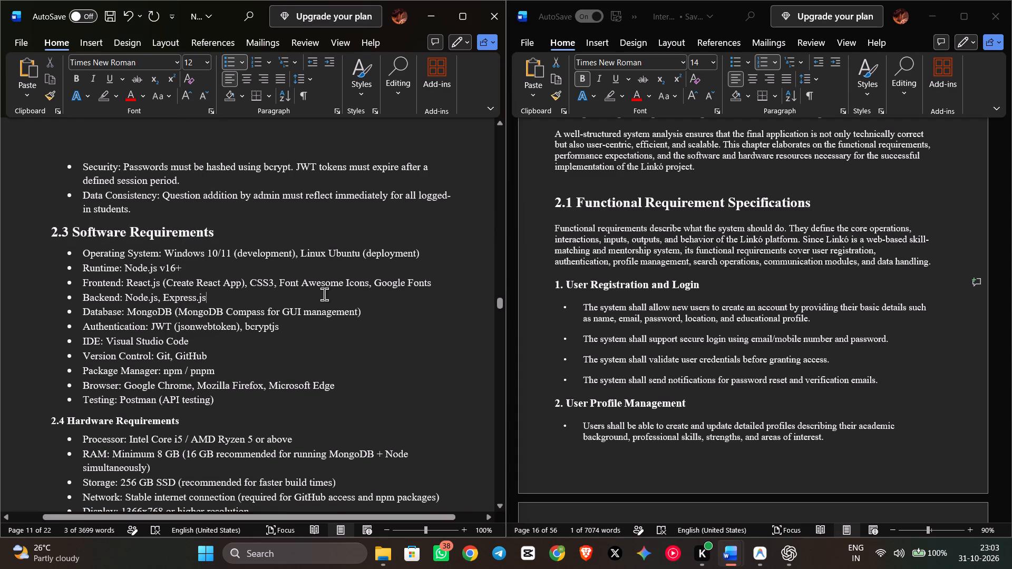
Review the reference report's chapter 2, from the functional requirements to 2.4 Hardware Requirements, for its heading and bullet layout.
{"action": "scroll", "coordinate": [743, 288], "scroll_direction": "down", "scroll_amount": 20}
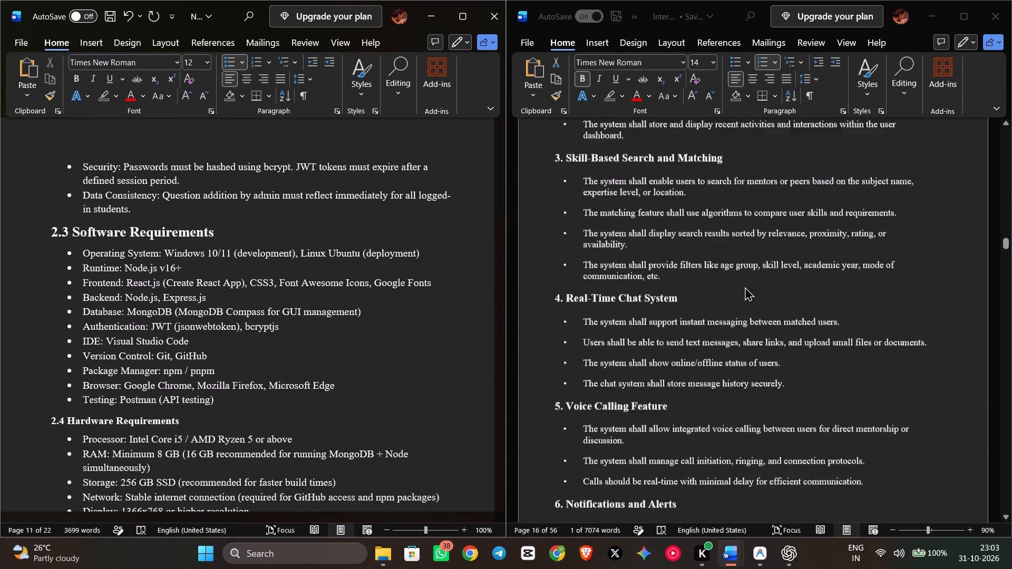
{"action": "scroll", "coordinate": [745, 287], "scroll_direction": "down", "scroll_amount": 13}
{"action": "scroll", "coordinate": [745, 287], "scroll_direction": "down", "scroll_amount": 11}
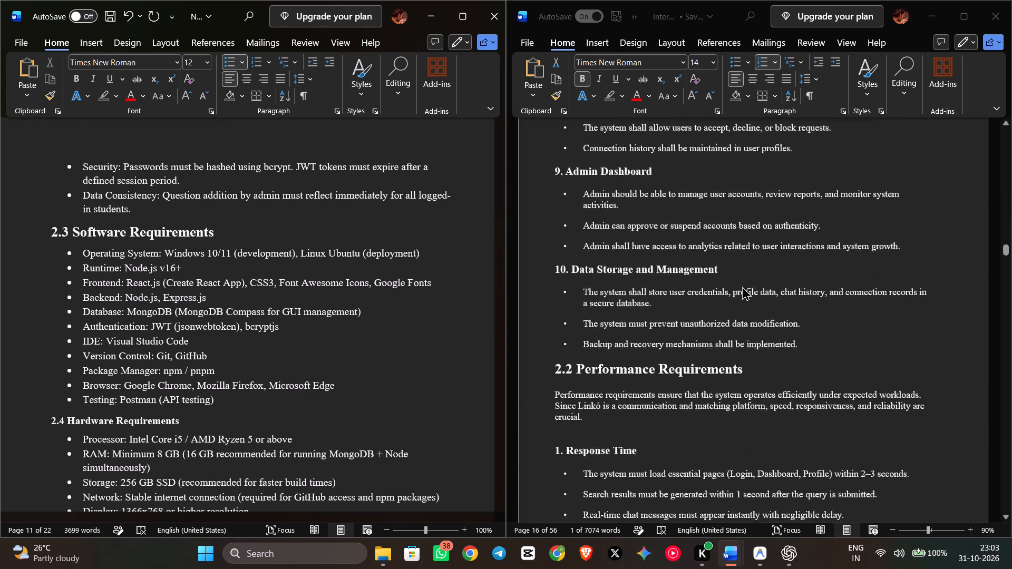
{"action": "scroll", "coordinate": [742, 286], "scroll_direction": "down", "scroll_amount": 5}
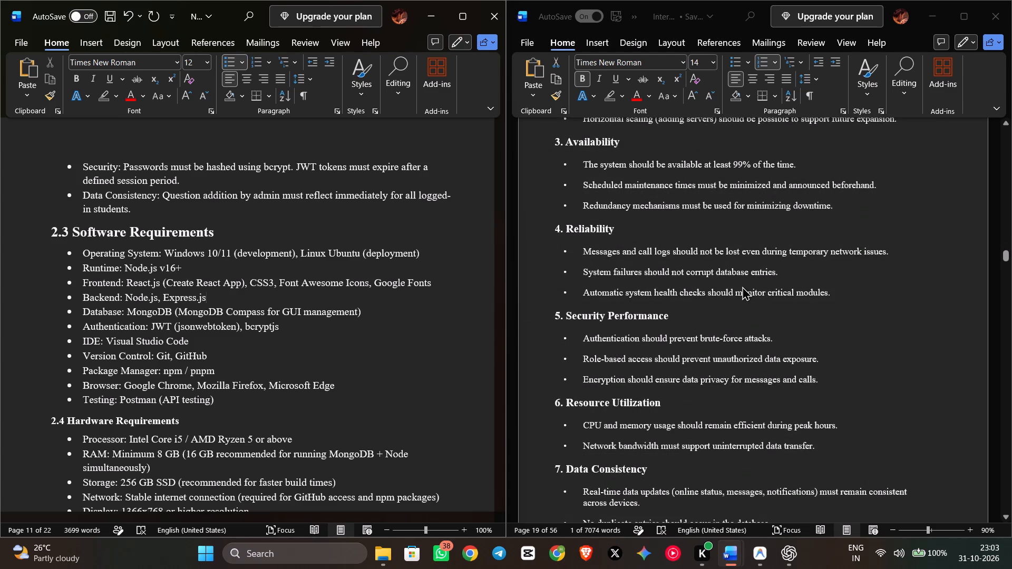
{"action": "scroll", "coordinate": [742, 286], "scroll_direction": "down", "scroll_amount": 4}
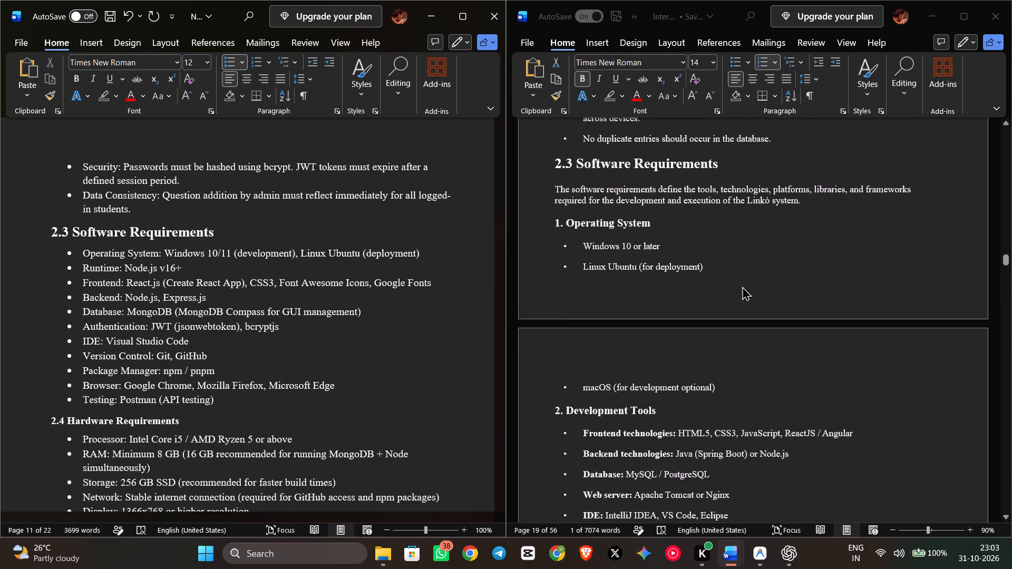
{"action": "scroll", "coordinate": [742, 286], "scroll_direction": "up", "scroll_amount": 1}
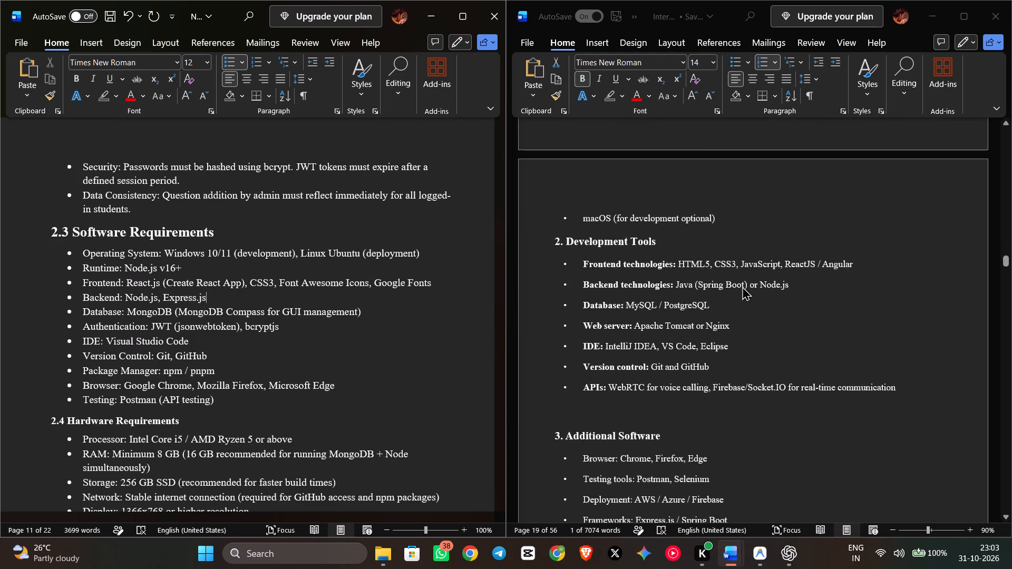
{"action": "scroll", "coordinate": [742, 286], "scroll_direction": "up", "scroll_amount": 1}
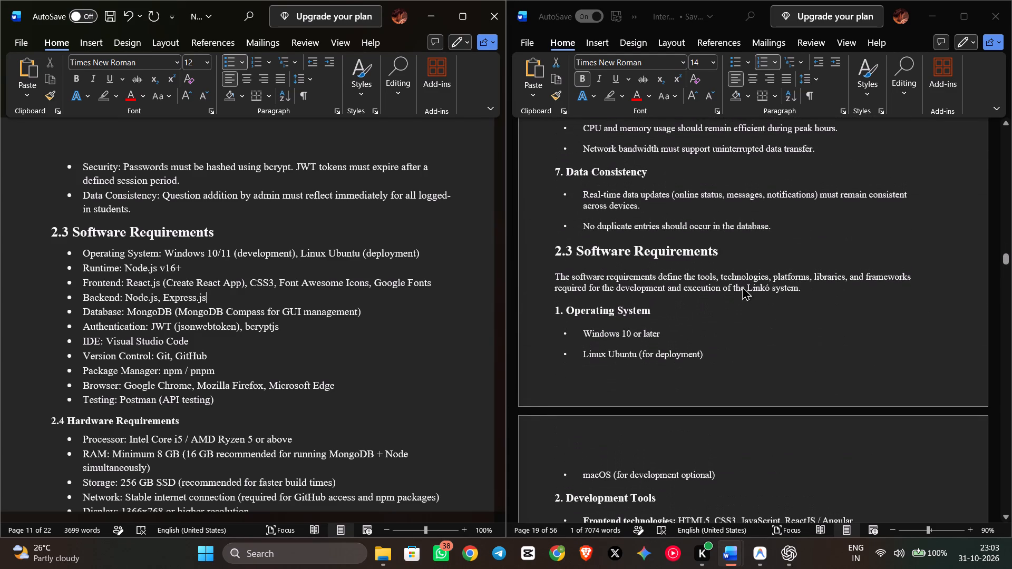
{"action": "scroll", "coordinate": [742, 286], "scroll_direction": "down", "scroll_amount": 4, "text": "ctrl"}
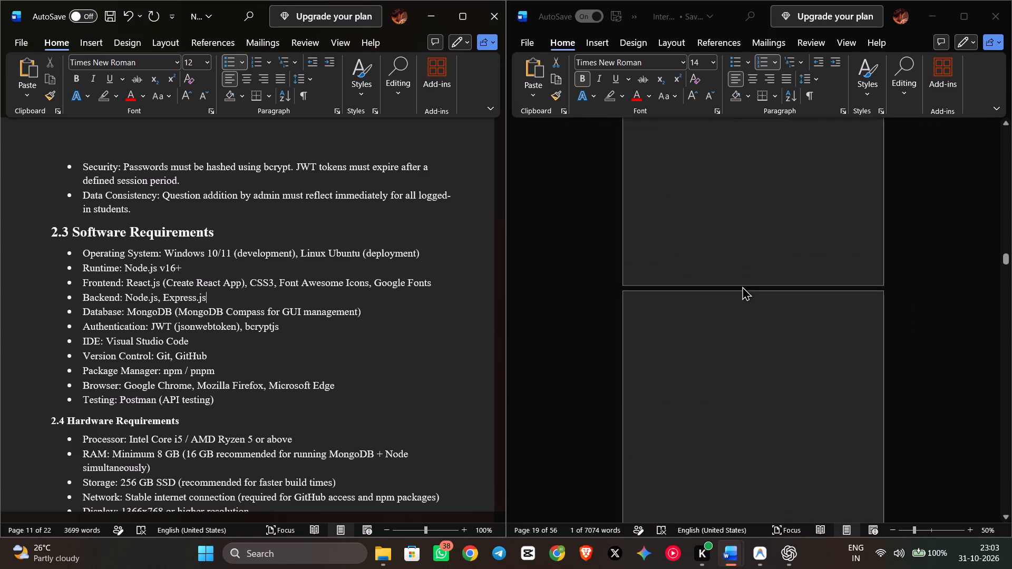
{"action": "scroll", "coordinate": [742, 286], "scroll_direction": "up", "scroll_amount": 5}
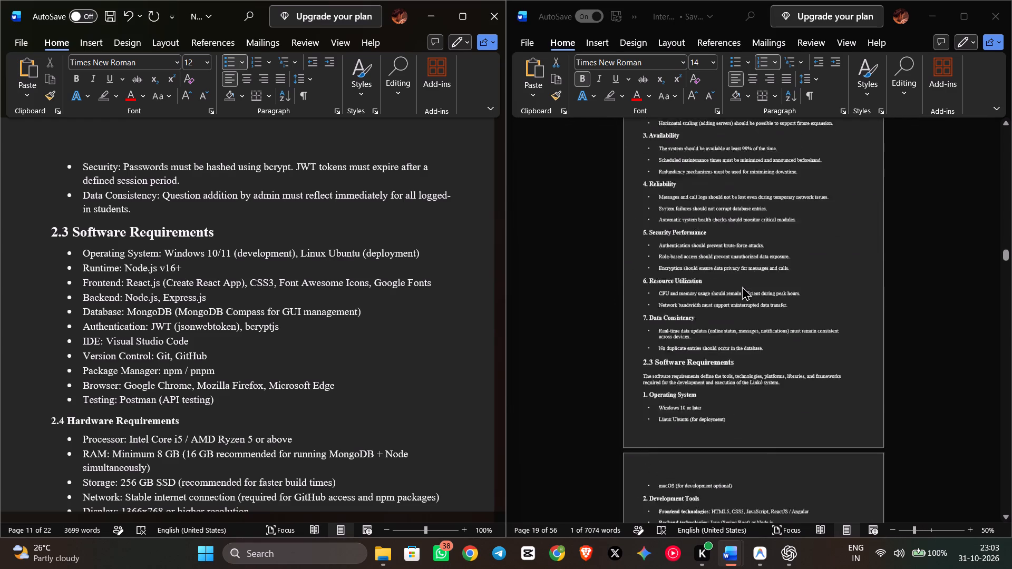
{"action": "scroll", "coordinate": [742, 286], "scroll_direction": "up", "scroll_amount": 10}
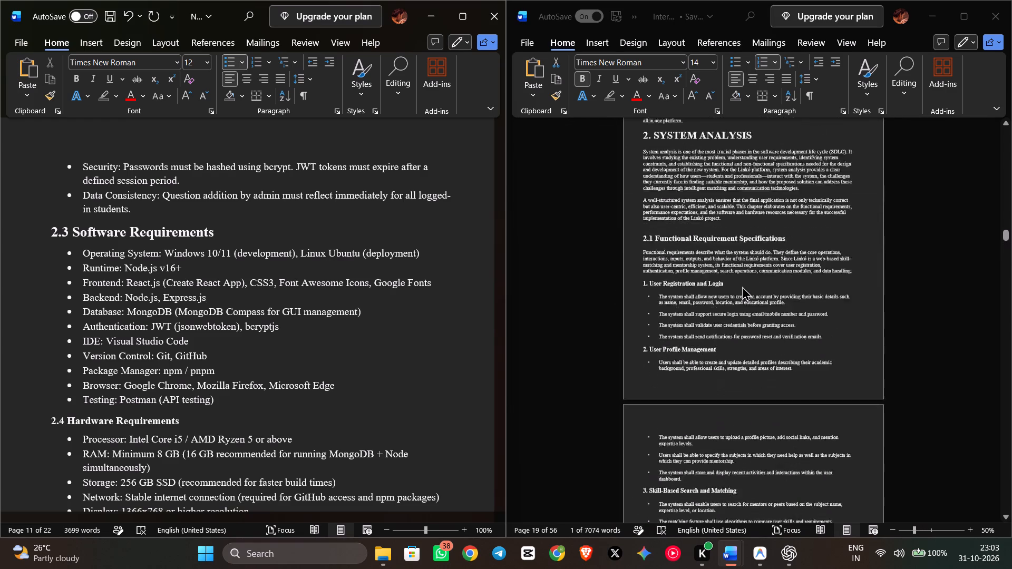
{"action": "scroll", "coordinate": [742, 286], "scroll_direction": "down", "scroll_amount": 6}
{"action": "scroll", "coordinate": [742, 286], "scroll_direction": "up", "scroll_amount": 9}
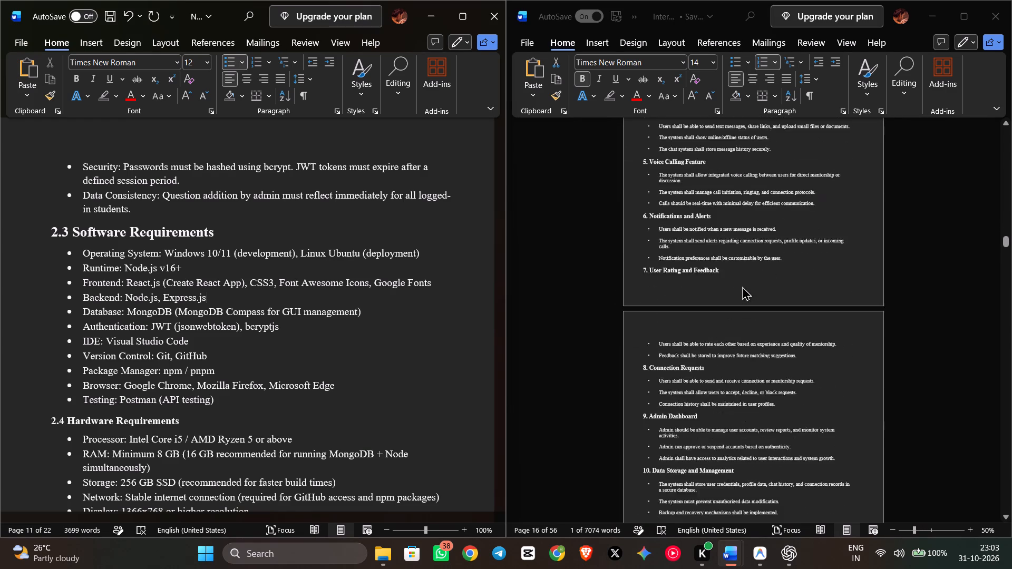
{"action": "scroll", "coordinate": [742, 286], "scroll_direction": "down", "scroll_amount": 6}
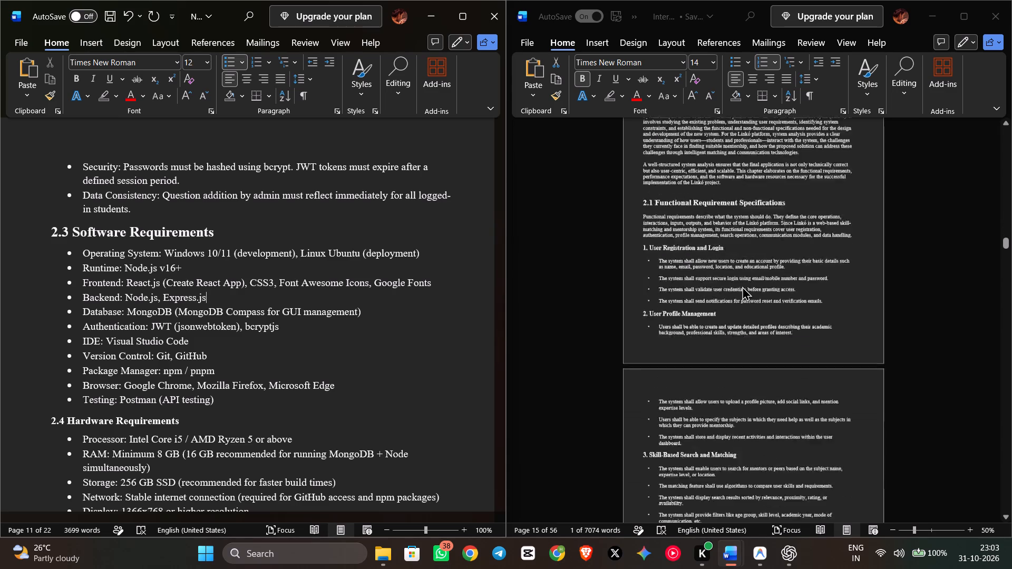
{"action": "scroll", "coordinate": [742, 286], "scroll_direction": "down", "scroll_amount": 12}
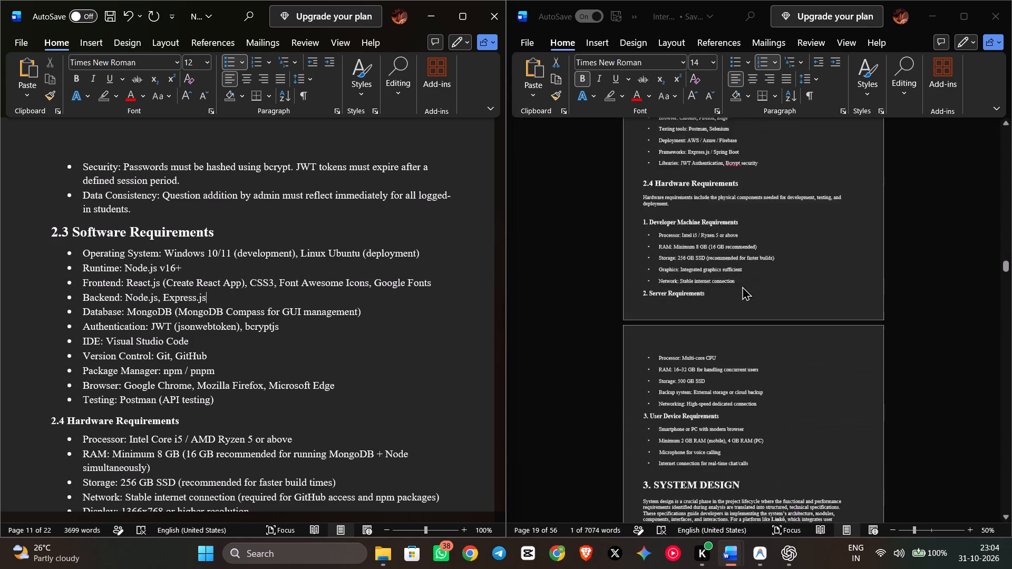
Examine the reference report's System Design chapter and module sections, and skim the appendix tables at its end.
{"action": "scroll", "coordinate": [742, 286], "scroll_direction": "down", "scroll_amount": 4}
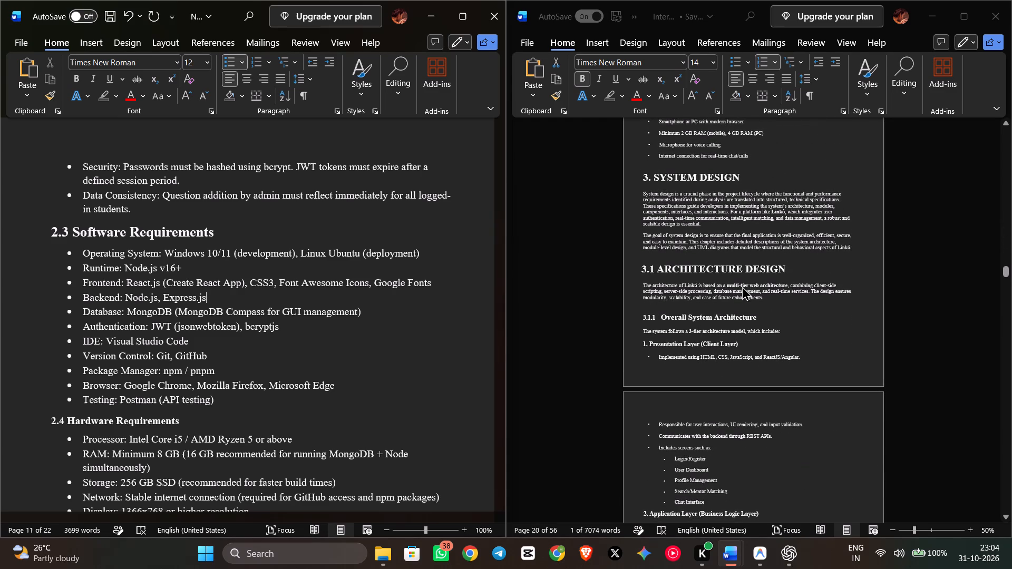
{"action": "scroll", "coordinate": [742, 286], "scroll_direction": "down", "scroll_amount": 7}
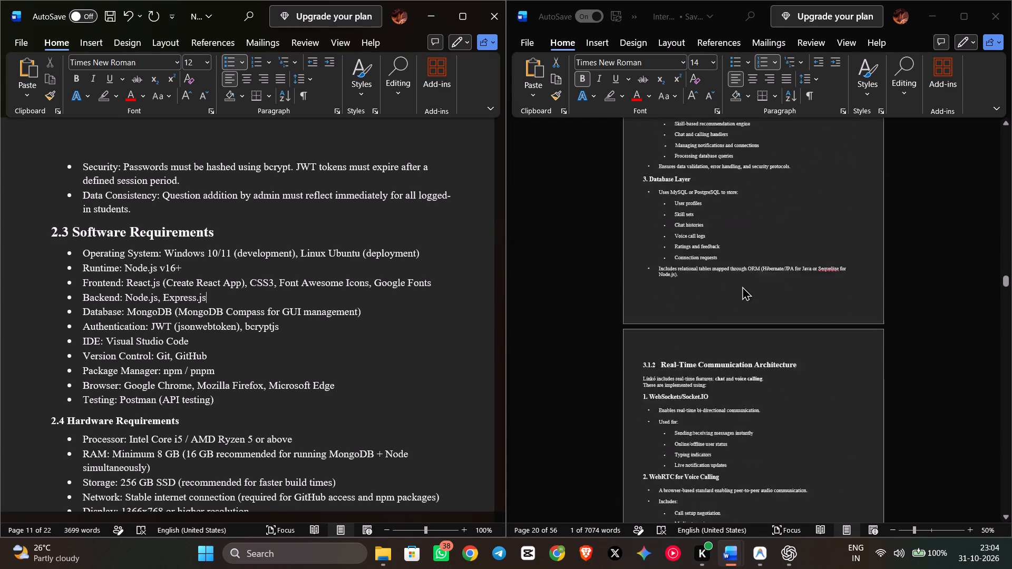
{"action": "scroll", "coordinate": [742, 286], "scroll_direction": "down", "scroll_amount": 8}
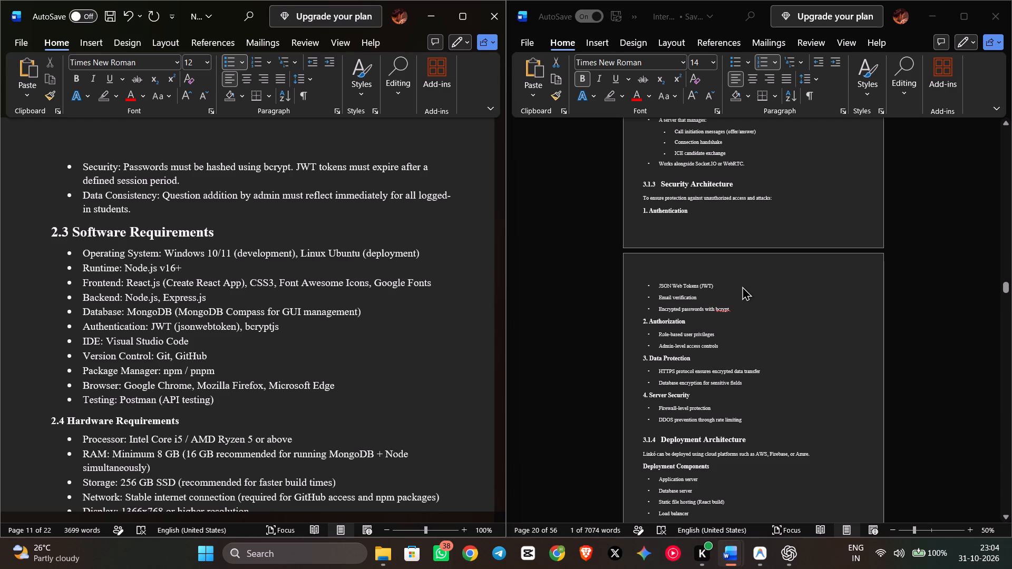
{"action": "scroll", "coordinate": [742, 286], "scroll_direction": "down", "scroll_amount": 12}
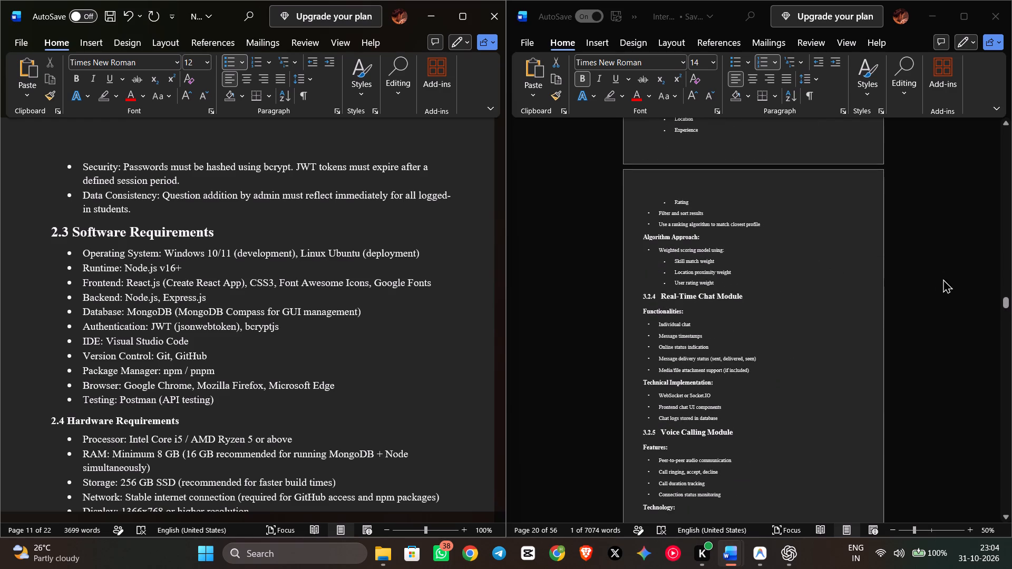
{"action": "left_click_drag", "start_coordinate": [1005, 303], "coordinate": [1011, 506]}
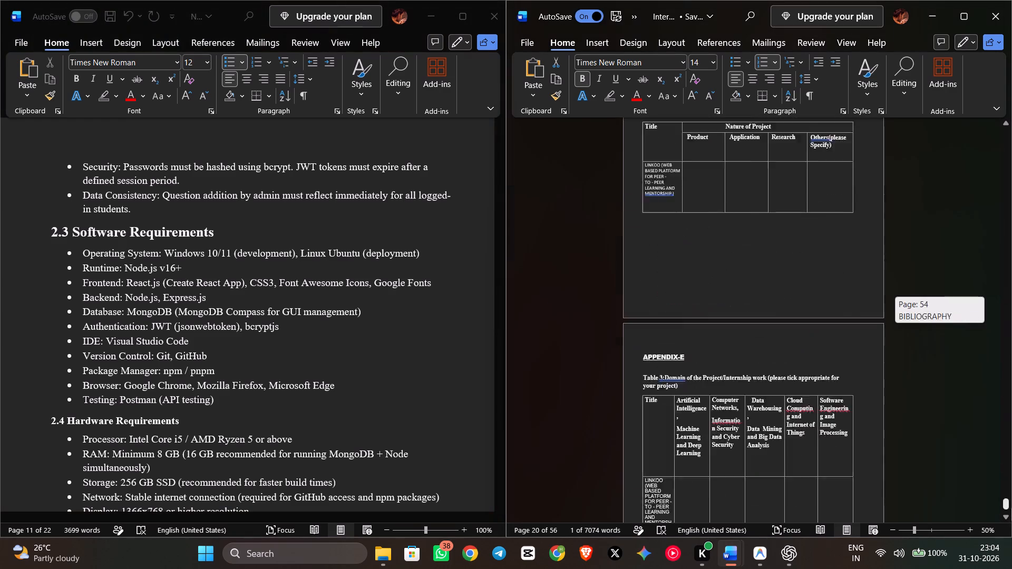
{"action": "left_click_drag", "start_coordinate": [1011, 506], "coordinate": [1011, 529]}
{"action": "scroll", "coordinate": [744, 425], "scroll_direction": "up", "scroll_amount": 10}
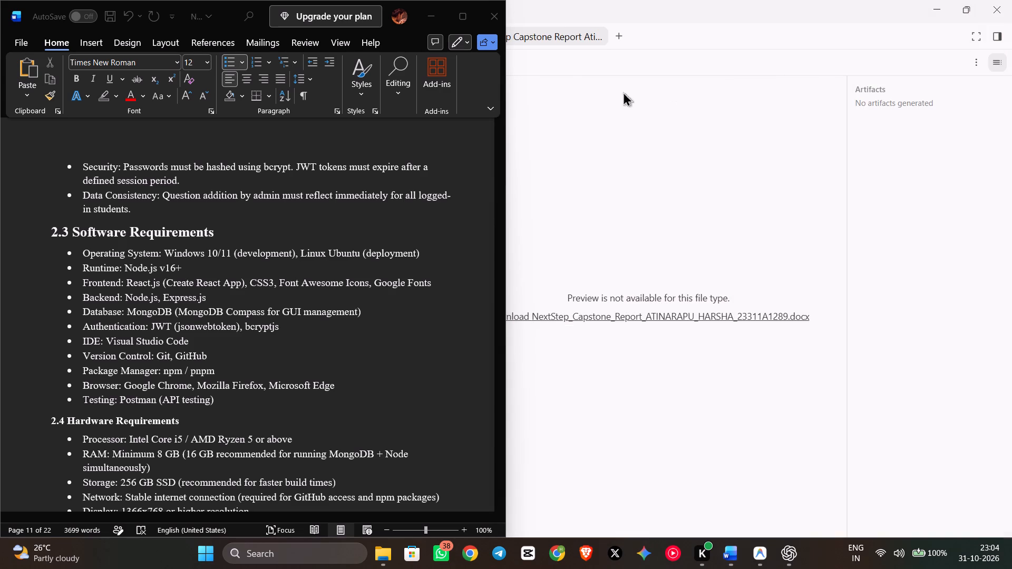
Maximize the NextStep report, check the 2.3 heading's font size, and set the 2.4 Hardware Requirements heading to 16.
{"action": "left_click", "coordinate": [456, 13]}
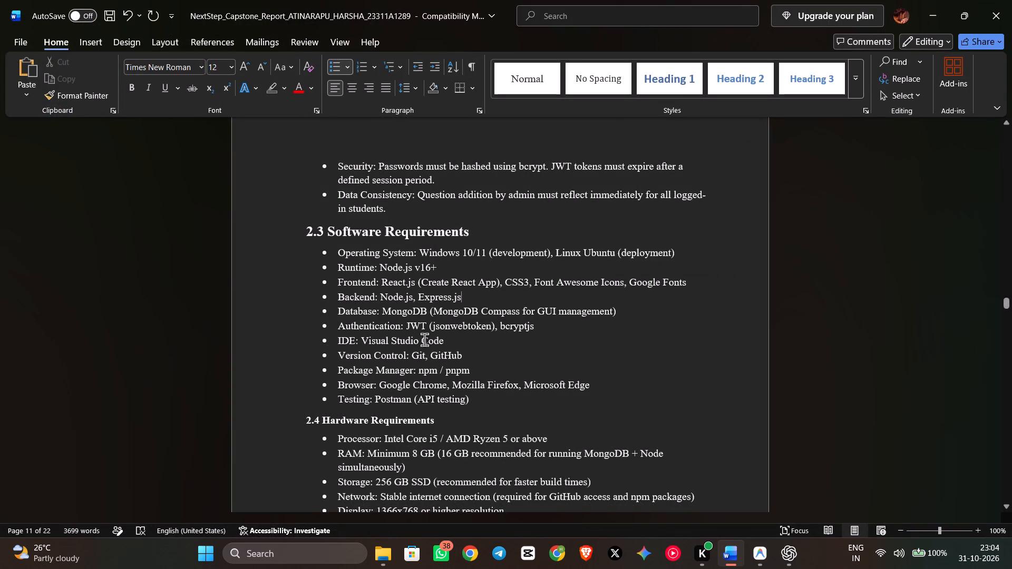
{"action": "left_click", "coordinate": [425, 236]}
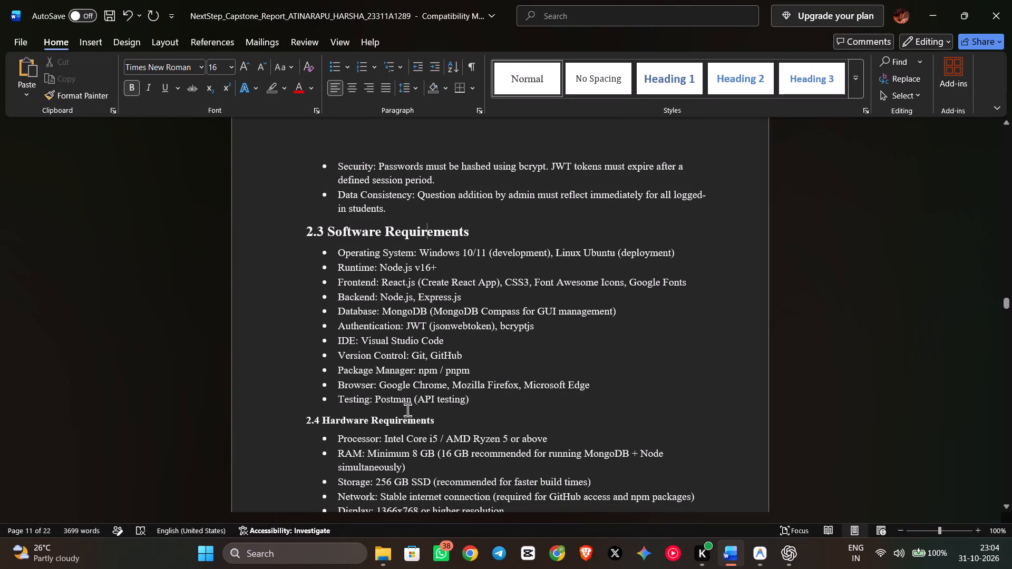
{"action": "left_click_drag", "start_coordinate": [434, 419], "coordinate": [306, 415]}
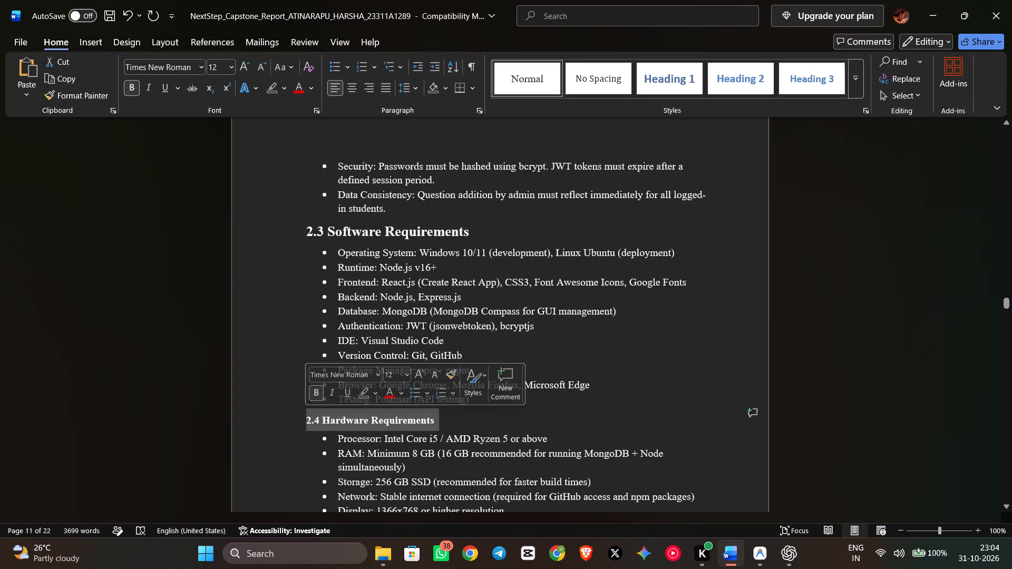
{"action": "left_click", "coordinate": [232, 65]}
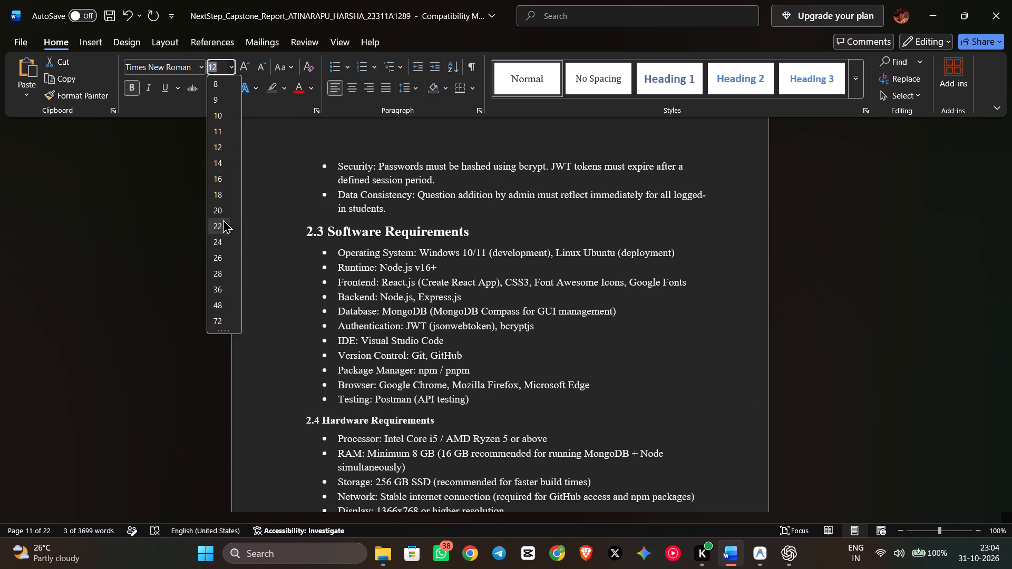
{"action": "left_click", "coordinate": [220, 182]}
Set the SYSTEM DESIGN chapter title to font size 24.
{"action": "scroll", "coordinate": [424, 236], "scroll_direction": "down", "scroll_amount": 5}
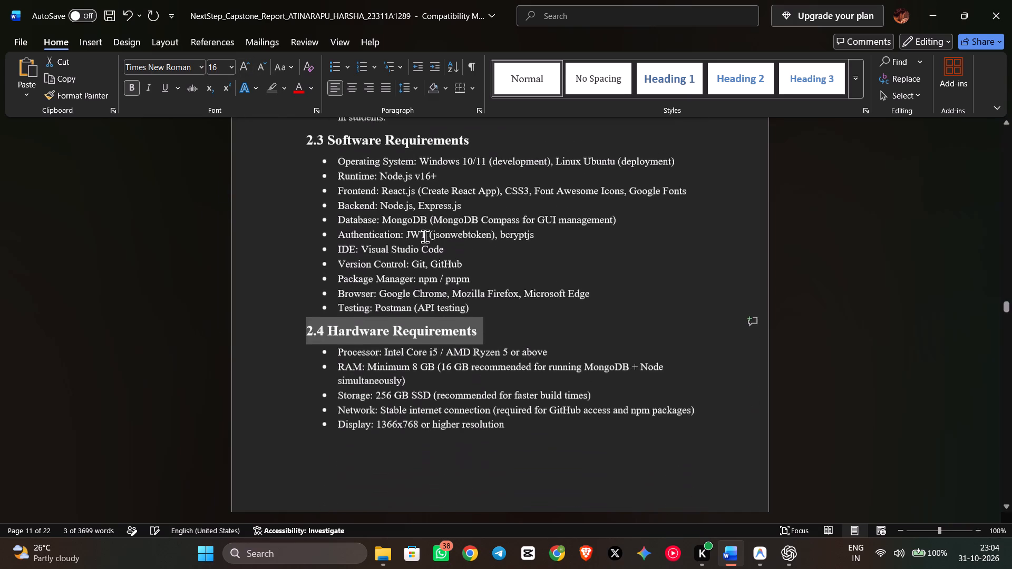
{"action": "scroll", "coordinate": [434, 237], "scroll_direction": "down", "scroll_amount": 17}
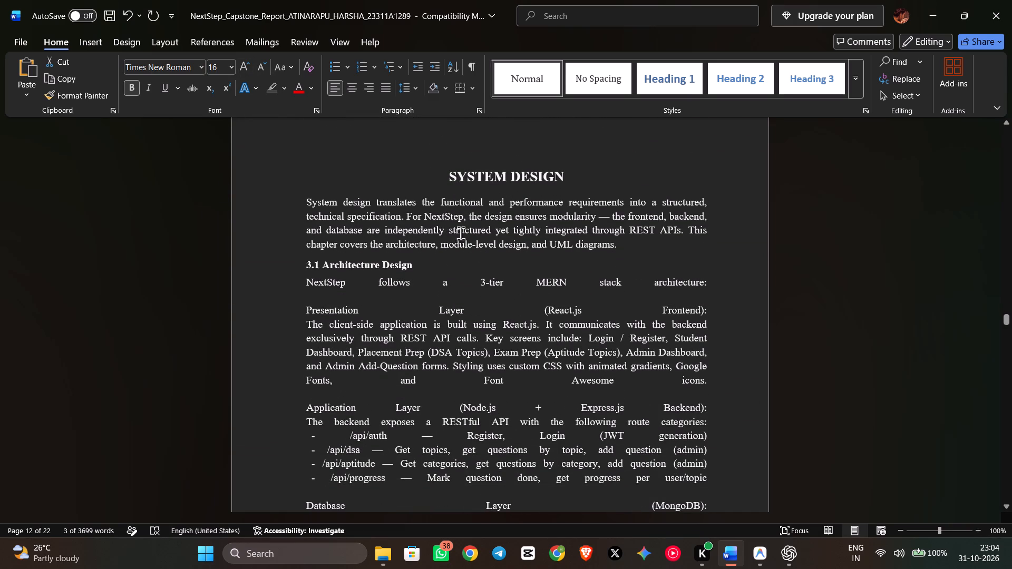
{"action": "left_click_drag", "start_coordinate": [452, 175], "coordinate": [563, 177]}
{"action": "left_click", "coordinate": [232, 72]}
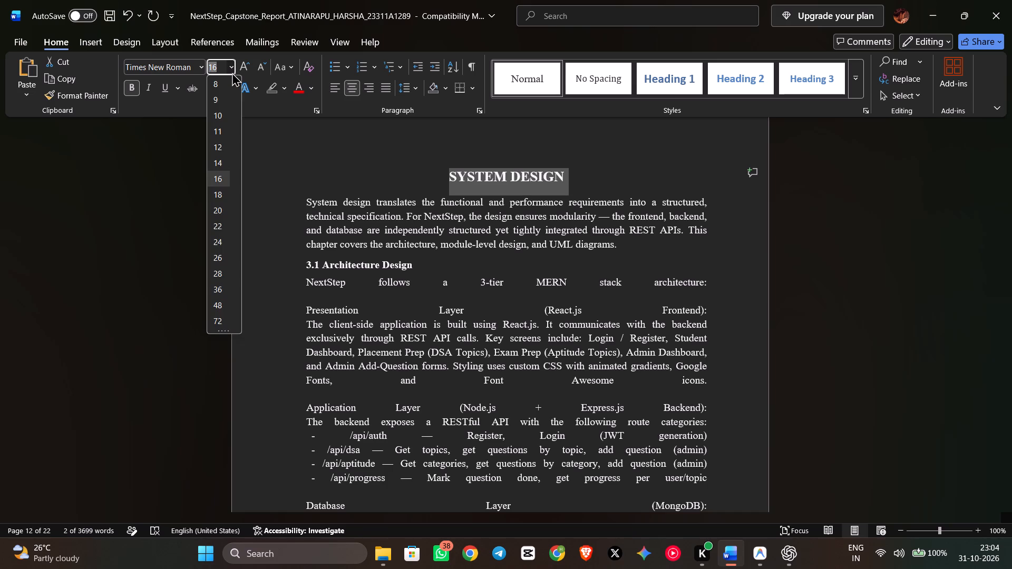
{"action": "left_click", "coordinate": [226, 183]}
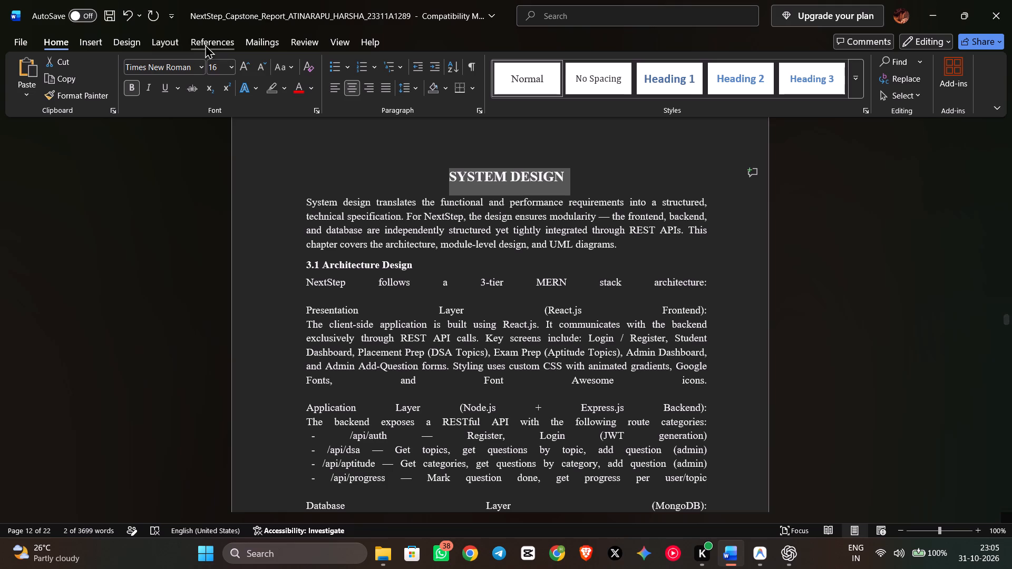
{"action": "left_click", "coordinate": [232, 68]}
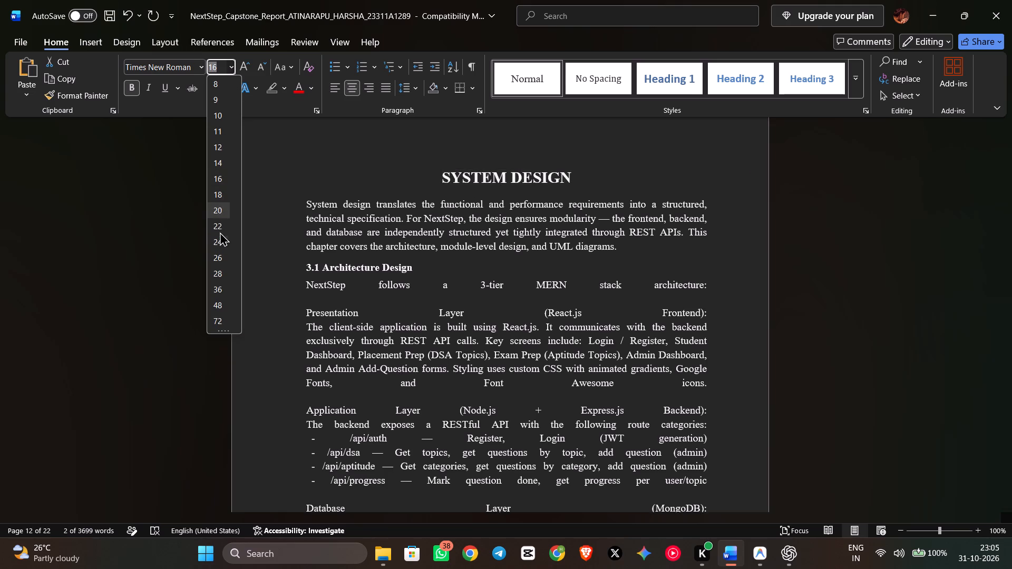
{"action": "left_click", "coordinate": [221, 238]}
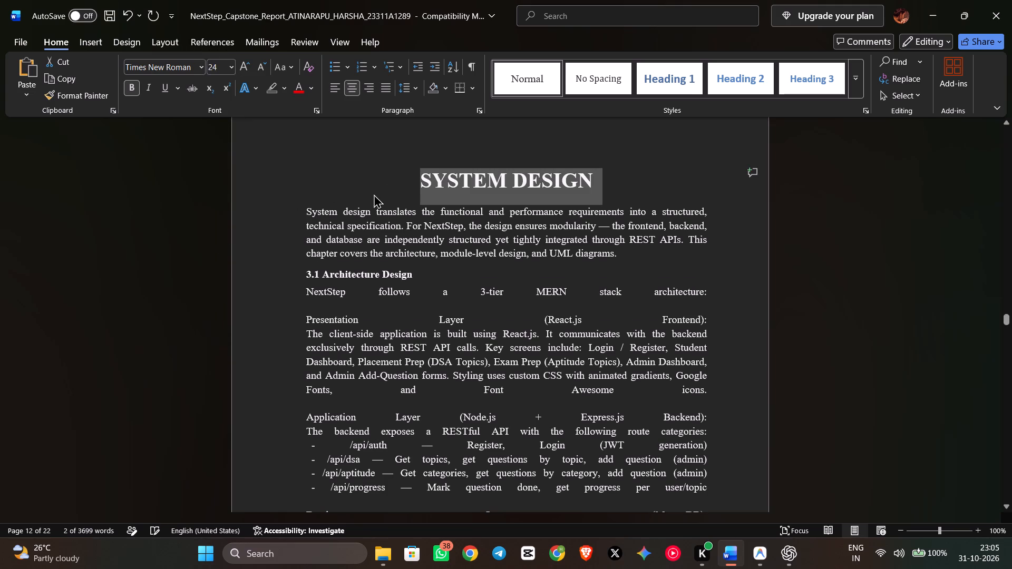
Left-align the SYSTEM DESIGN chapter title and put the chapter number "3." in front of it.
{"action": "left_click", "coordinate": [411, 180]}
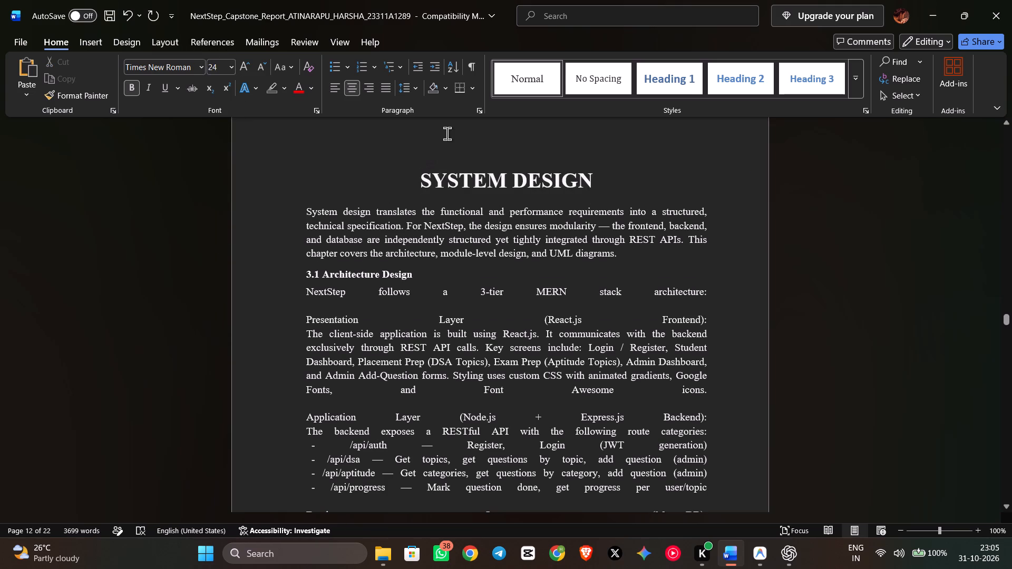
{"action": "key", "text": "BackSpace"}
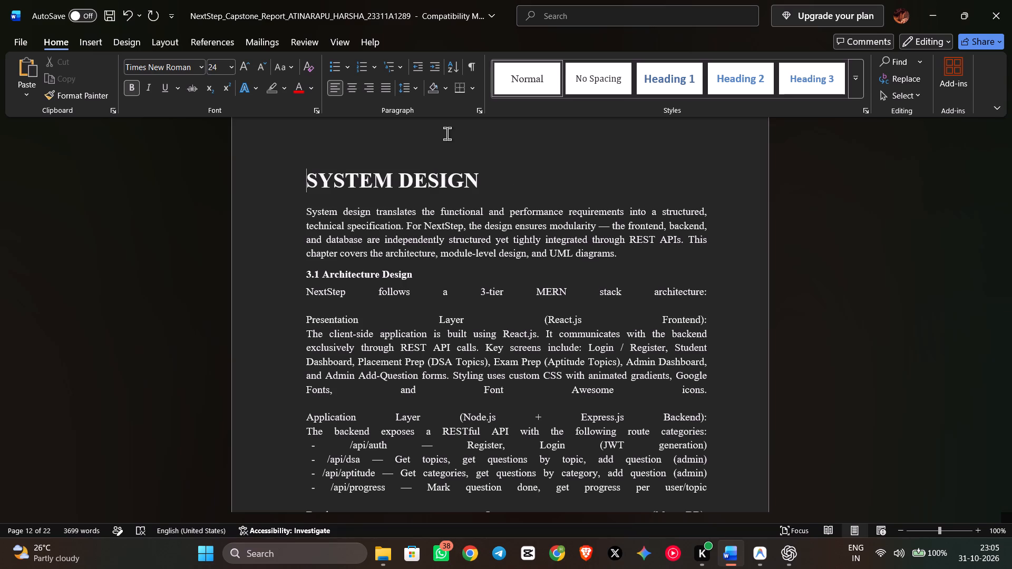
{"action": "key", "text": "3"}
{"action": "key", "text": "period"}
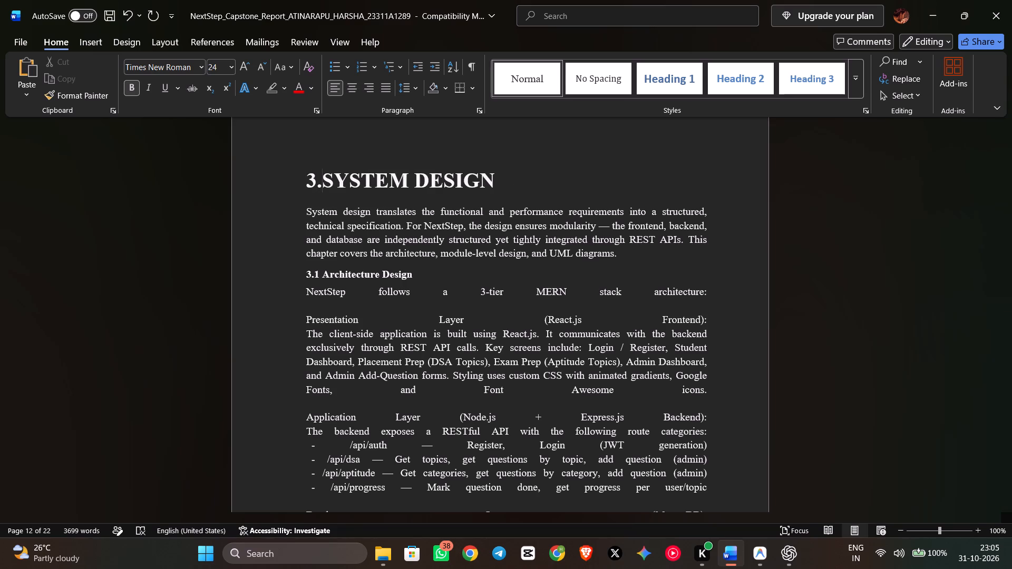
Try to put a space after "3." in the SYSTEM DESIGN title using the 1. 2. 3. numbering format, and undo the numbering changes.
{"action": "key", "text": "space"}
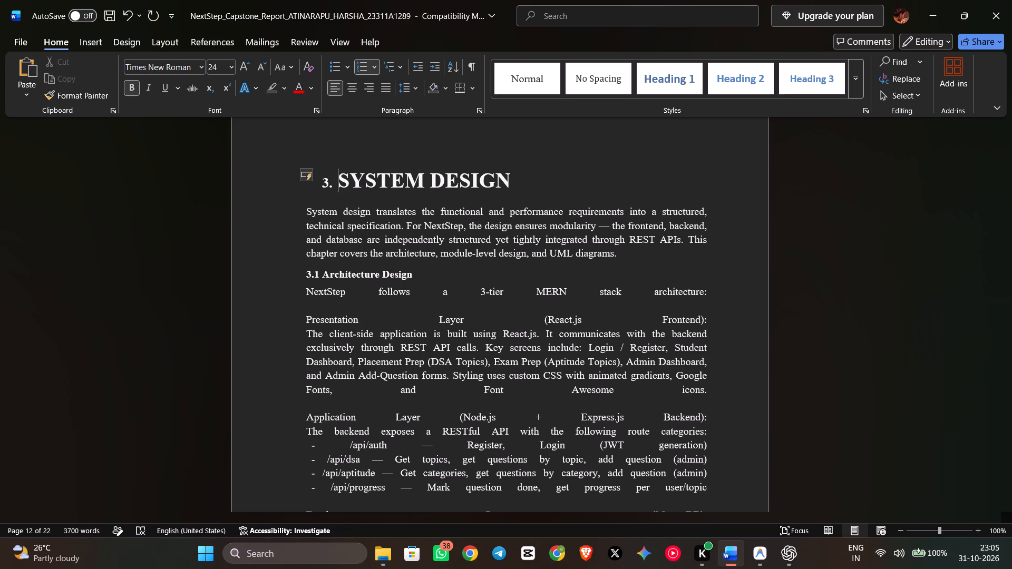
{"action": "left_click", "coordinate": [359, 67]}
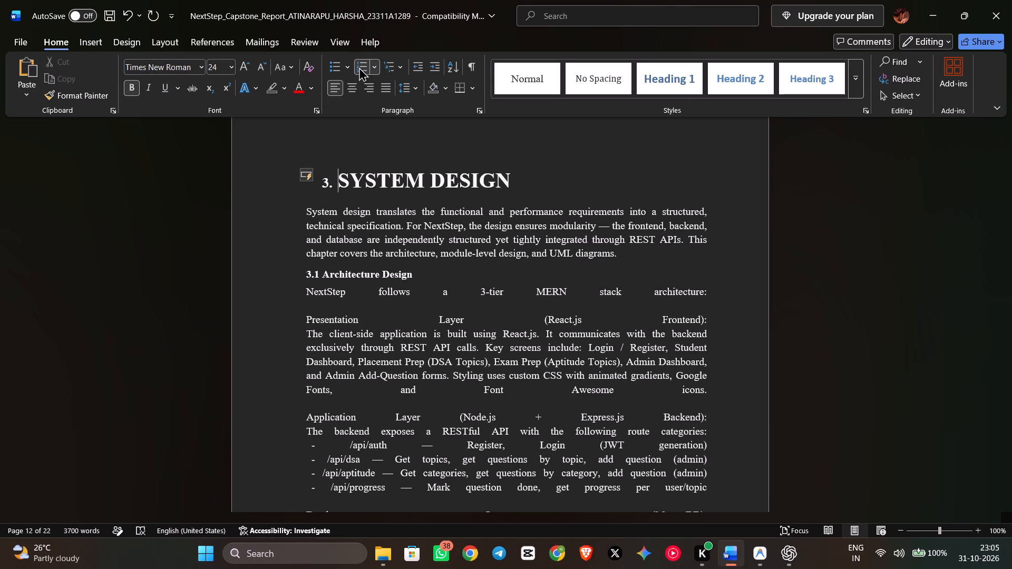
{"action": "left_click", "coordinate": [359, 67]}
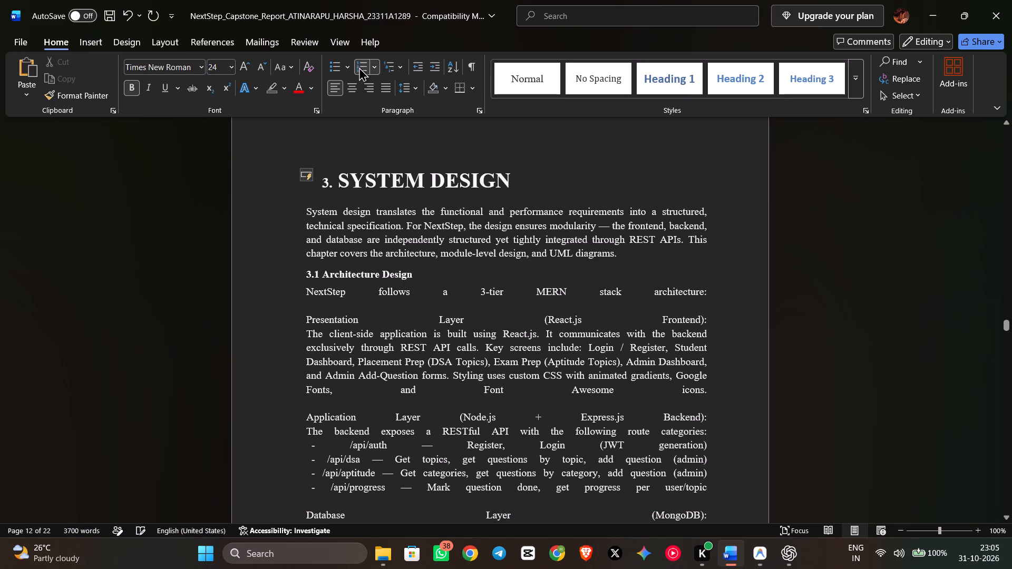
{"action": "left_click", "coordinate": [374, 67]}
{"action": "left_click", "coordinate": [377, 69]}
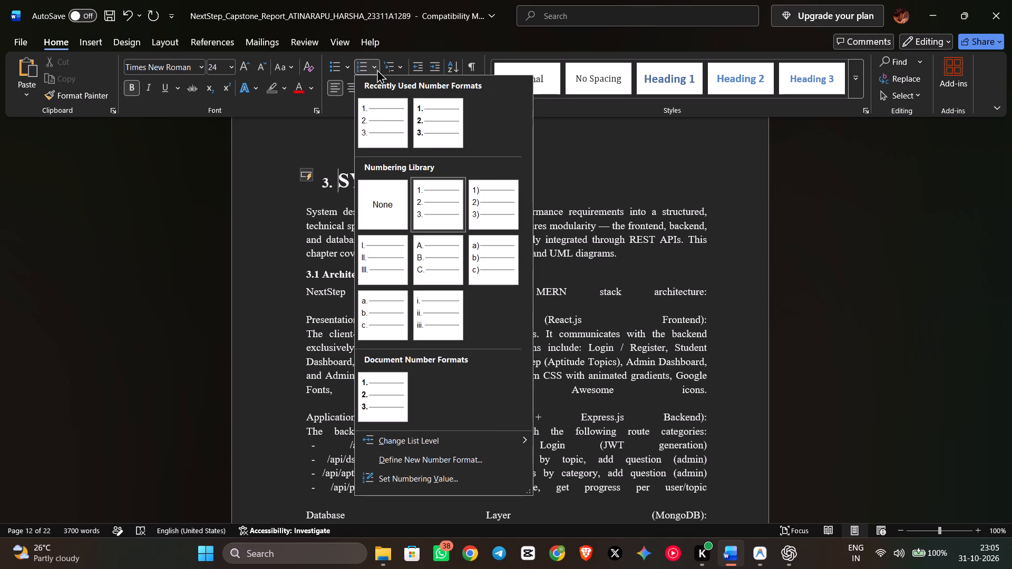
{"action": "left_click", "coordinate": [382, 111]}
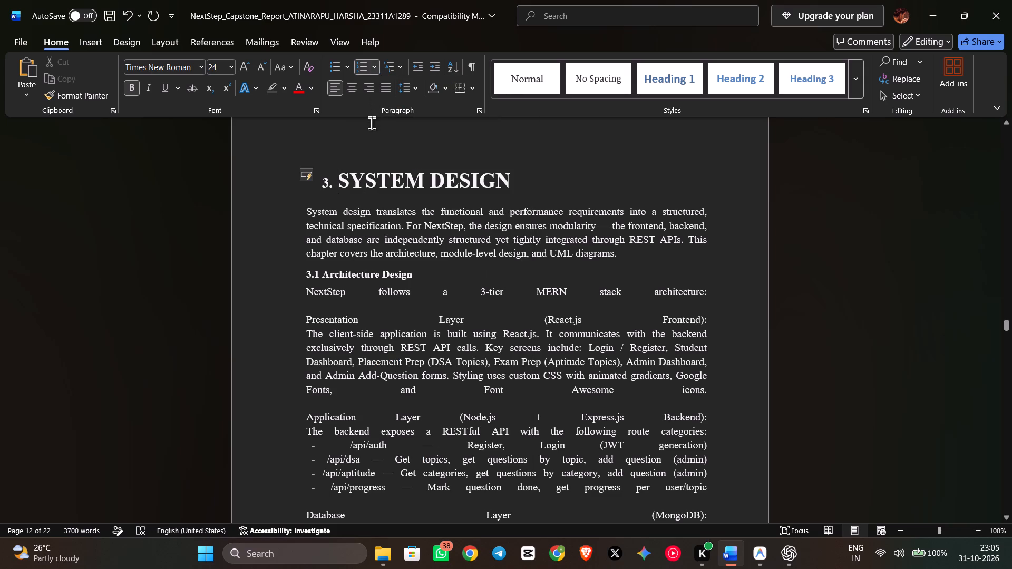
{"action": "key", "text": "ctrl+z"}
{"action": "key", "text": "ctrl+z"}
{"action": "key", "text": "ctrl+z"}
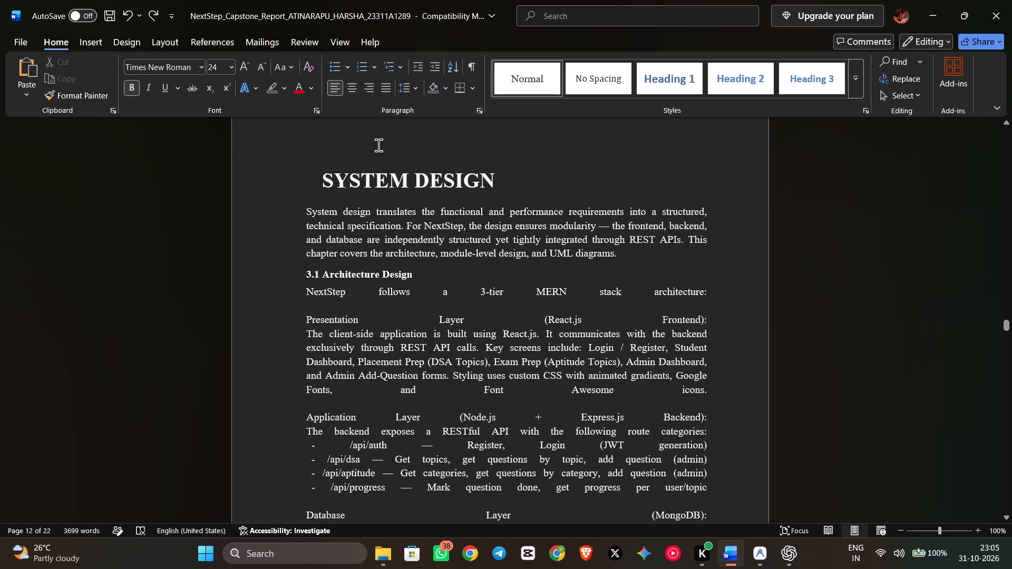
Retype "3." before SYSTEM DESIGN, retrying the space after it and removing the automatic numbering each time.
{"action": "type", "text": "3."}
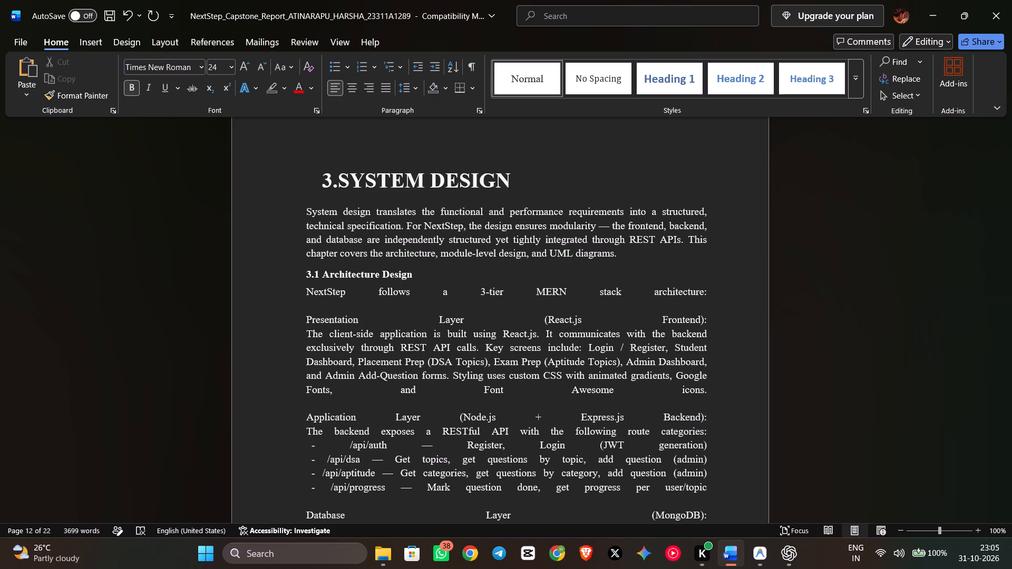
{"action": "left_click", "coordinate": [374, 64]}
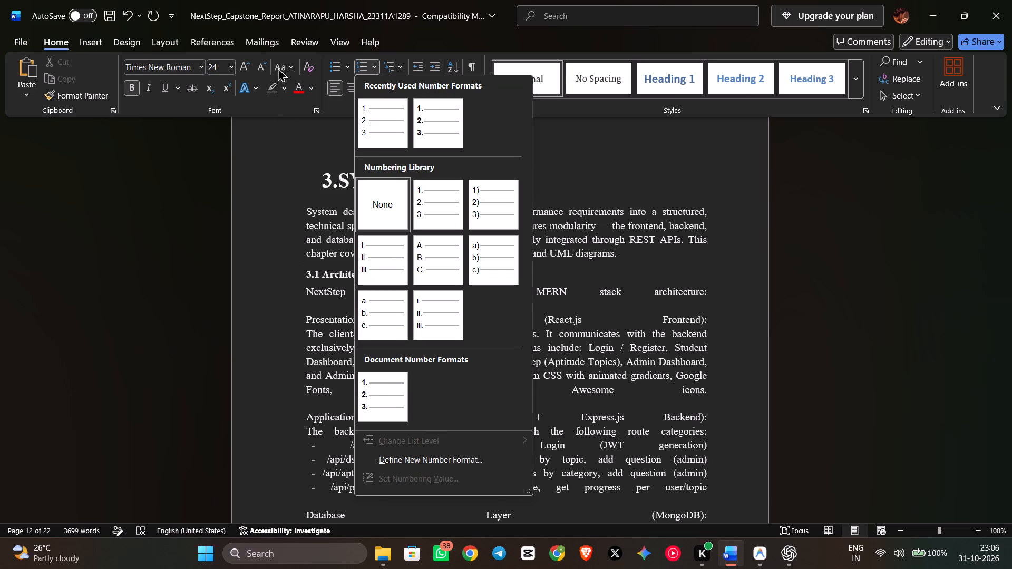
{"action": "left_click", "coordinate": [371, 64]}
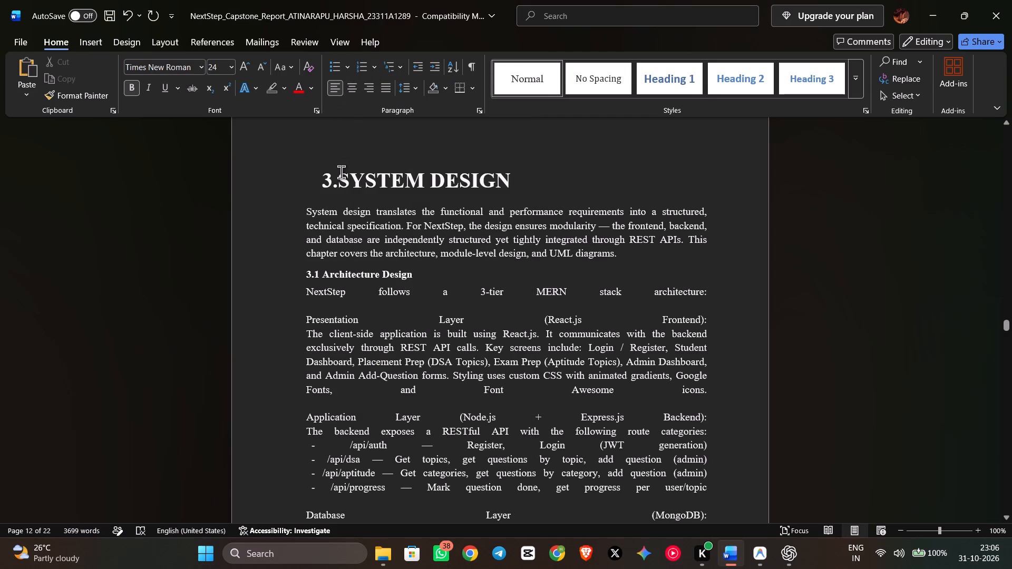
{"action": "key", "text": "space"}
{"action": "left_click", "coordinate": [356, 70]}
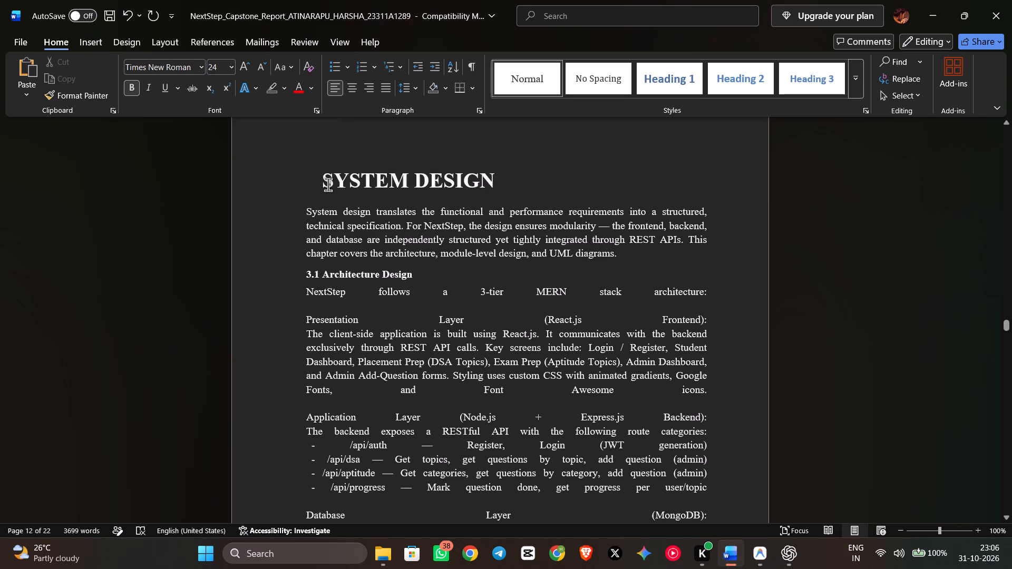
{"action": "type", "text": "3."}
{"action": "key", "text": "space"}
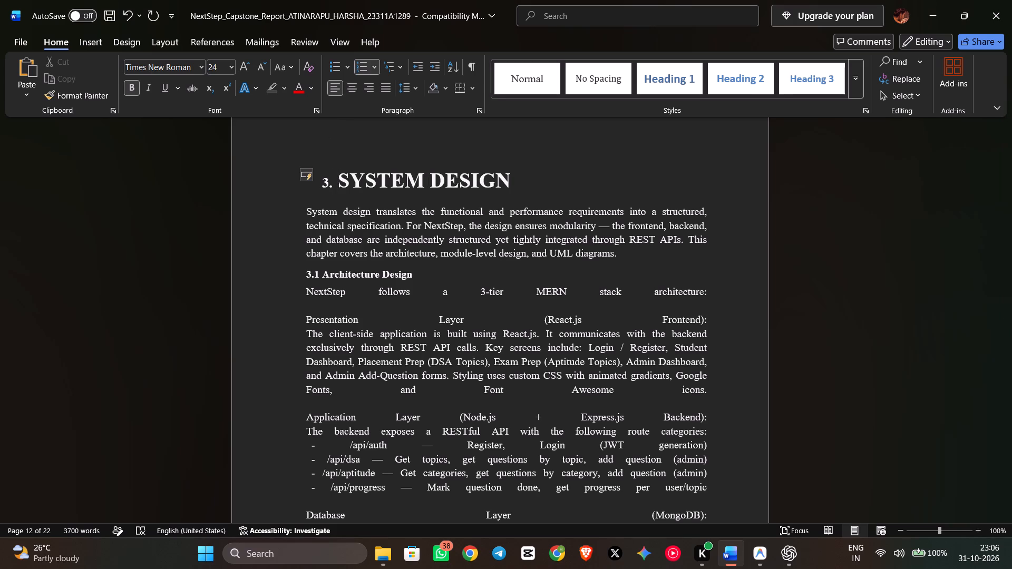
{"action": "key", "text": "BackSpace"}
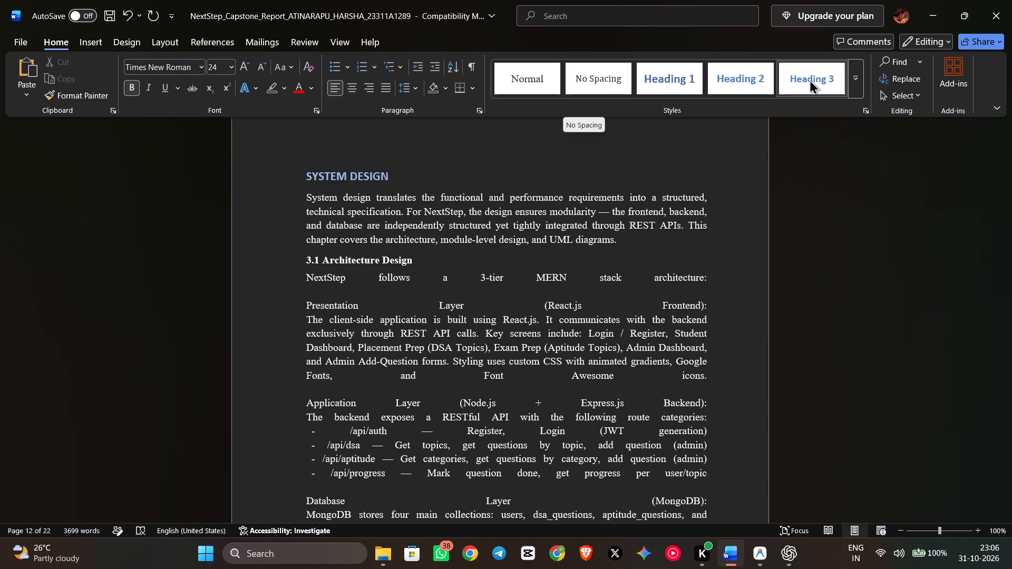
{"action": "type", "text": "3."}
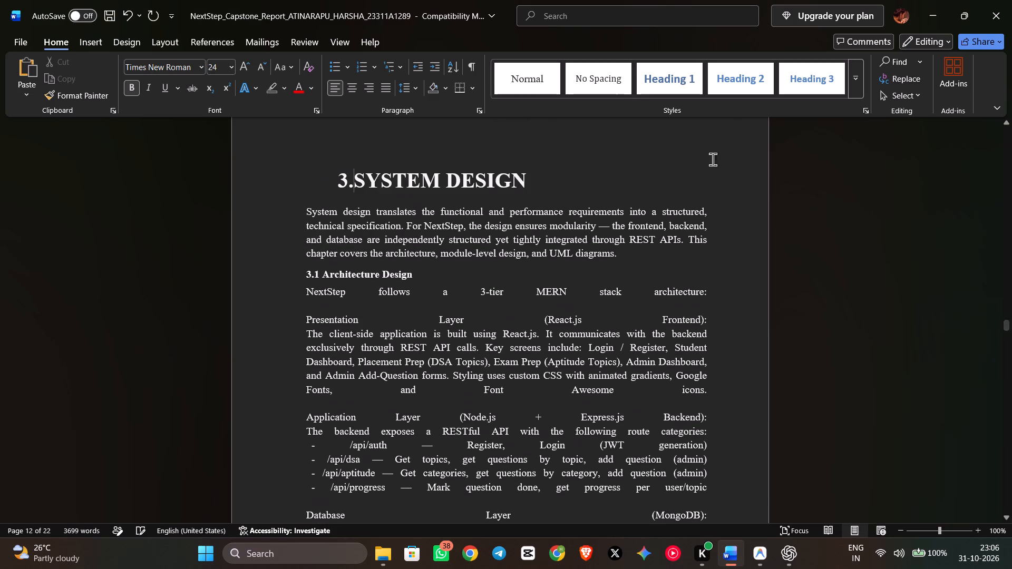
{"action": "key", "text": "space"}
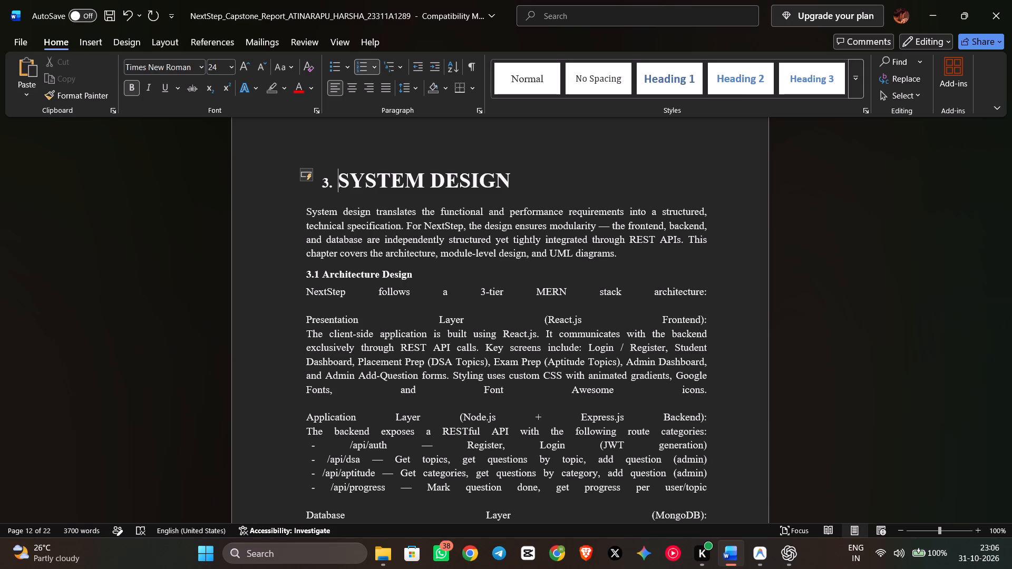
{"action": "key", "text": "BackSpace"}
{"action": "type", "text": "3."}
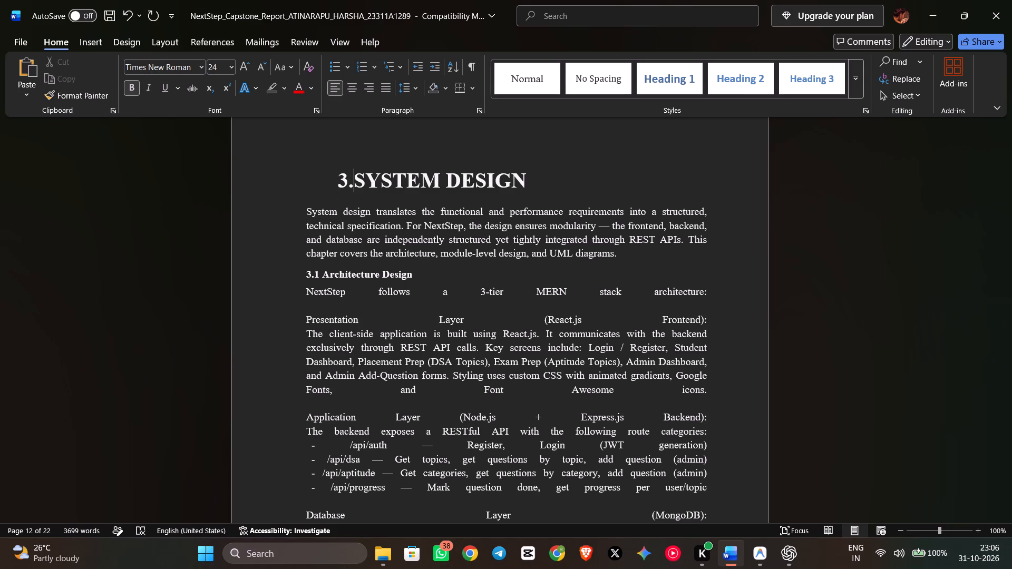
{"action": "left_click_drag", "start_coordinate": [534, 181], "coordinate": [351, 176]}
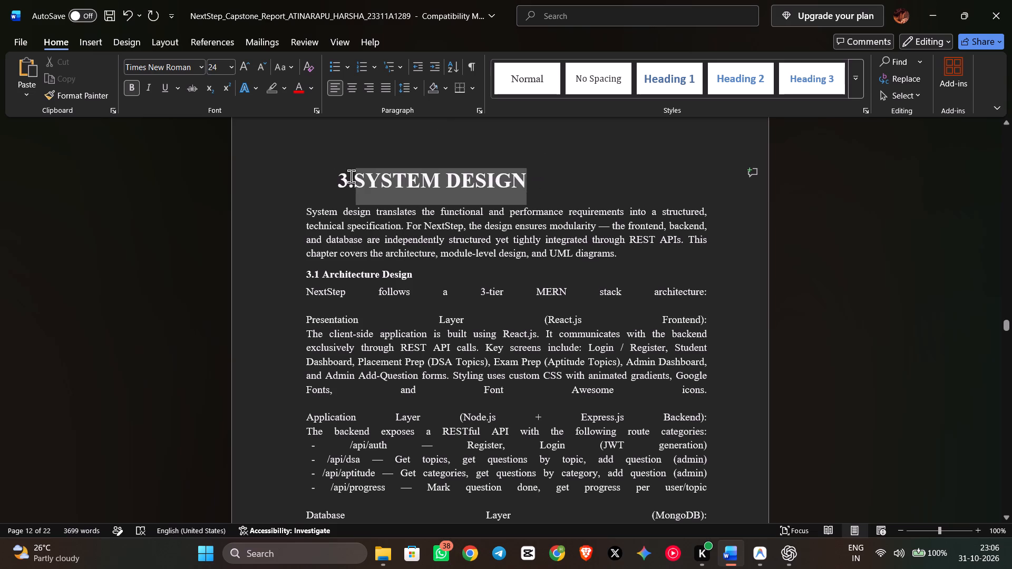
{"action": "left_click_drag", "start_coordinate": [351, 176], "coordinate": [334, 176]}
{"action": "key", "text": "ctrl+c"}
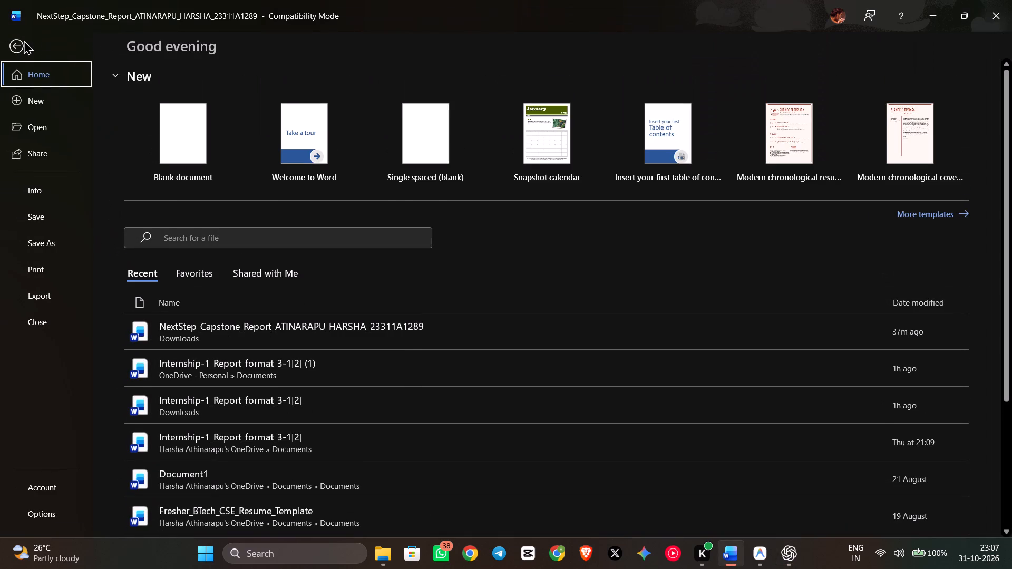
{"action": "left_click", "coordinate": [51, 512]}
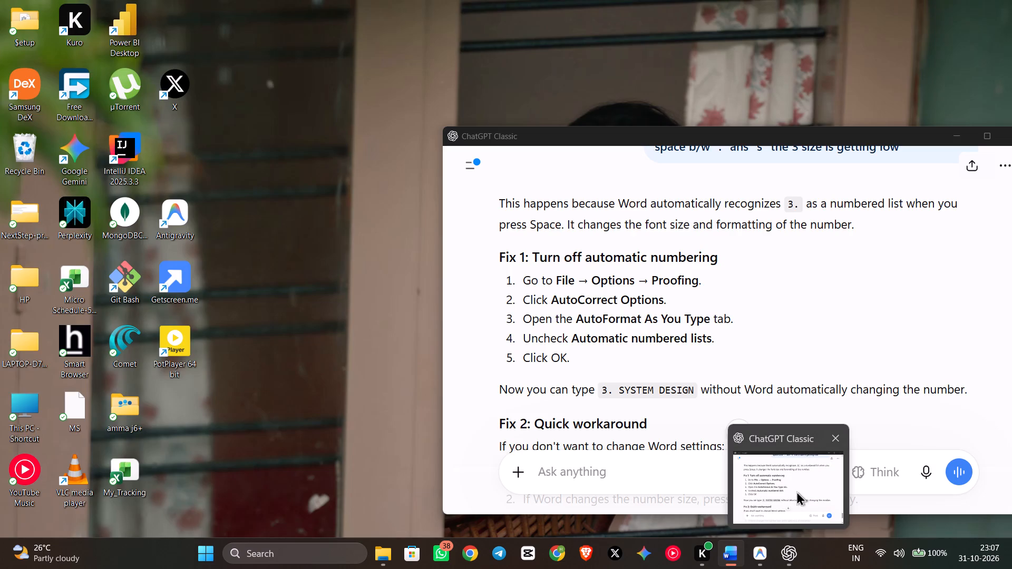
{"action": "left_click", "coordinate": [268, 102]}
{"action": "left_click", "coordinate": [268, 109]}
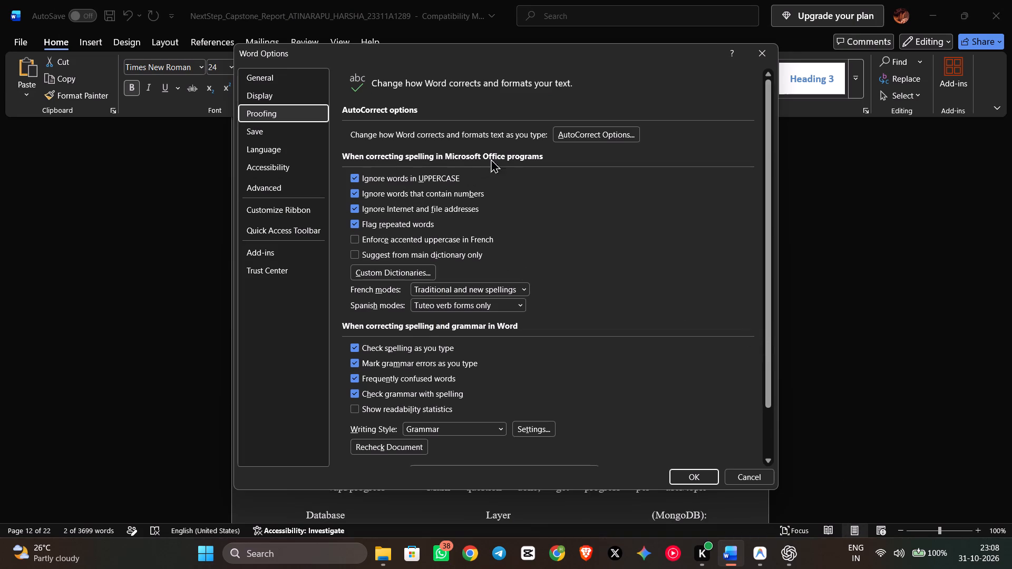
{"action": "scroll", "coordinate": [563, 283], "scroll_direction": "down", "scroll_amount": 4}
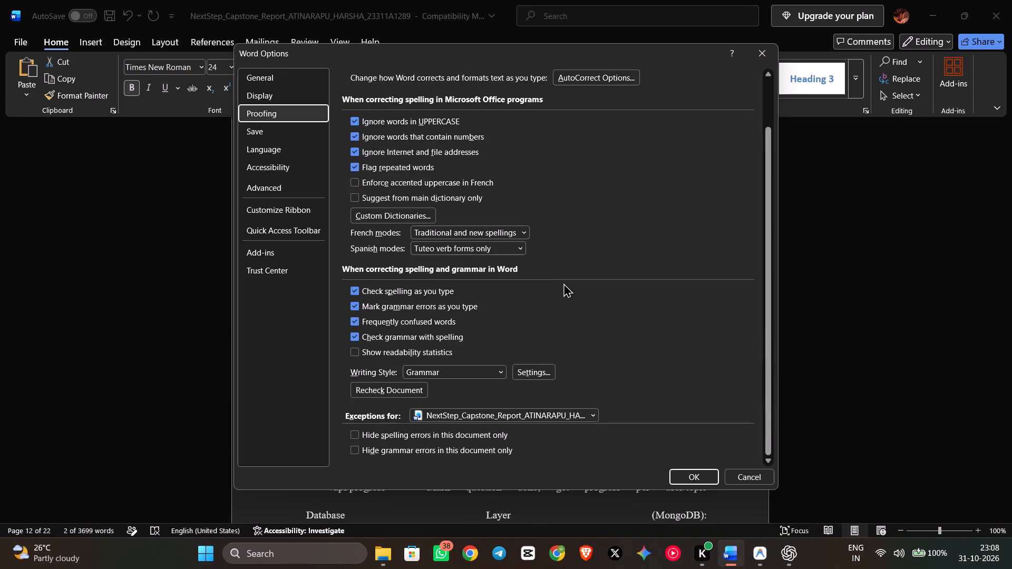
{"action": "scroll", "coordinate": [542, 343], "scroll_direction": "up", "scroll_amount": 3}
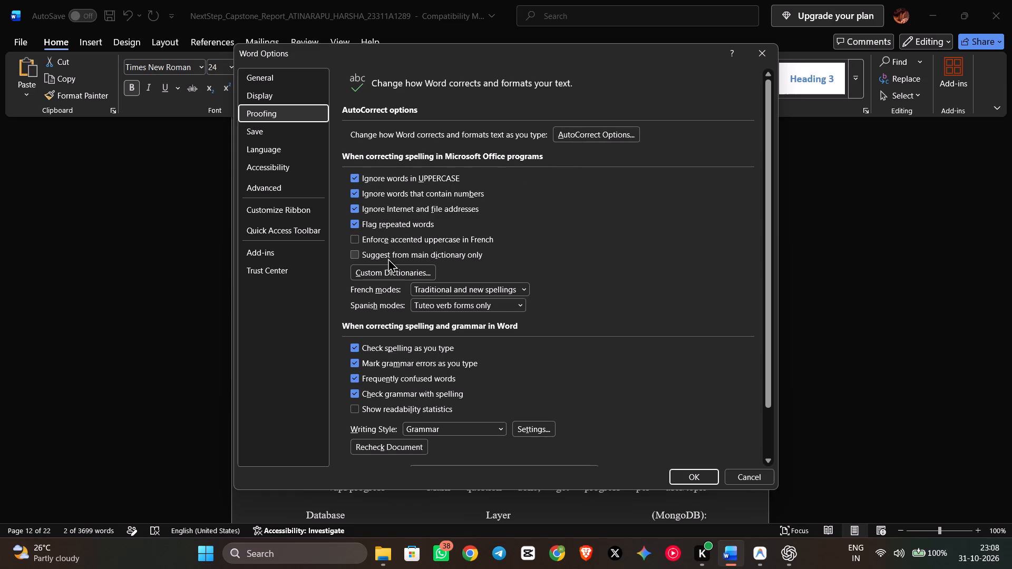
{"action": "scroll", "coordinate": [575, 292], "scroll_direction": "down", "scroll_amount": 2}
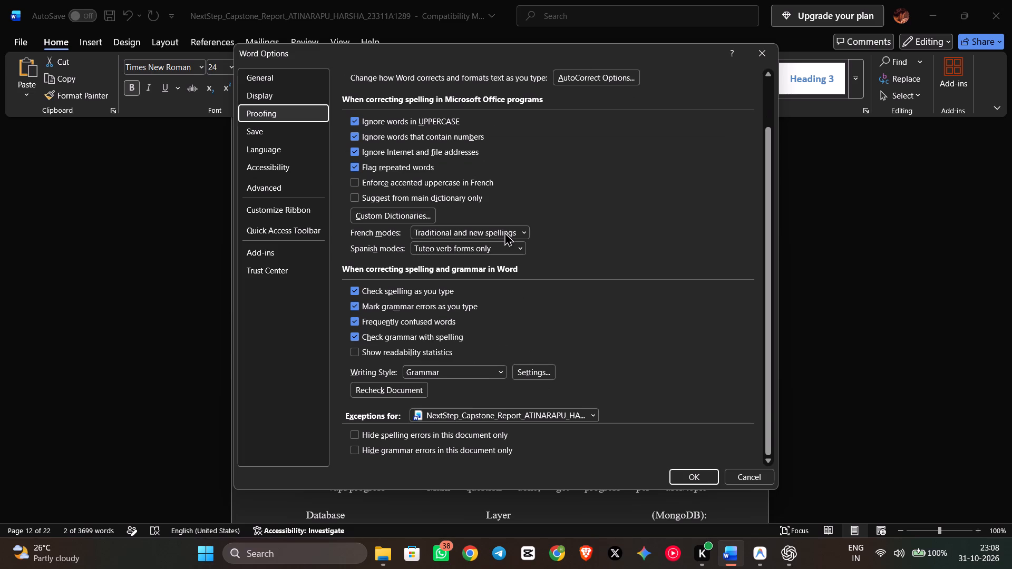
{"action": "left_click", "coordinate": [524, 229]}
{"action": "left_click", "coordinate": [524, 229]}
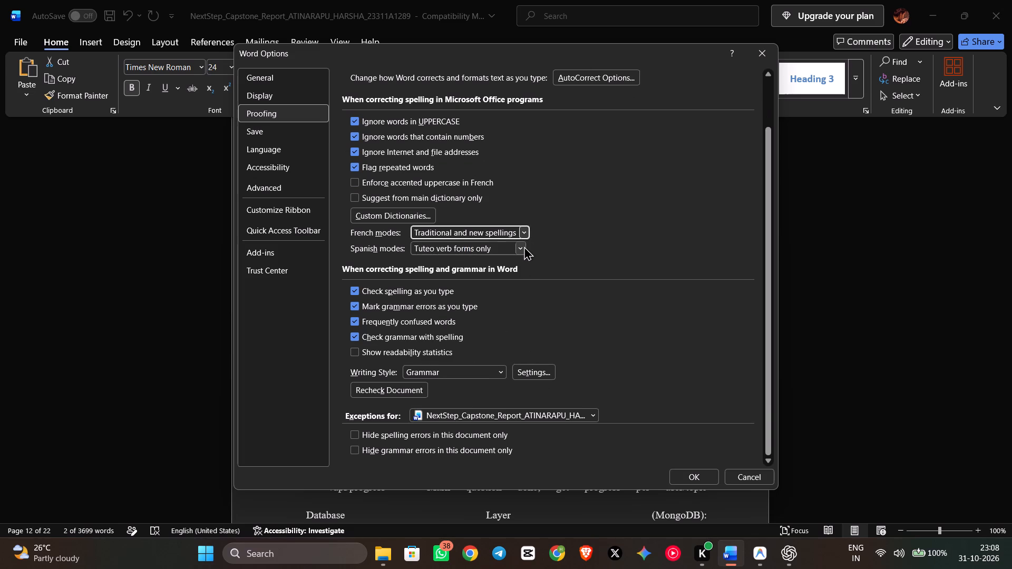
{"action": "left_click", "coordinate": [524, 246]}
{"action": "left_click", "coordinate": [524, 246]}
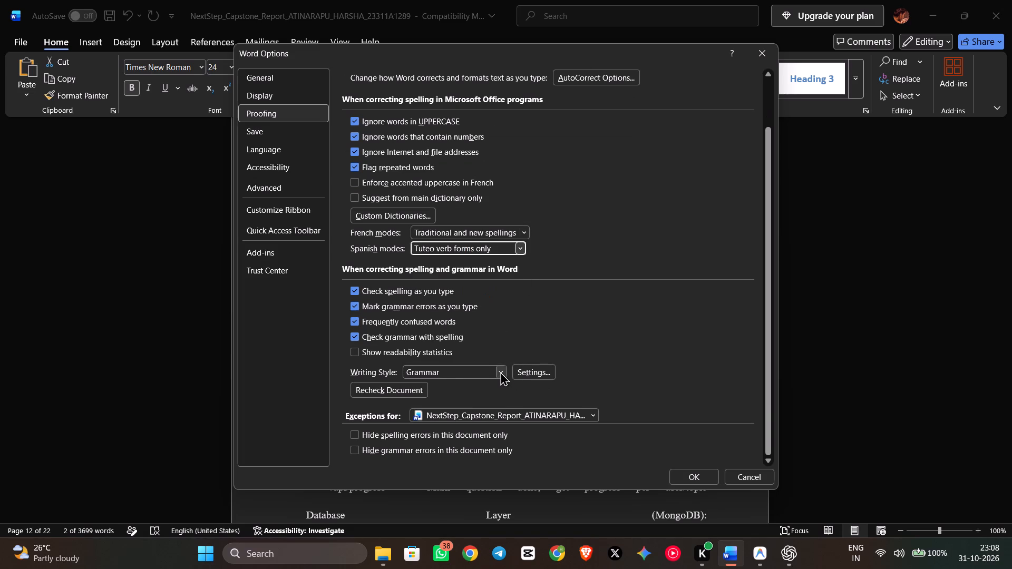
{"action": "left_click", "coordinate": [500, 371]}
{"action": "left_click", "coordinate": [500, 371]}
{"action": "scroll", "coordinate": [618, 309], "scroll_direction": "down", "scroll_amount": 4}
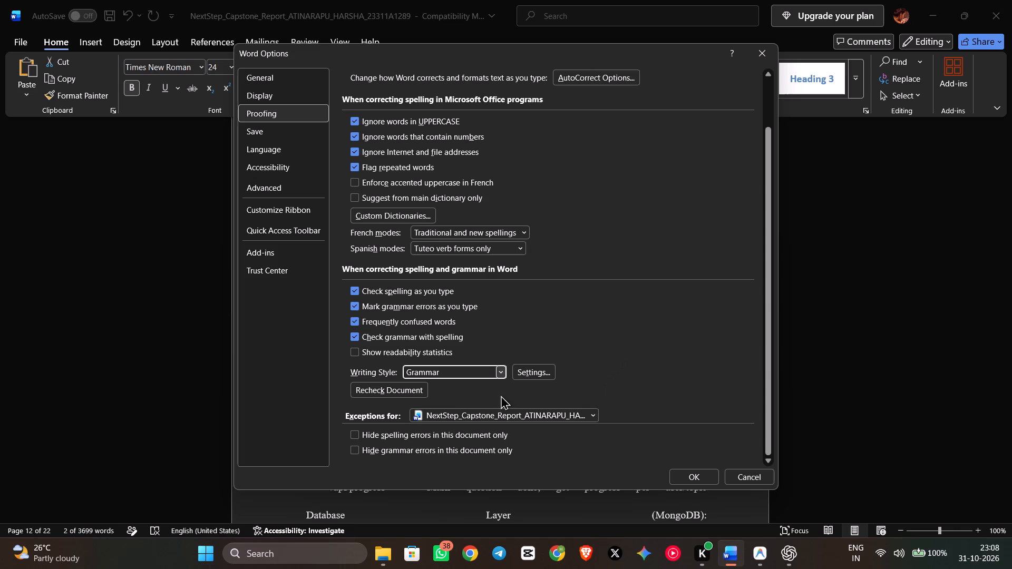
{"action": "scroll", "coordinate": [385, 378], "scroll_direction": "up", "scroll_amount": 2}
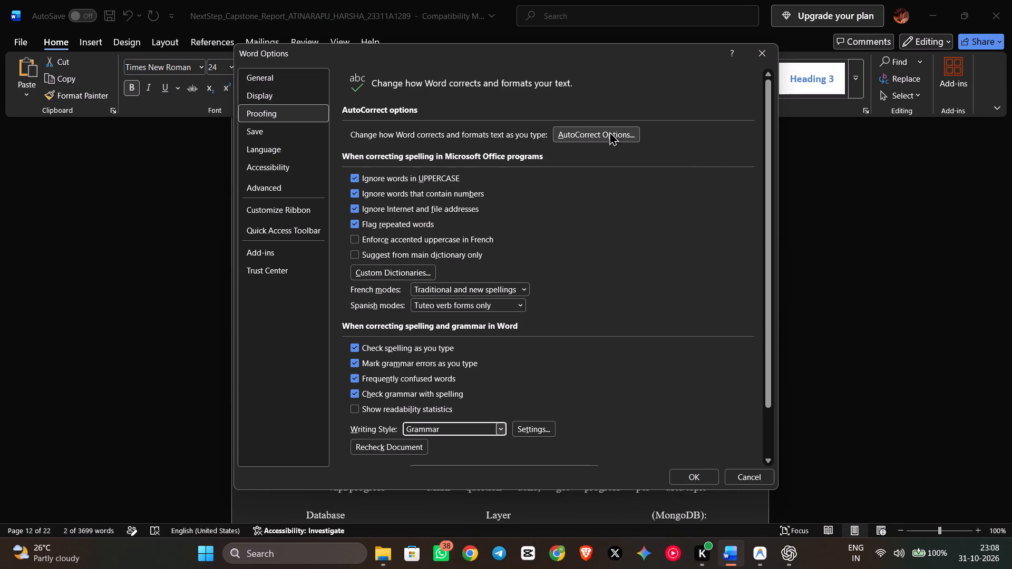
{"action": "scroll", "coordinate": [587, 190], "scroll_direction": "down", "scroll_amount": 5}
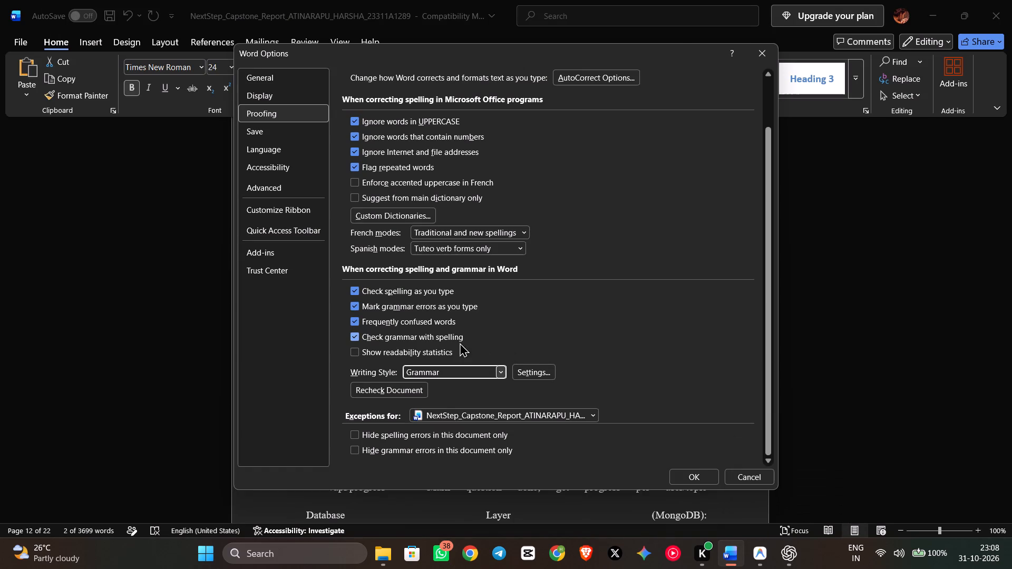
{"action": "scroll", "coordinate": [403, 222], "scroll_direction": "up", "scroll_amount": 4}
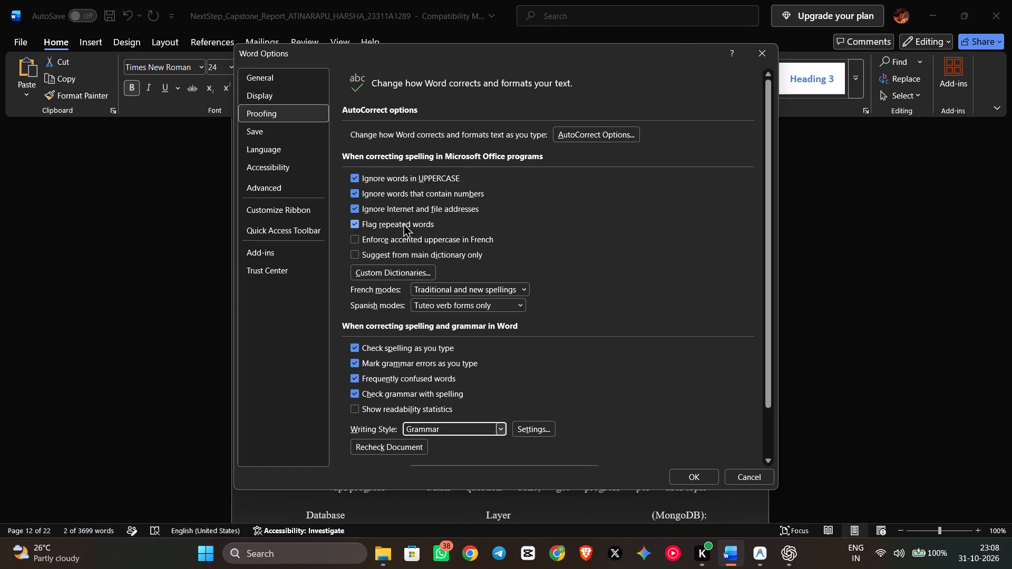
{"action": "scroll", "coordinate": [528, 236], "scroll_direction": "down", "scroll_amount": 4}
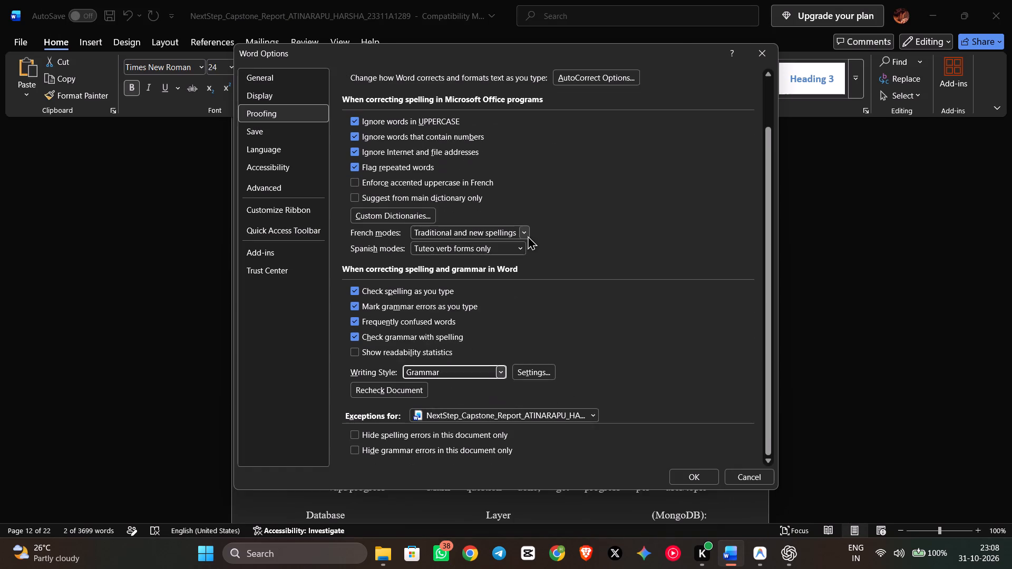
{"action": "scroll", "coordinate": [534, 234], "scroll_direction": "up", "scroll_amount": 1}
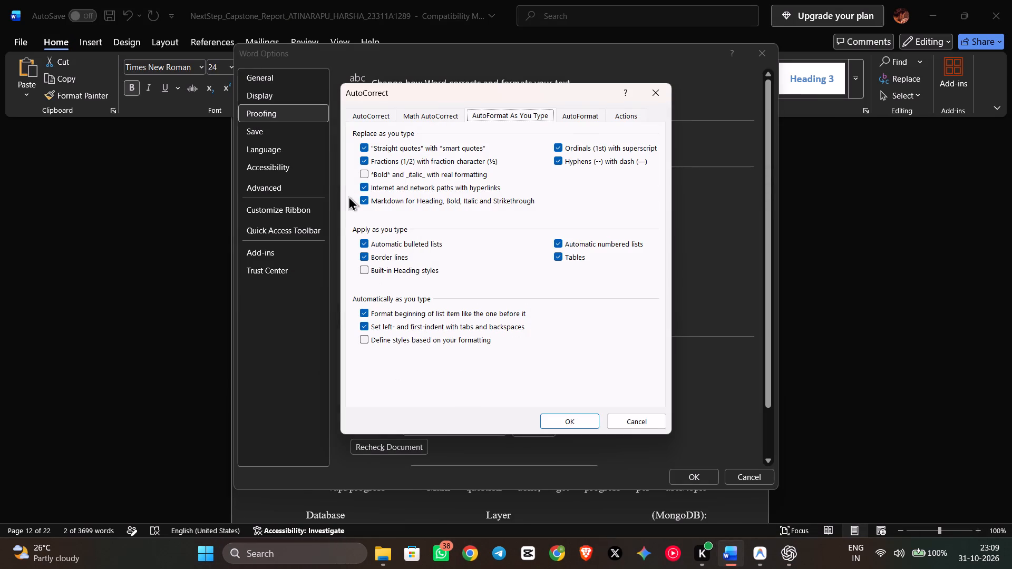
{"action": "left_click", "coordinate": [558, 237]}
{"action": "left_click", "coordinate": [561, 244]}
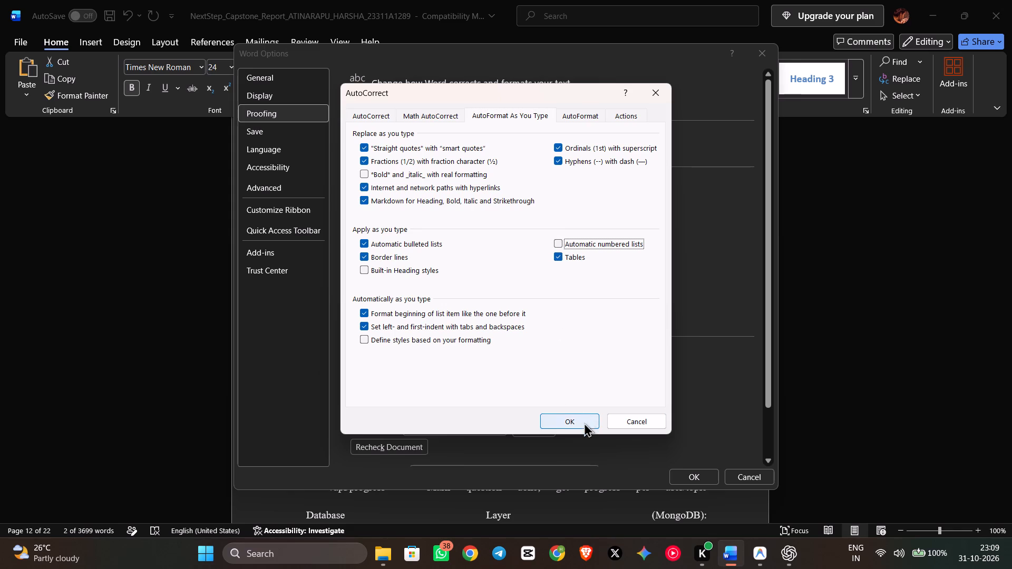
{"action": "left_click", "coordinate": [584, 423]}
{"action": "left_click", "coordinate": [706, 478]}
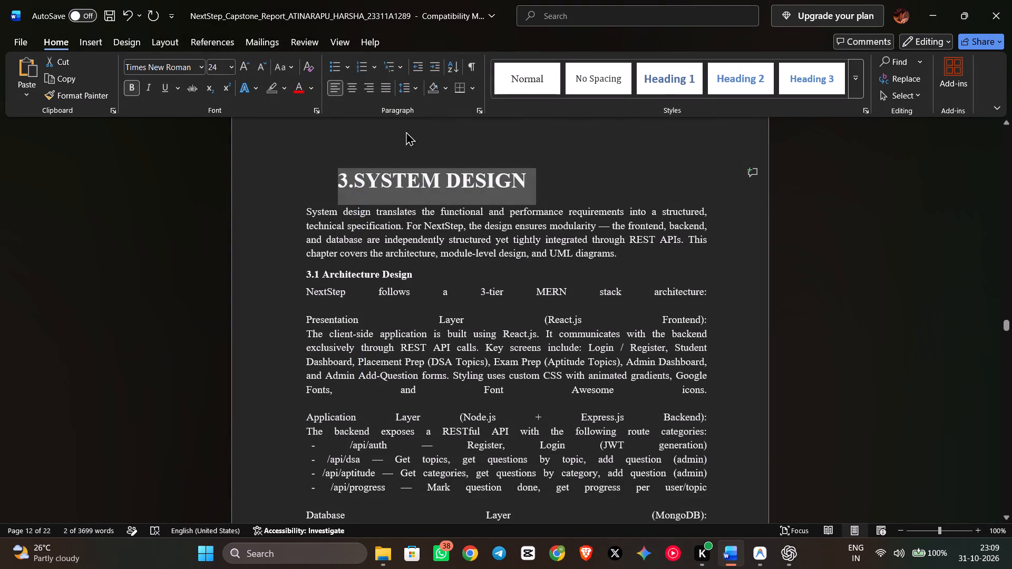
Insert a space after "3." in the SYSTEM DESIGN title and remove the title's indent so it starts at the margin.
{"action": "left_click", "coordinate": [363, 179]}
{"action": "left_click", "coordinate": [354, 180]}
{"action": "key", "text": "space"}
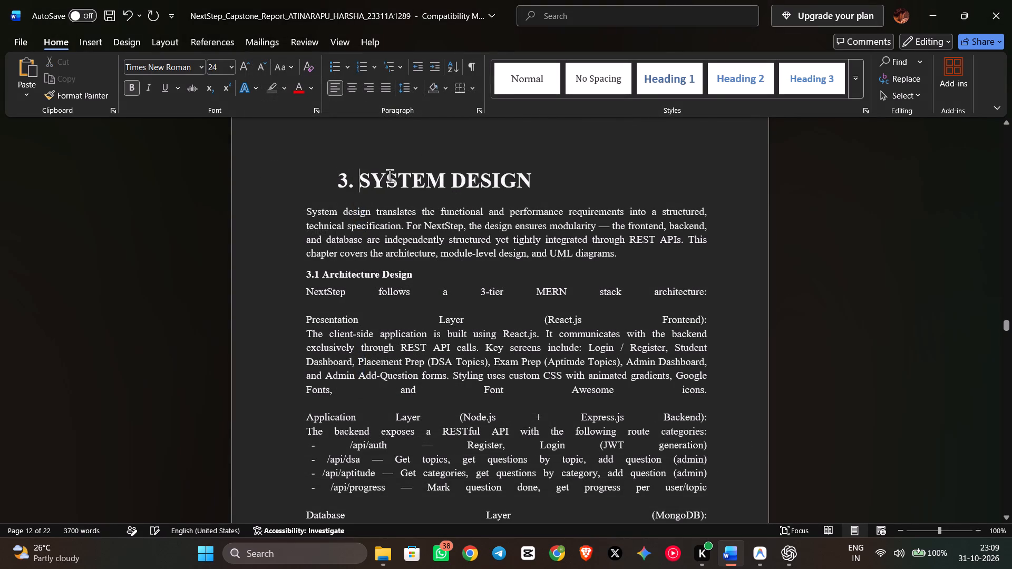
{"action": "key", "text": "Left"}
{"action": "key", "text": "Left"}
{"action": "key", "text": "Left"}
{"action": "key", "text": "BackSpace"}
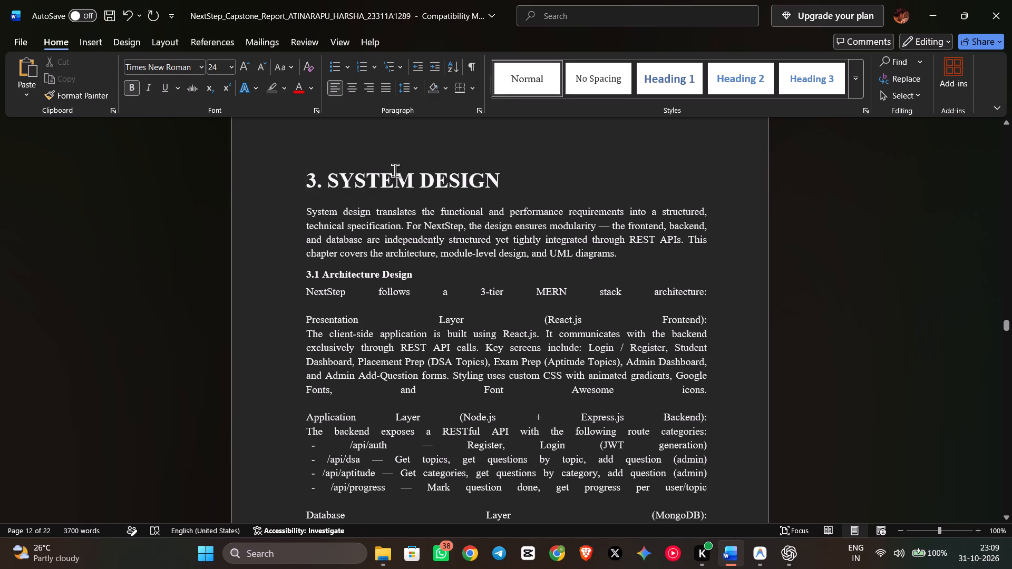
{"action": "left_click", "coordinate": [407, 231]}
Check the chapter 2 subheading and SYSTEM DESIGN title formatting, and set the "3.1 Architecture Design" heading to 16 pt.
{"action": "scroll", "coordinate": [419, 276], "scroll_direction": "up", "scroll_amount": 3}
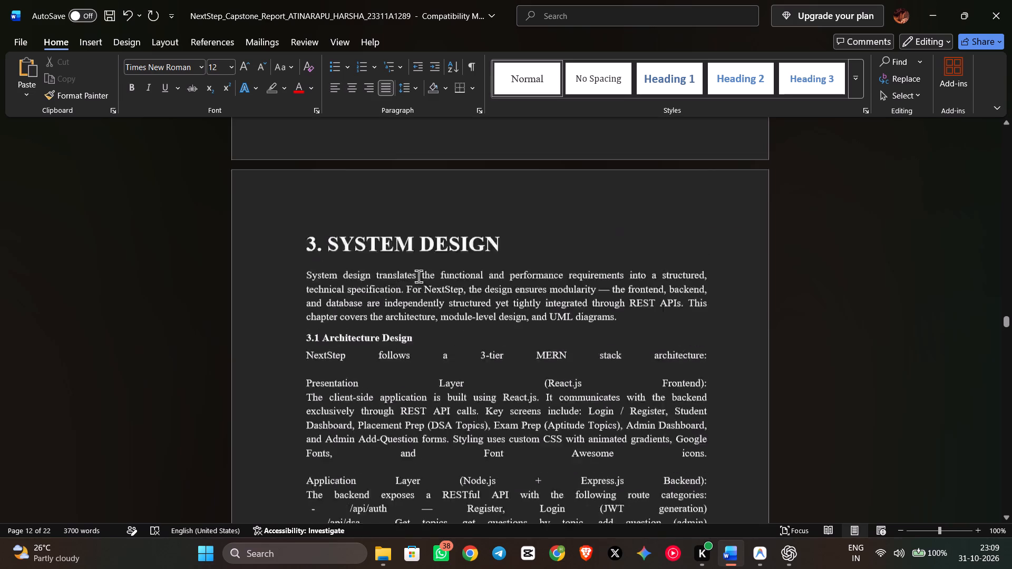
{"action": "scroll", "coordinate": [419, 276], "scroll_direction": "up", "scroll_amount": 13}
{"action": "left_click", "coordinate": [392, 232]}
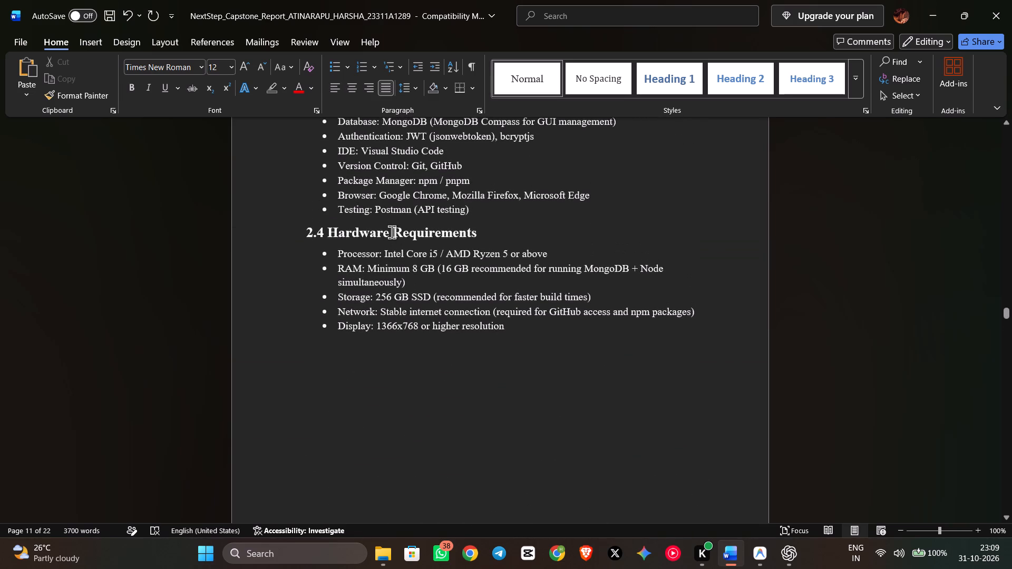
{"action": "scroll", "coordinate": [402, 233], "scroll_direction": "down", "scroll_amount": 11}
{"action": "left_click", "coordinate": [391, 340]}
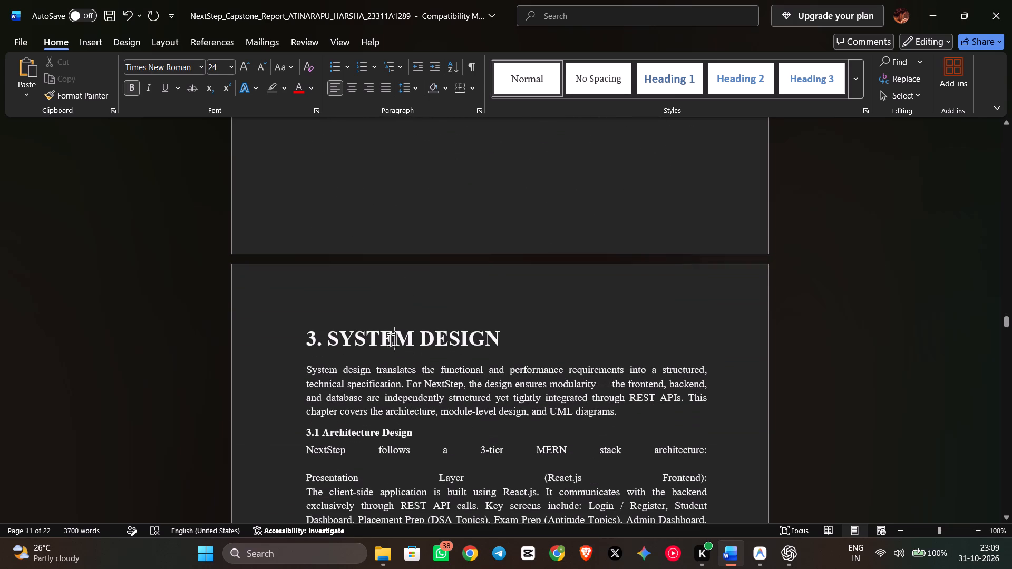
{"action": "scroll", "coordinate": [394, 330], "scroll_direction": "down", "scroll_amount": 4}
{"action": "left_click_drag", "start_coordinate": [413, 306], "coordinate": [408, 306]}
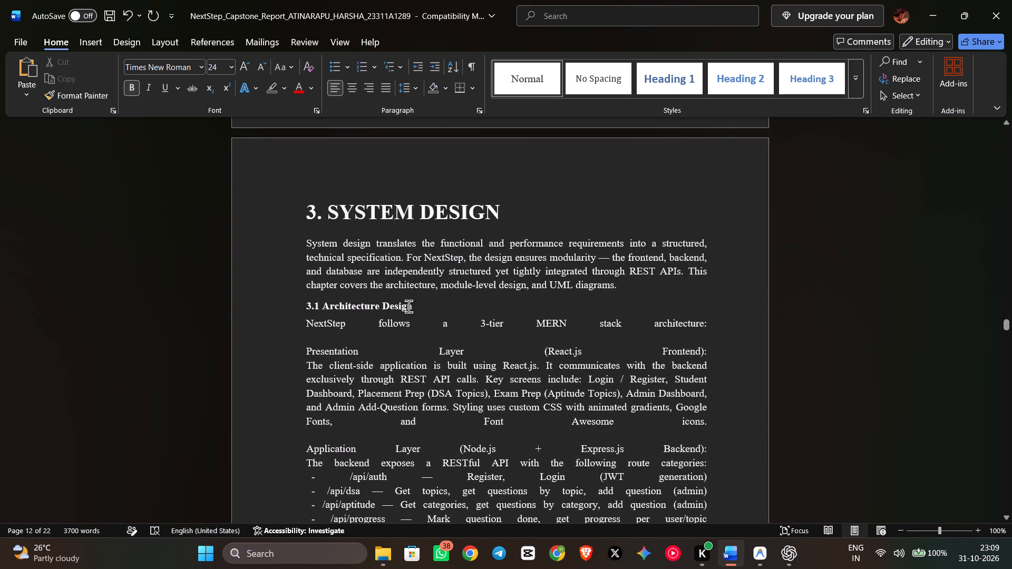
{"action": "left_click_drag", "start_coordinate": [408, 306], "coordinate": [308, 303]}
{"action": "left_click", "coordinate": [235, 72]}
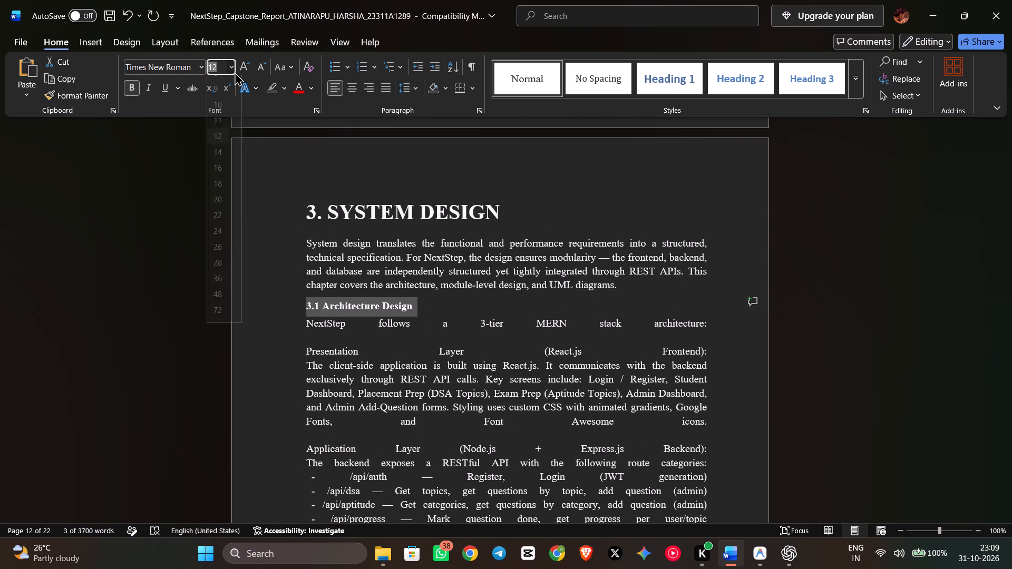
{"action": "left_click", "coordinate": [223, 177]}
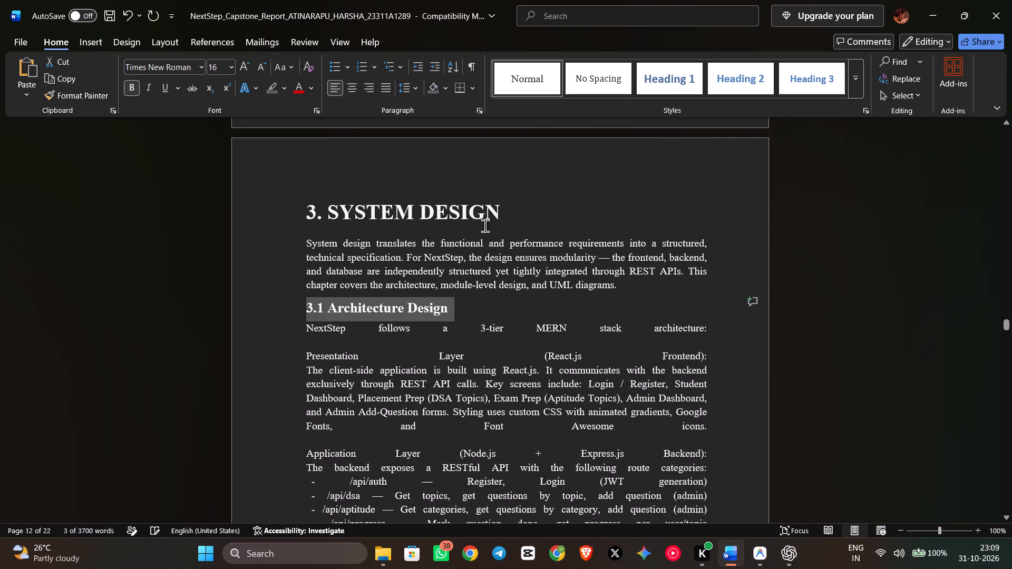
Replace the long dash after "modularity" in the System Design introduction with a spaced hyphen.
{"action": "left_click", "coordinate": [612, 256]}
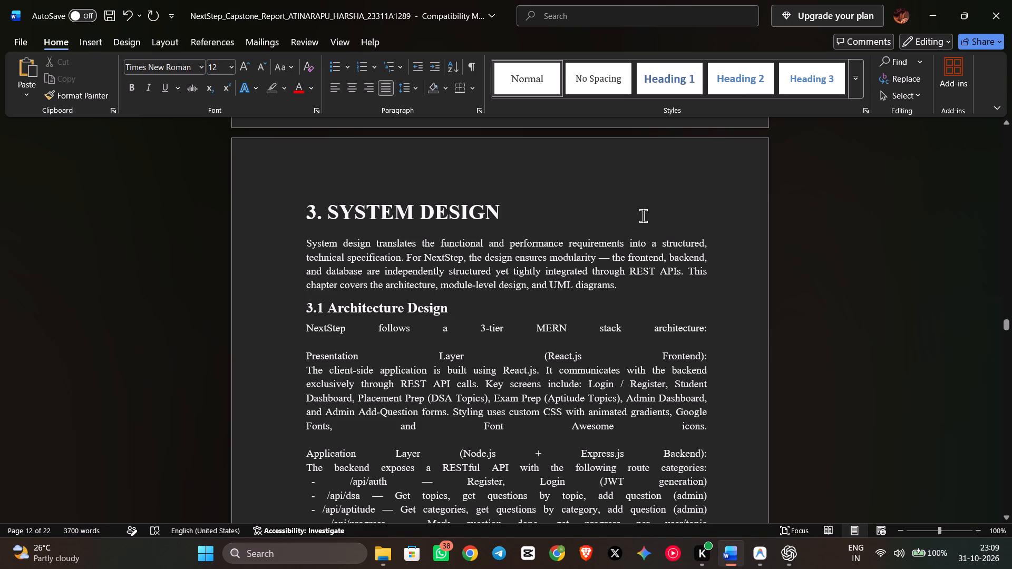
{"action": "key", "text": "BackSpace"}
{"action": "key", "text": "BackSpace"}
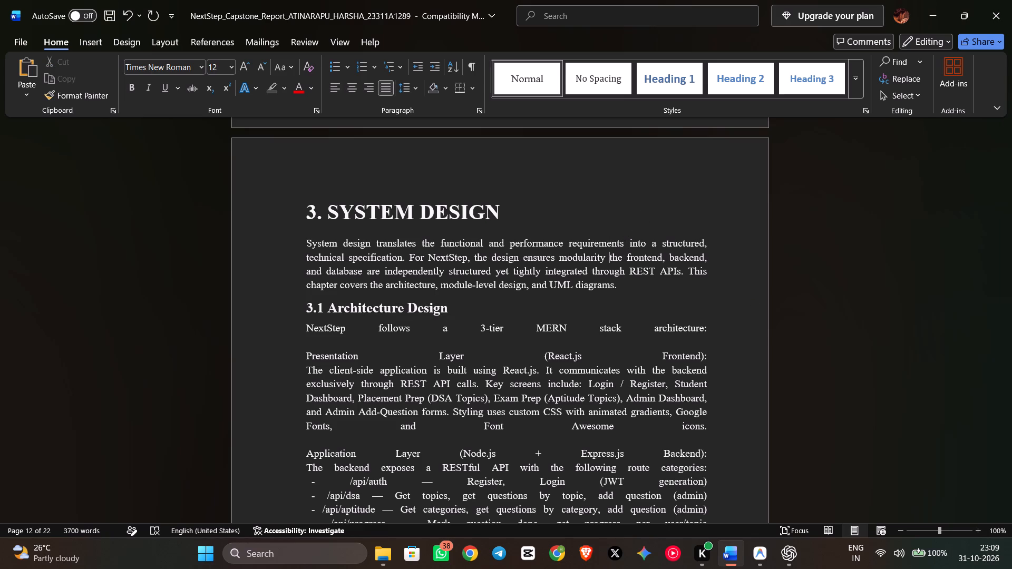
{"action": "type", "text": "-"}
{"action": "key", "text": "space"}
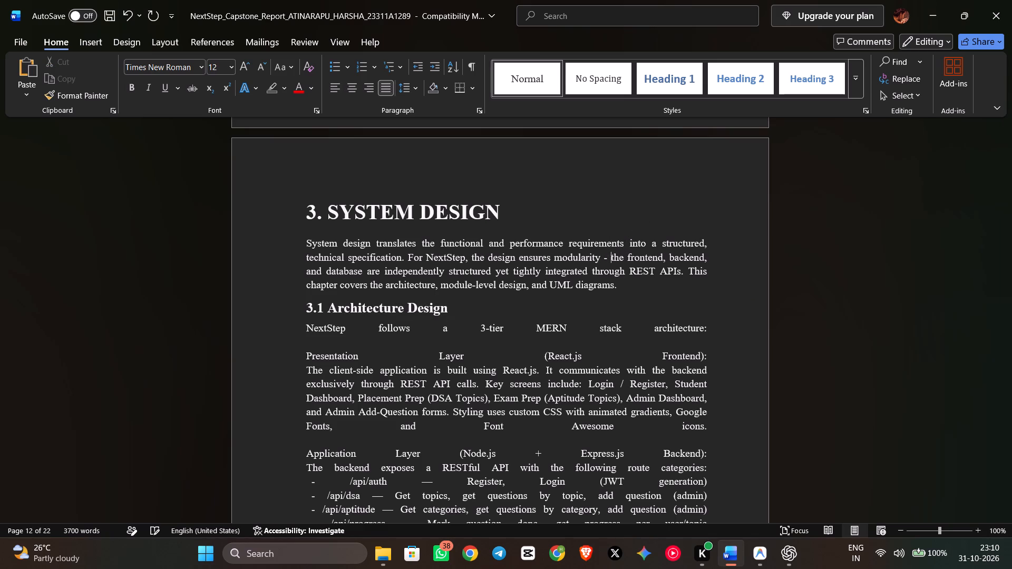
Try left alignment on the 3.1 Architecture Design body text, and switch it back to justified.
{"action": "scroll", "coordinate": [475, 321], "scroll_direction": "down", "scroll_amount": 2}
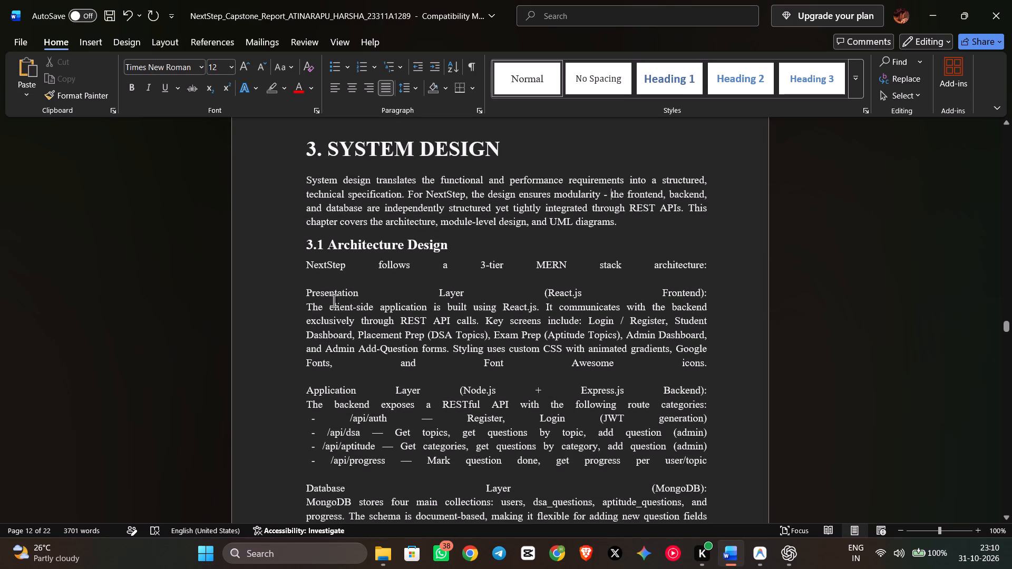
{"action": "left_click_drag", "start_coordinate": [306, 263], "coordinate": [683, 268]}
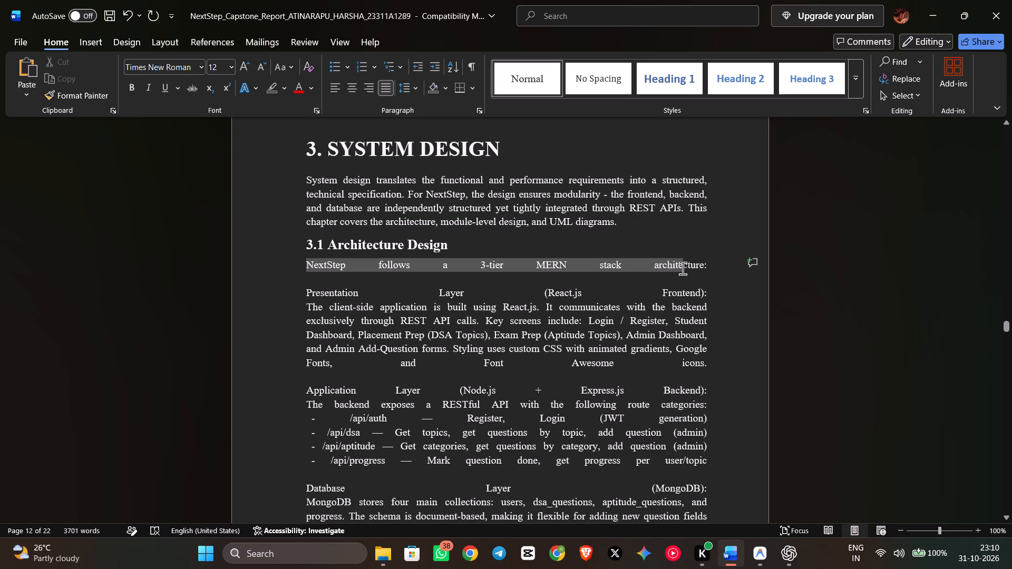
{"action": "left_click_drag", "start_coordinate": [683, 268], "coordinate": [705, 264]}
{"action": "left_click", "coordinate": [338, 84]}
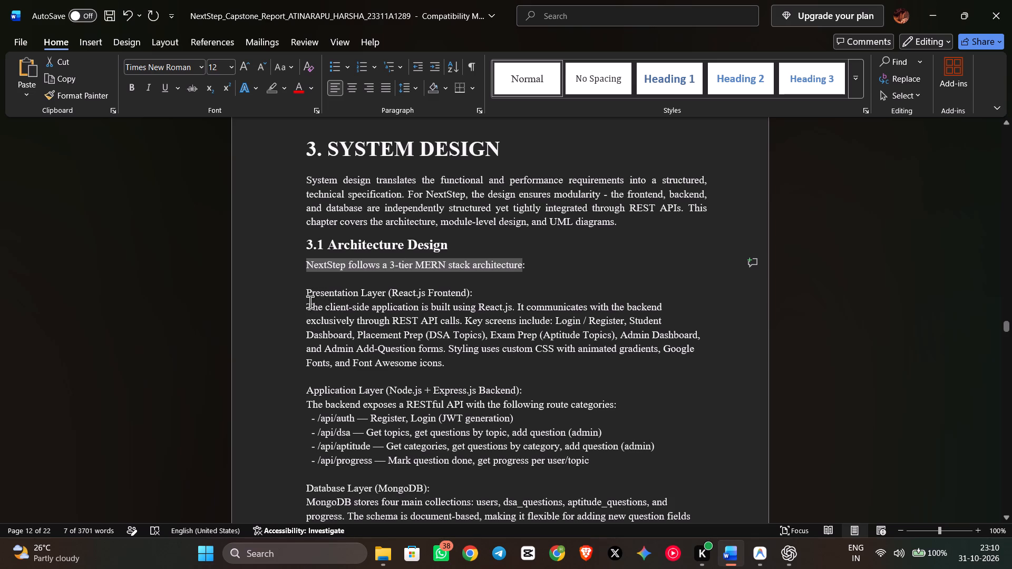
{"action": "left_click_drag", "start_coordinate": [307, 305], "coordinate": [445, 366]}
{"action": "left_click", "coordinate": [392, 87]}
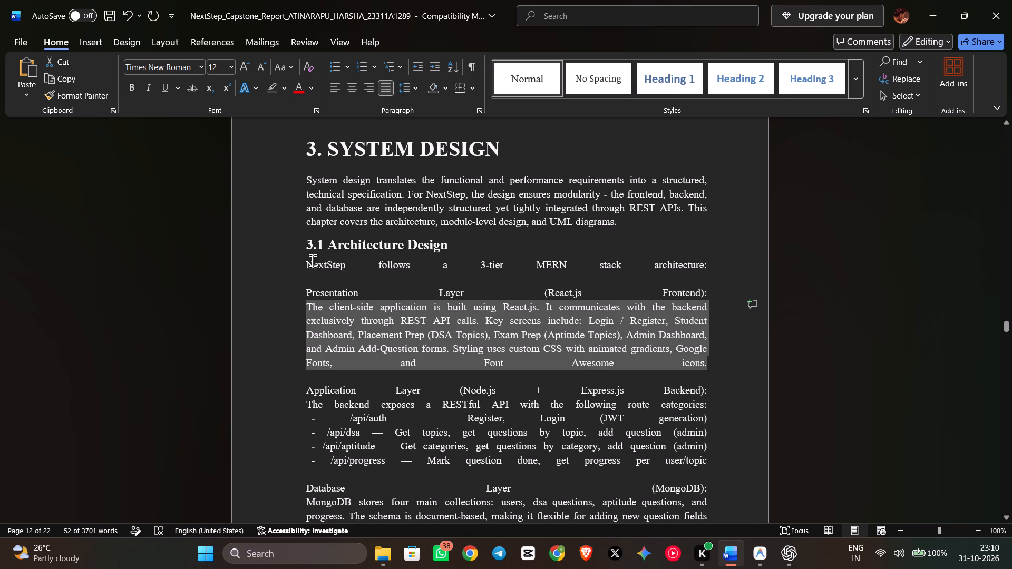
Split "NextStep follows a 3-tier MERN stack architecture:" into its own paragraph and remove the extra line break below it.
{"action": "left_click_drag", "start_coordinate": [306, 261], "coordinate": [332, 263]}
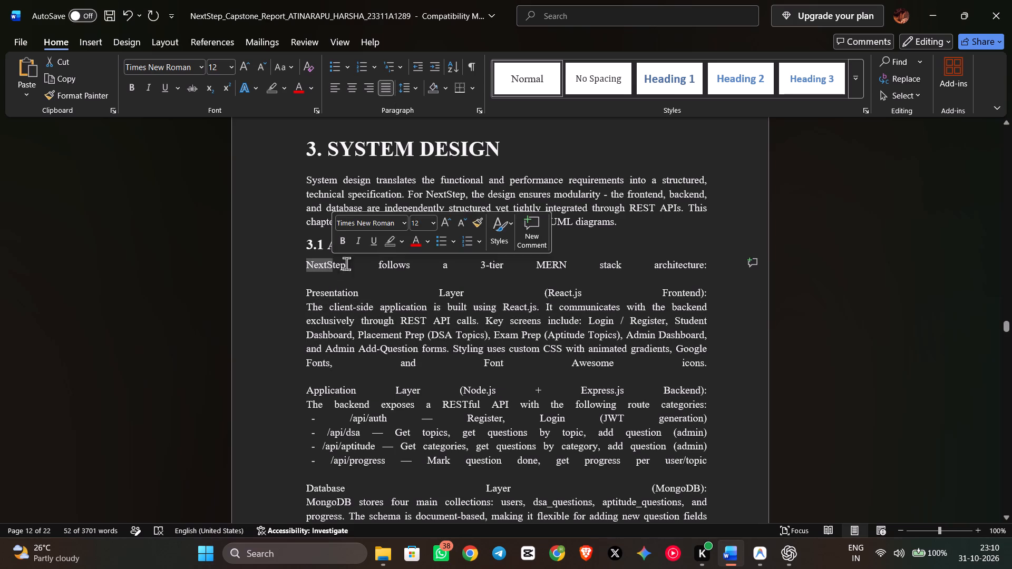
{"action": "left_click", "coordinate": [706, 263]}
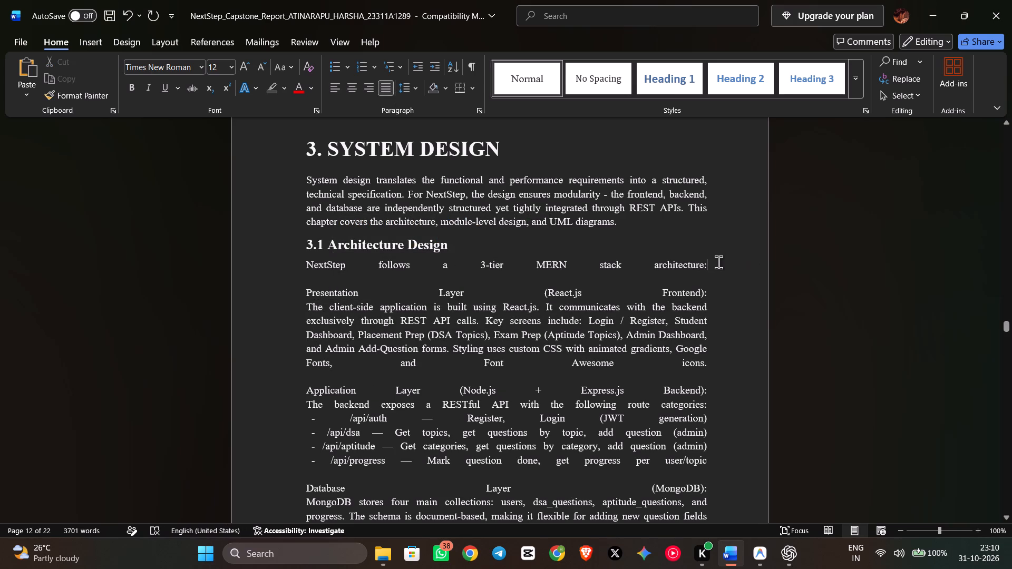
{"action": "key", "text": "Return"}
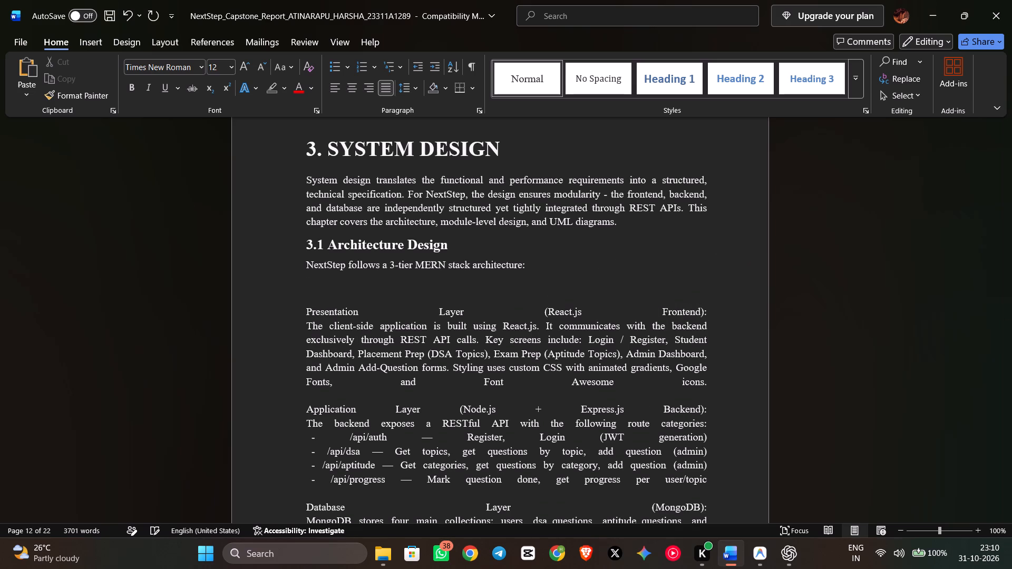
{"action": "key", "text": "BackSpace"}
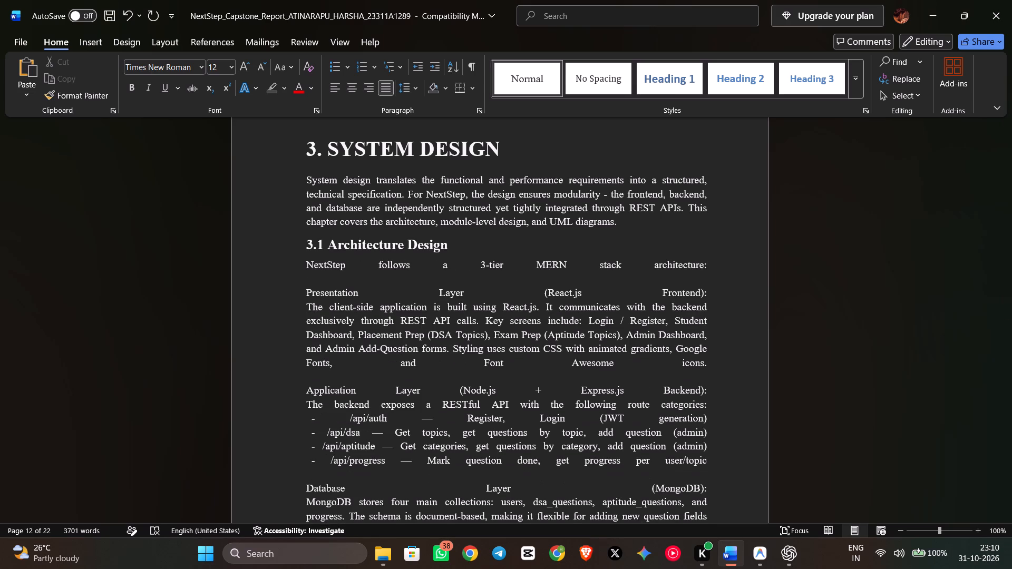
{"action": "key", "text": "Return"}
{"action": "key", "text": "Down"}
{"action": "key", "text": "BackSpace"}
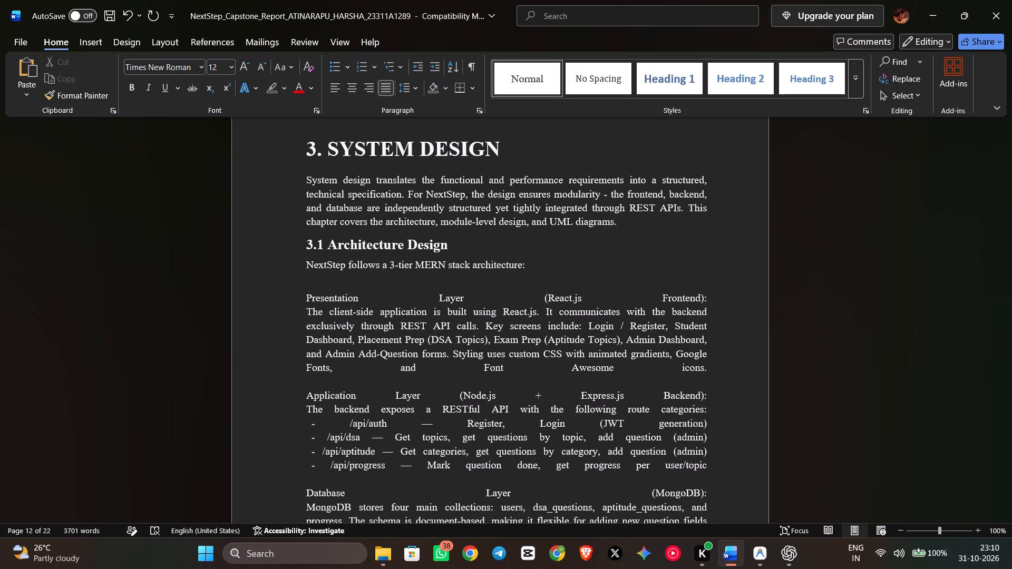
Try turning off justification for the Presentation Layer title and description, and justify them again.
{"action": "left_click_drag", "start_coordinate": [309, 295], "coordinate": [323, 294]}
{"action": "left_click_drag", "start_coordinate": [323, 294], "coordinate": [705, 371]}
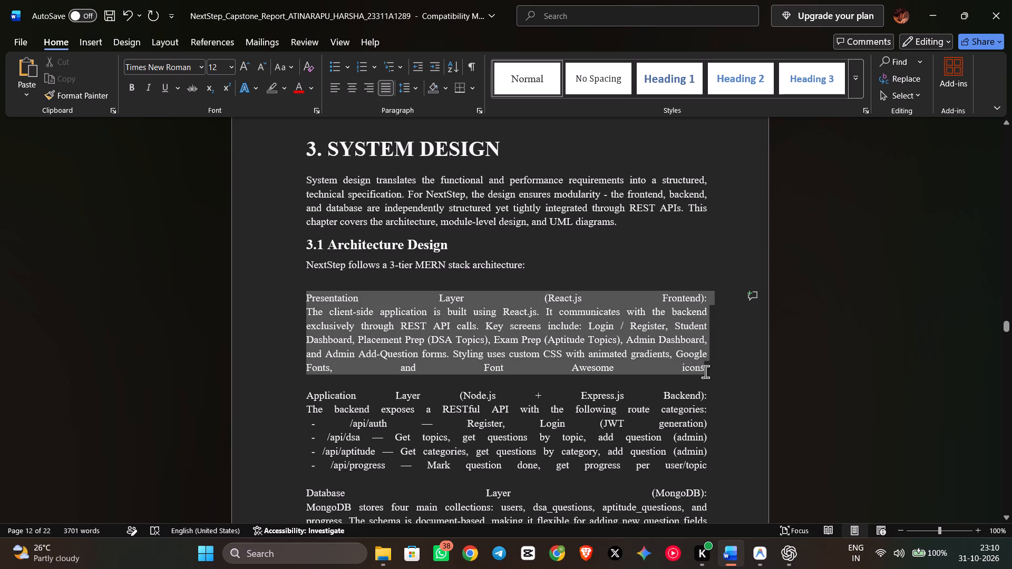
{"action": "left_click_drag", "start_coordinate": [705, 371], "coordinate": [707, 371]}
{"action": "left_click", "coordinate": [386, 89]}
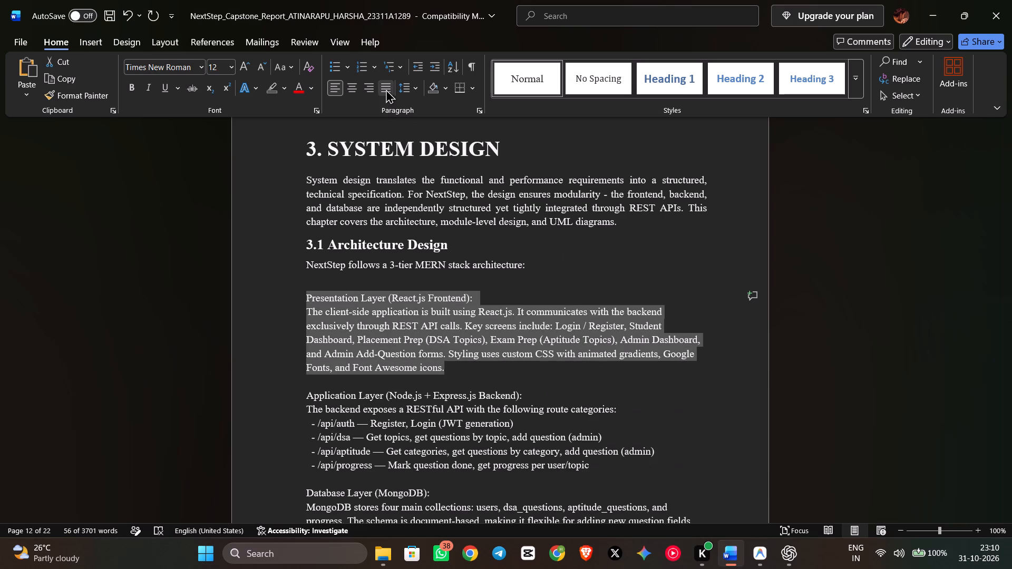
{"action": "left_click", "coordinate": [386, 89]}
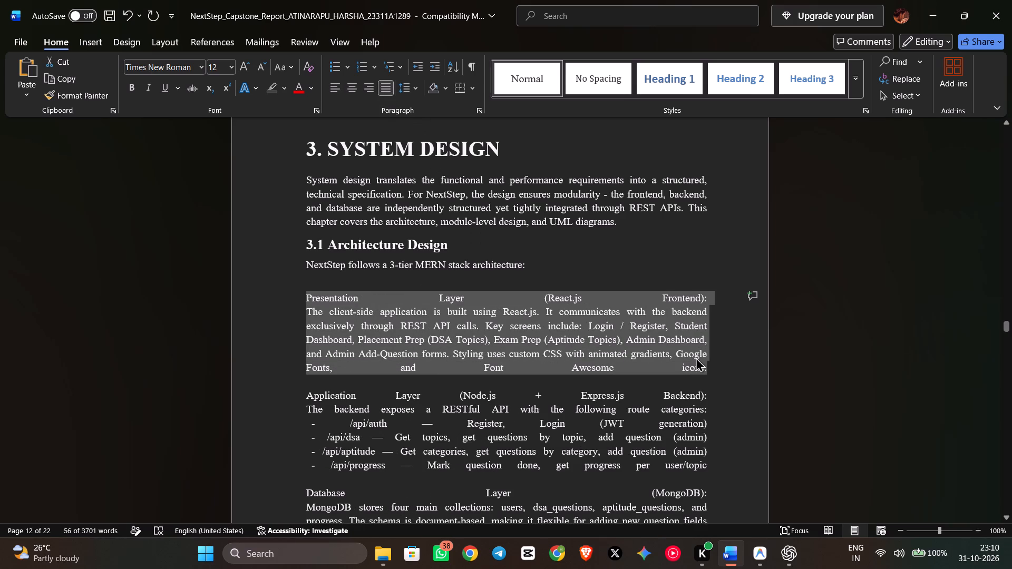
End the Presentation Layer description with a paragraph break after "Font Awesome icons." and remove one extra line break below it.
{"action": "left_click", "coordinate": [714, 365]}
{"action": "key", "text": "Return"}
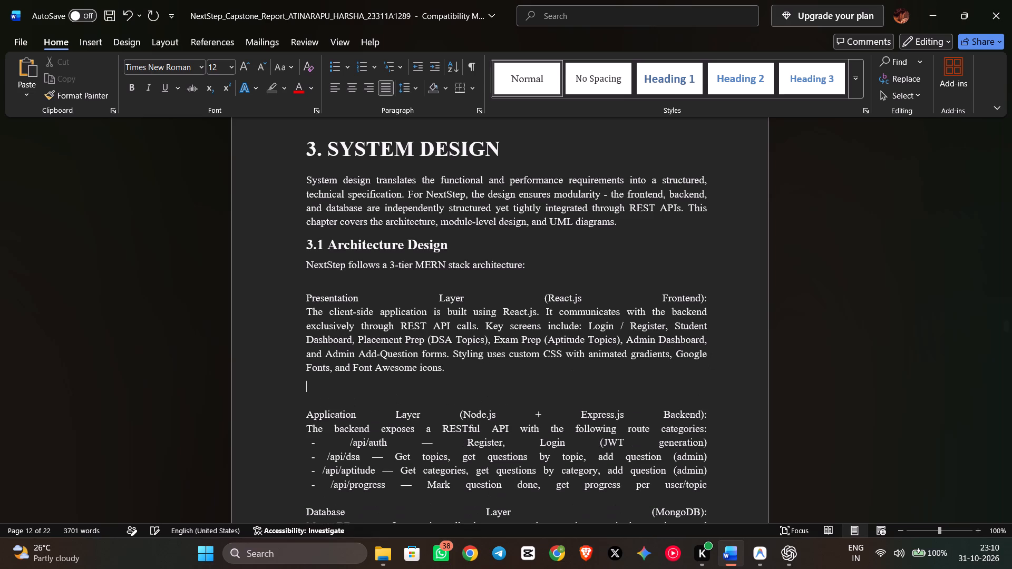
{"action": "key", "text": "Down"}
{"action": "key", "text": "BackSpace"}
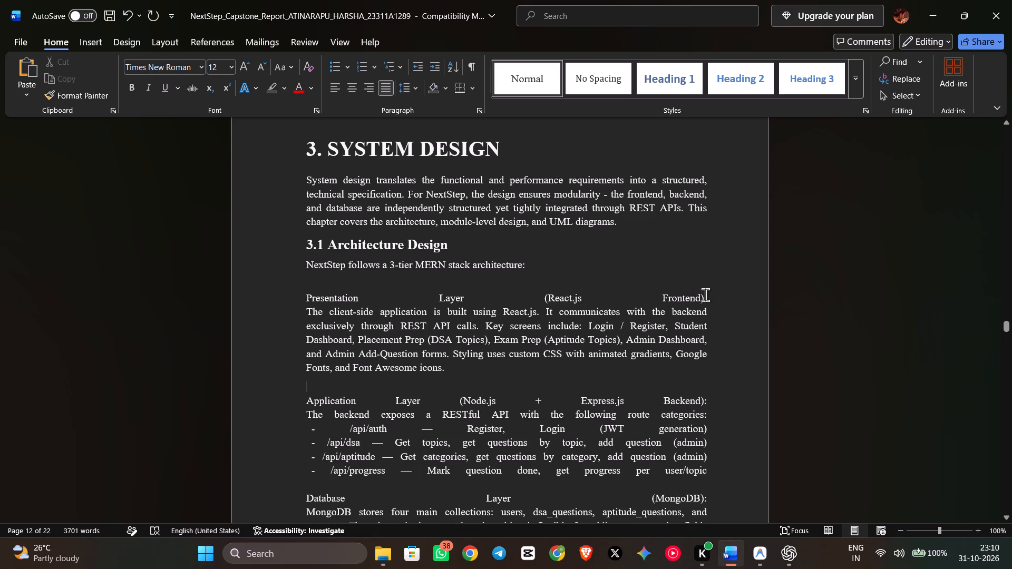
Put "Presentation Layer (React.js Frontend):" in its own paragraph and format it as bold 14 pt.
{"action": "left_click", "coordinate": [707, 296]}
{"action": "key", "text": "Return"}
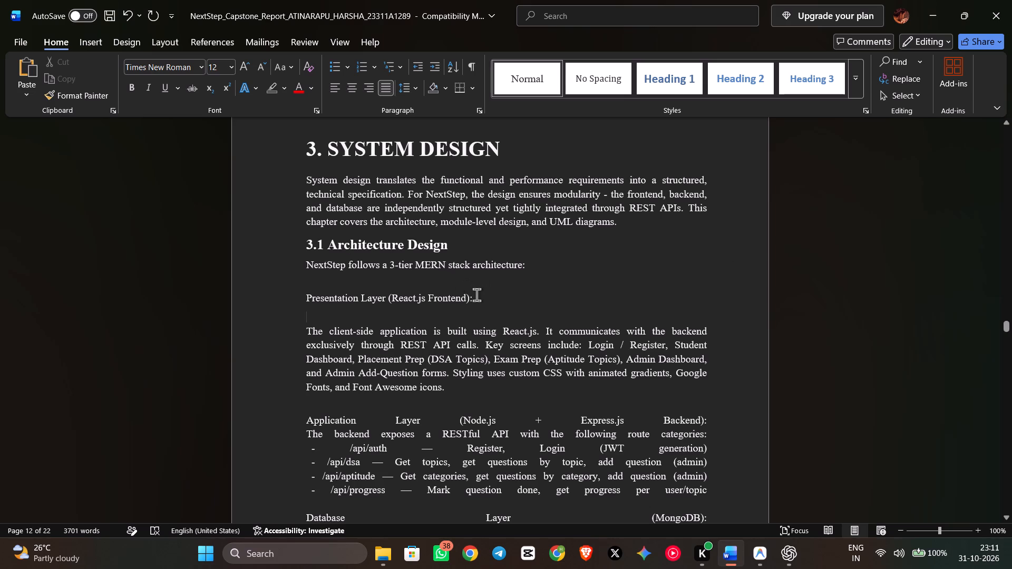
{"action": "left_click_drag", "start_coordinate": [475, 295], "coordinate": [327, 292]}
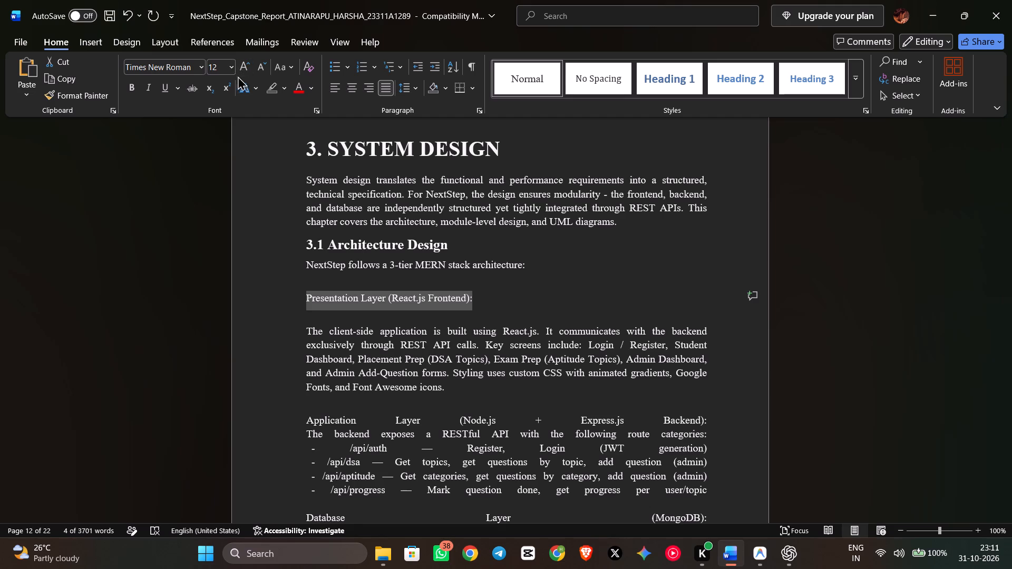
{"action": "left_click", "coordinate": [233, 63]}
{"action": "left_click", "coordinate": [220, 163]}
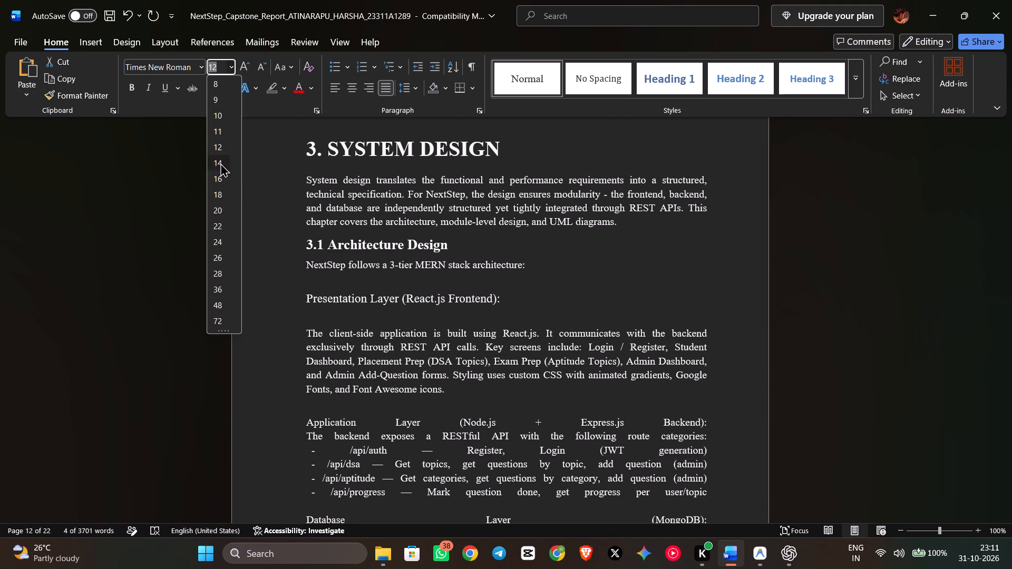
{"action": "left_click", "coordinate": [133, 91]}
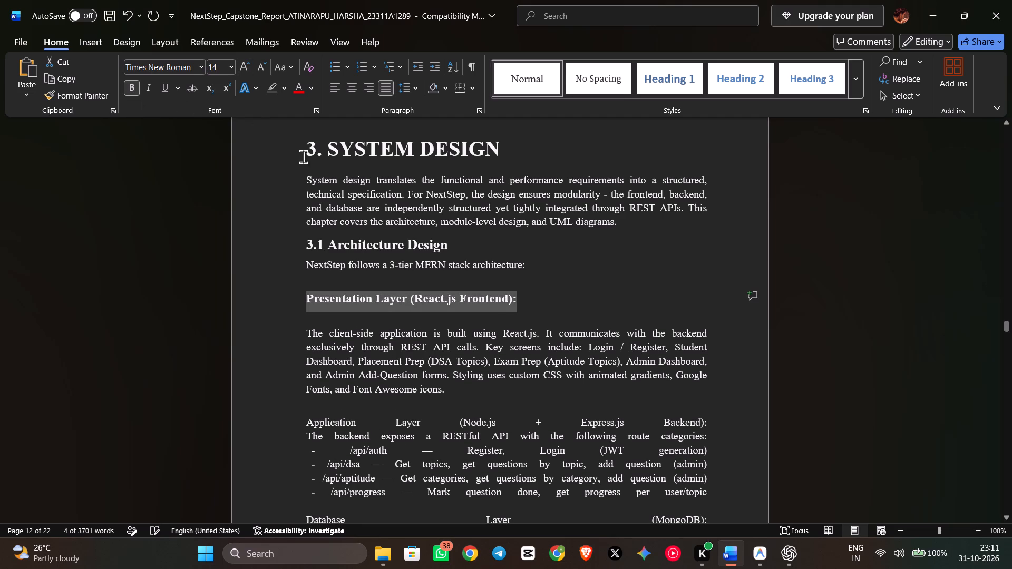
{"action": "left_click", "coordinate": [499, 252]}
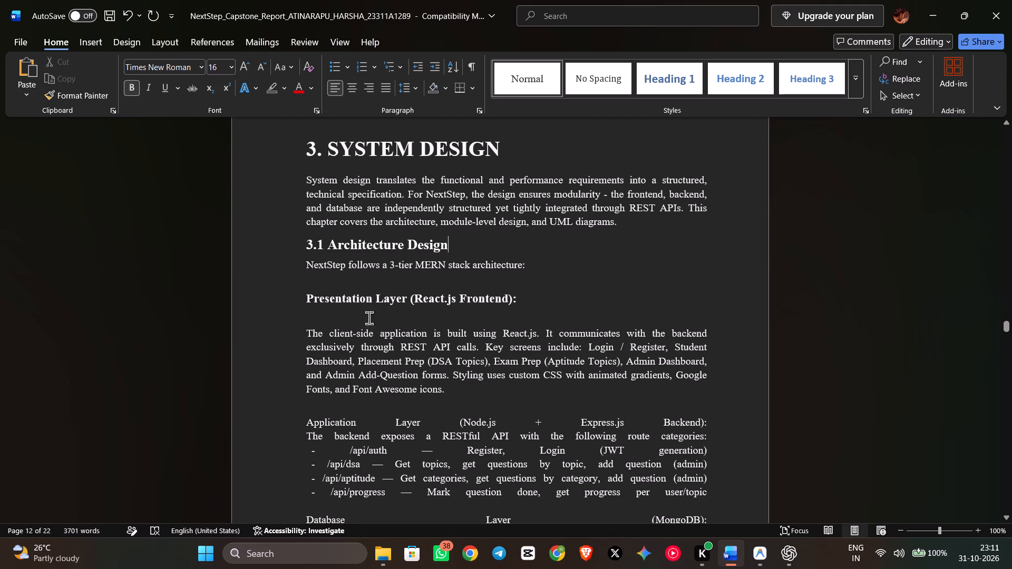
{"action": "left_click", "coordinate": [338, 319]}
End the "/api/progress" route line with a paragraph break after "user/topic" and remove one extra line break below it.
{"action": "scroll", "coordinate": [635, 276], "scroll_direction": "down", "scroll_amount": 2}
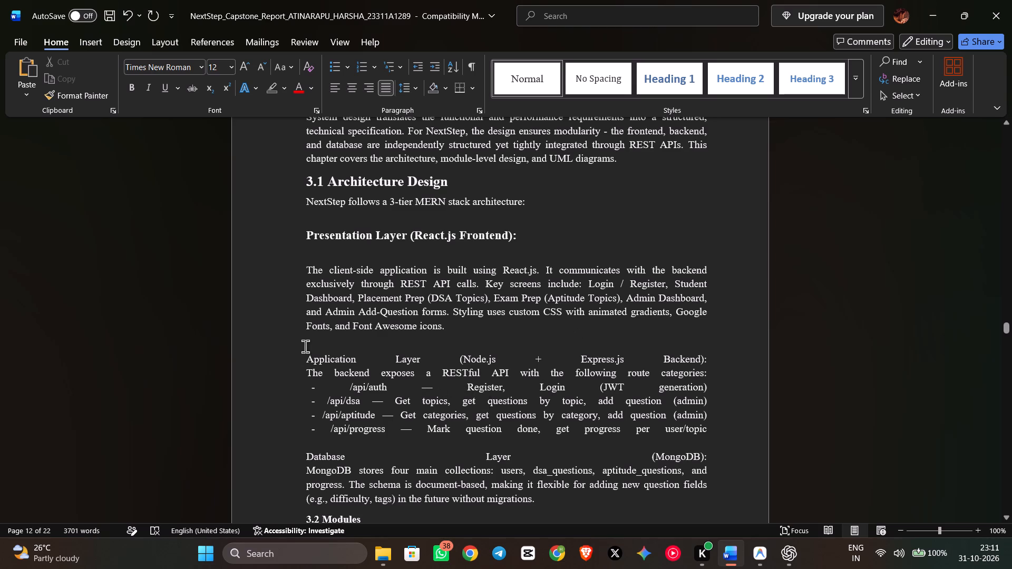
{"action": "left_click_drag", "start_coordinate": [306, 353], "coordinate": [715, 437]}
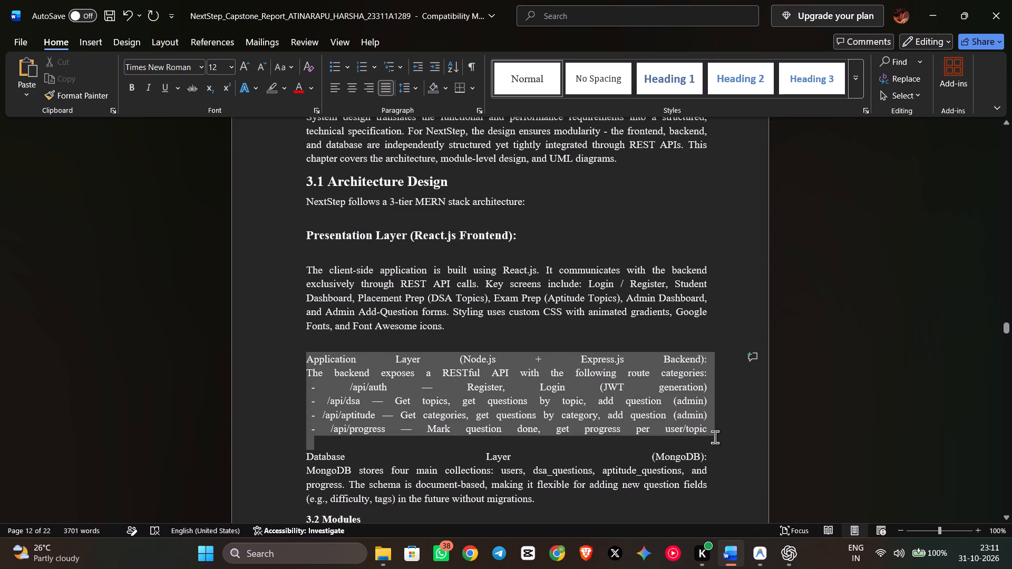
{"action": "left_click_drag", "start_coordinate": [715, 437], "coordinate": [707, 433]}
{"action": "left_click", "coordinate": [715, 440]}
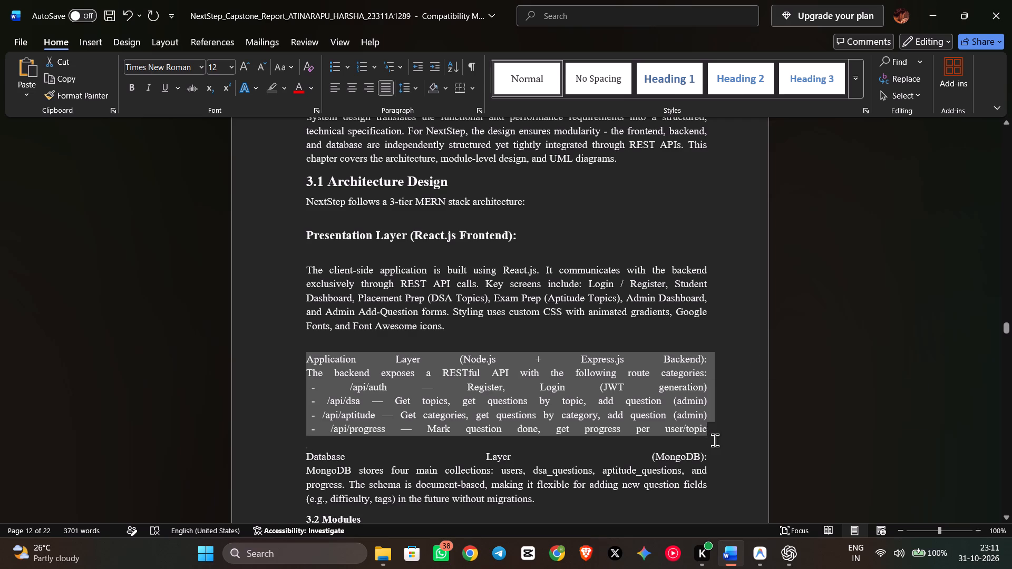
{"action": "left_click", "coordinate": [711, 429]}
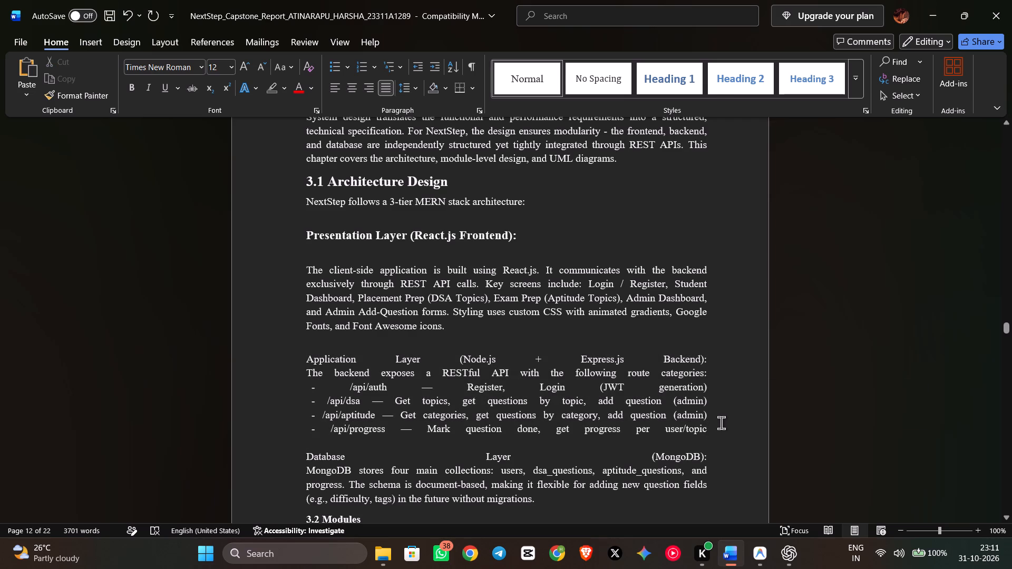
{"action": "key", "text": "Return"}
{"action": "key", "text": "Down"}
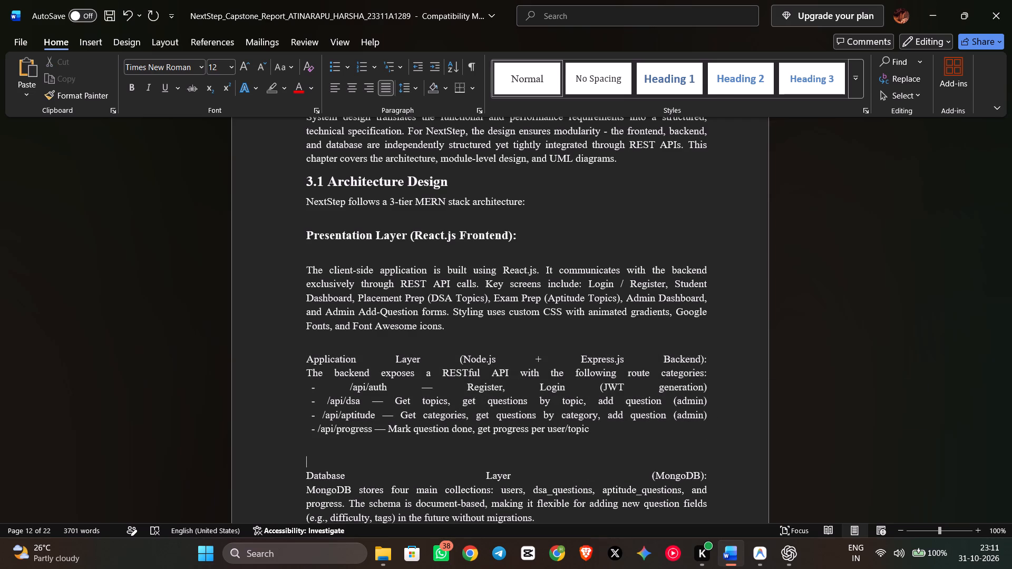
{"action": "key", "text": "BackSpace"}
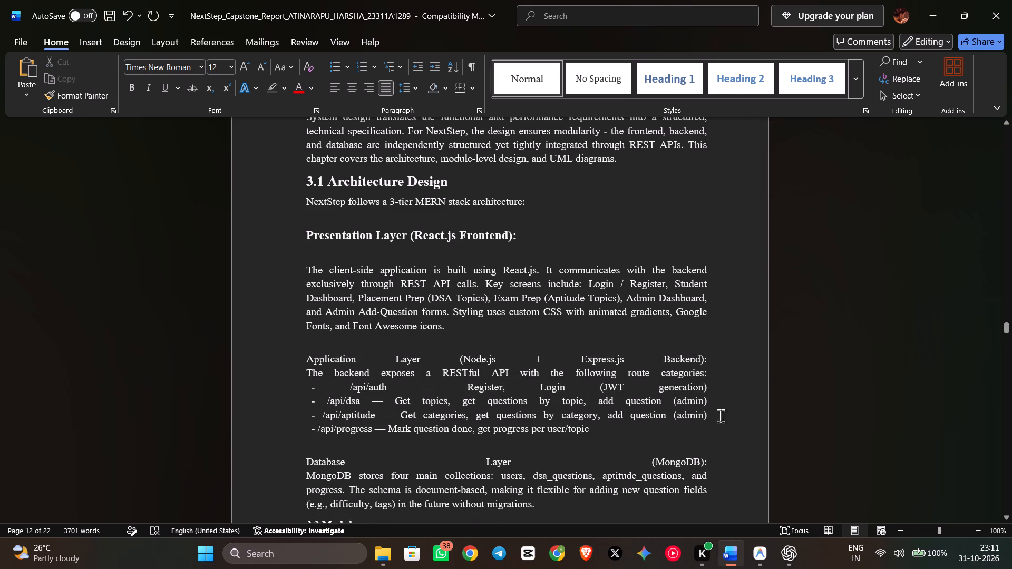
Add paragraph breaks after the "/api/auth", "/api/dsa" and "/api/aptitude" route lines in the Application Layer description.
{"action": "left_click", "coordinate": [715, 388]}
{"action": "key", "text": "Return"}
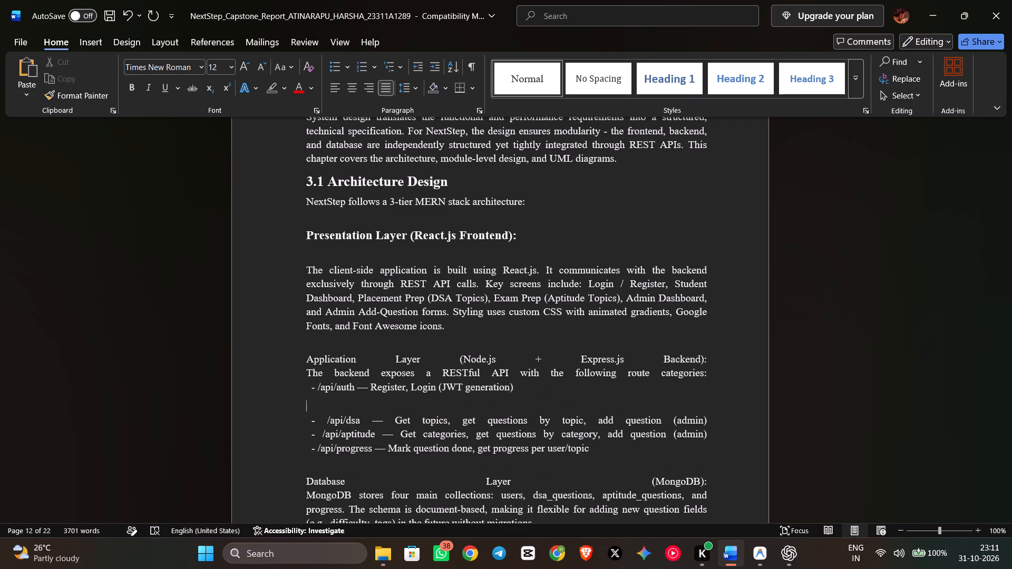
{"action": "key", "text": "Down"}
{"action": "key", "text": "BackSpace"}
{"action": "key", "text": "BackSpace"}
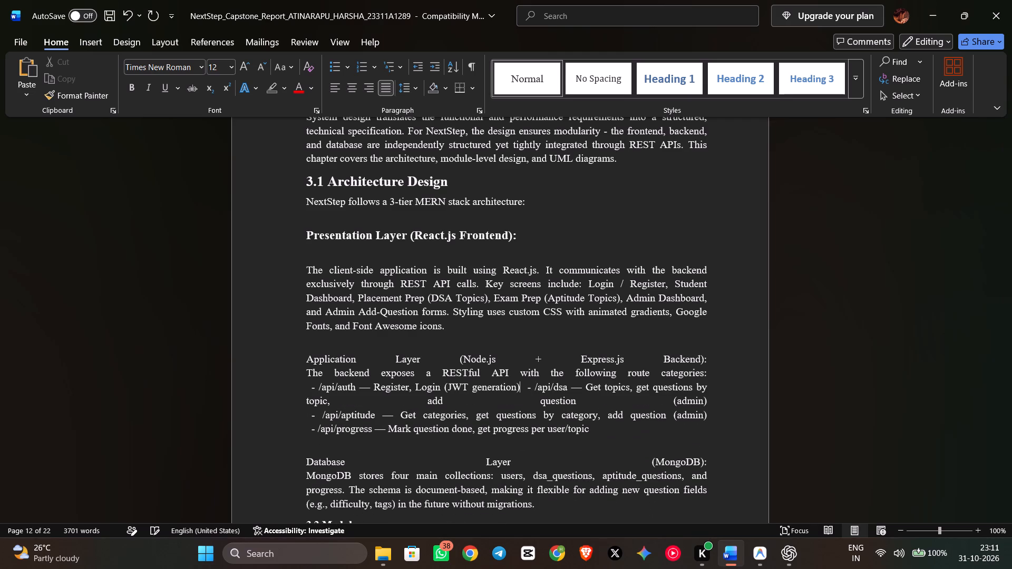
{"action": "key", "text": "Return"}
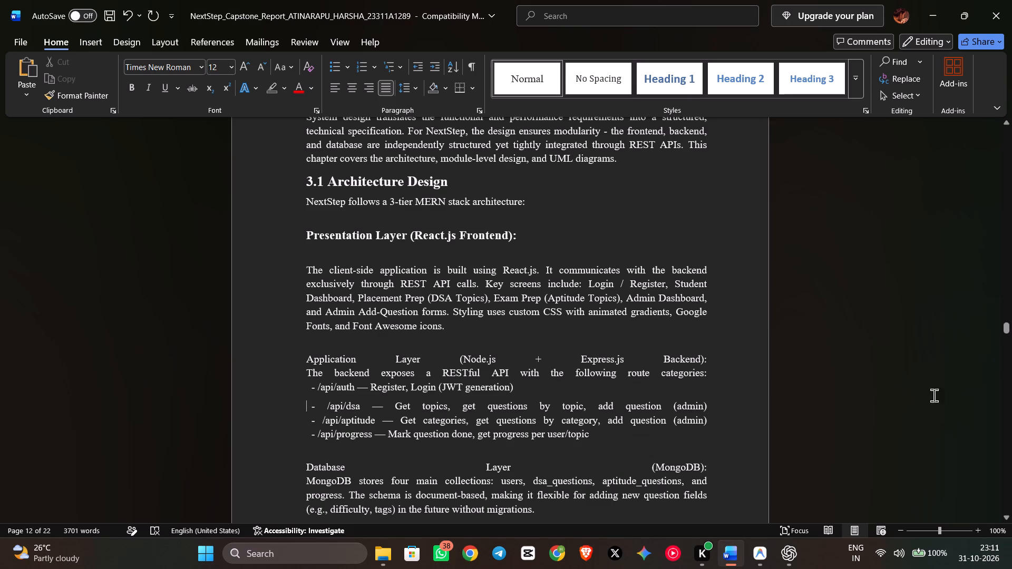
{"action": "left_click", "coordinate": [715, 403]}
{"action": "key", "text": "Return"}
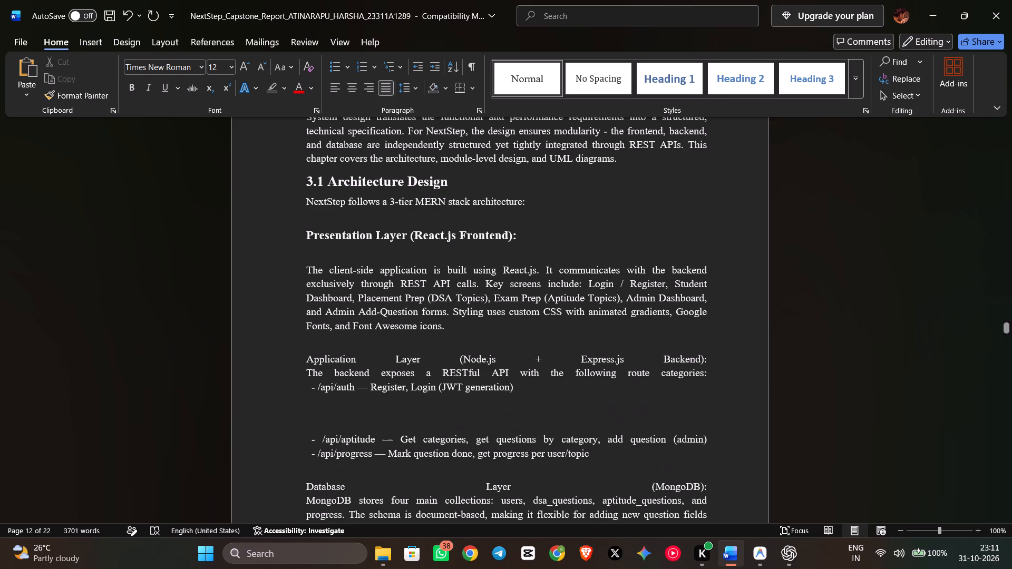
{"action": "left_click", "coordinate": [714, 442]}
{"action": "key", "text": "Return"}
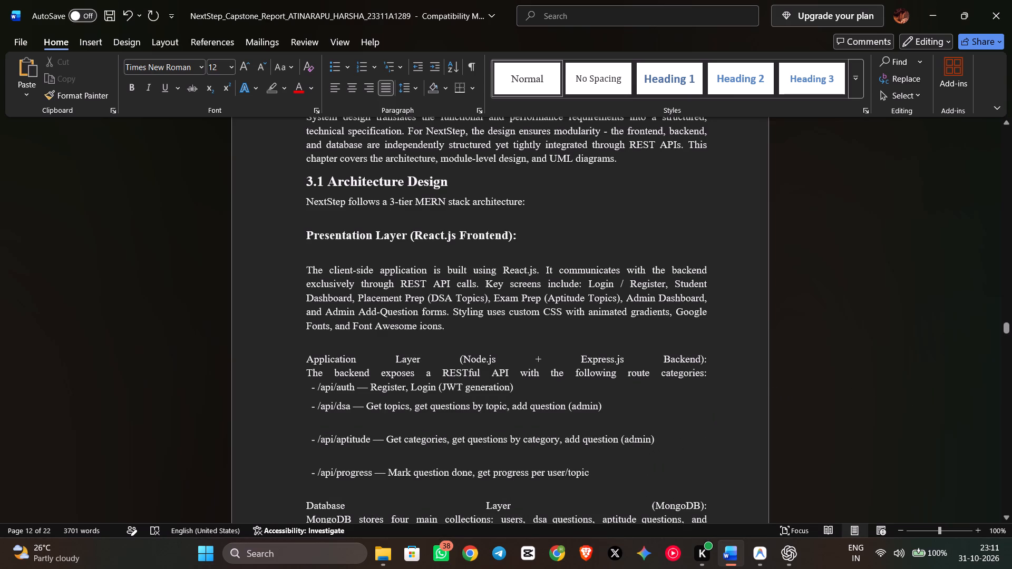
Delete the leading spaces and the preceding line break before the "/api/progress", "/api/aptitude" and "/api/dsa" route lines.
{"action": "left_click", "coordinate": [313, 472]}
{"action": "key", "text": "BackSpace"}
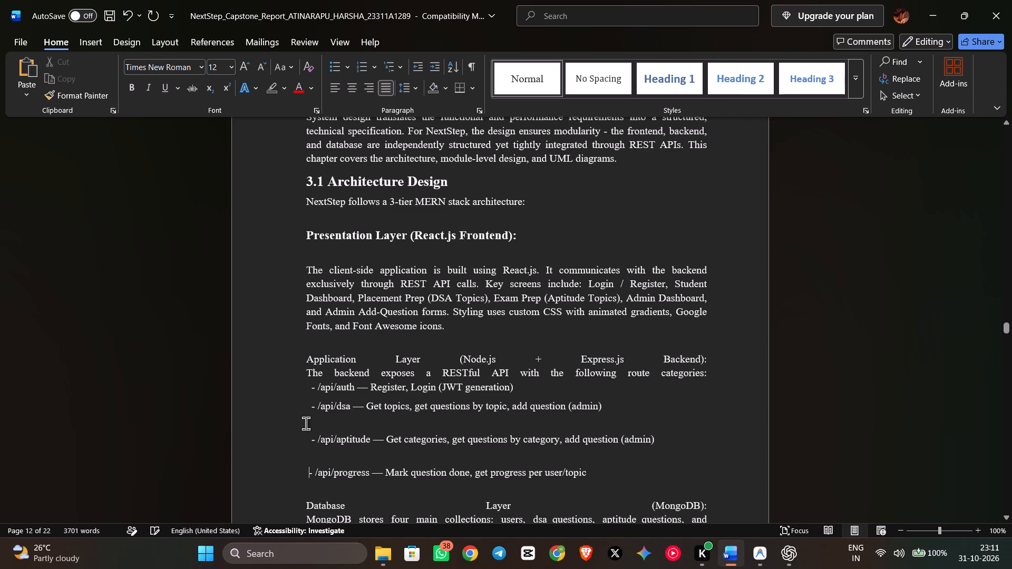
{"action": "key", "text": "BackSpace"}
{"action": "key", "text": "BackSpace"}
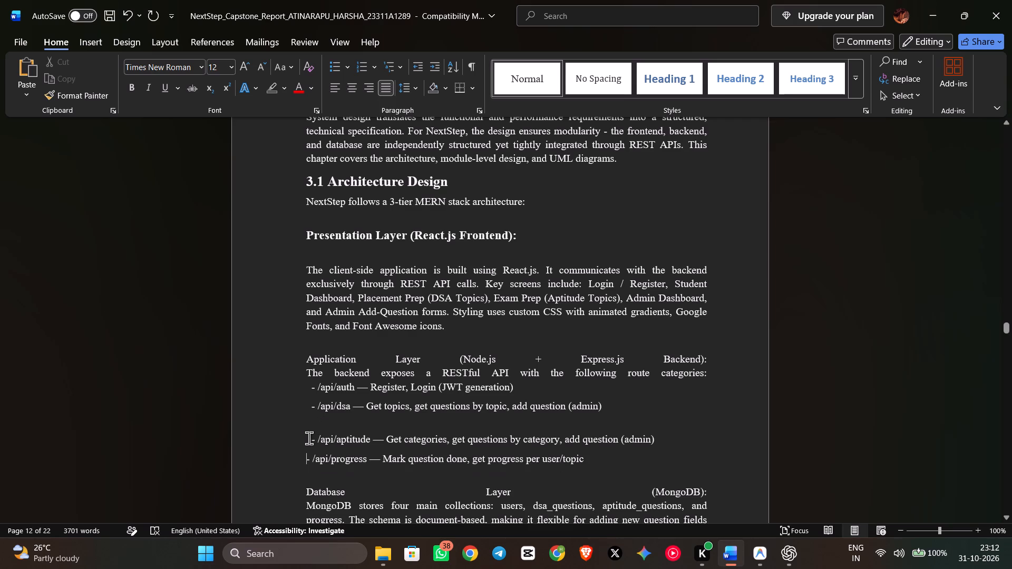
{"action": "left_click", "coordinate": [313, 439]}
{"action": "key", "text": "BackSpace"}
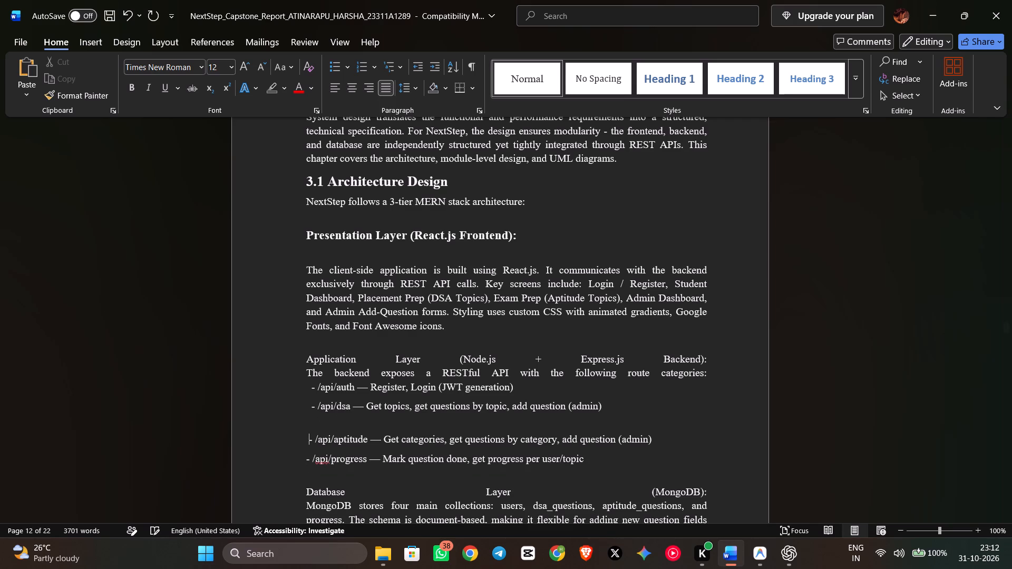
{"action": "key", "text": "BackSpace"}
{"action": "key", "text": "BackSpace"}
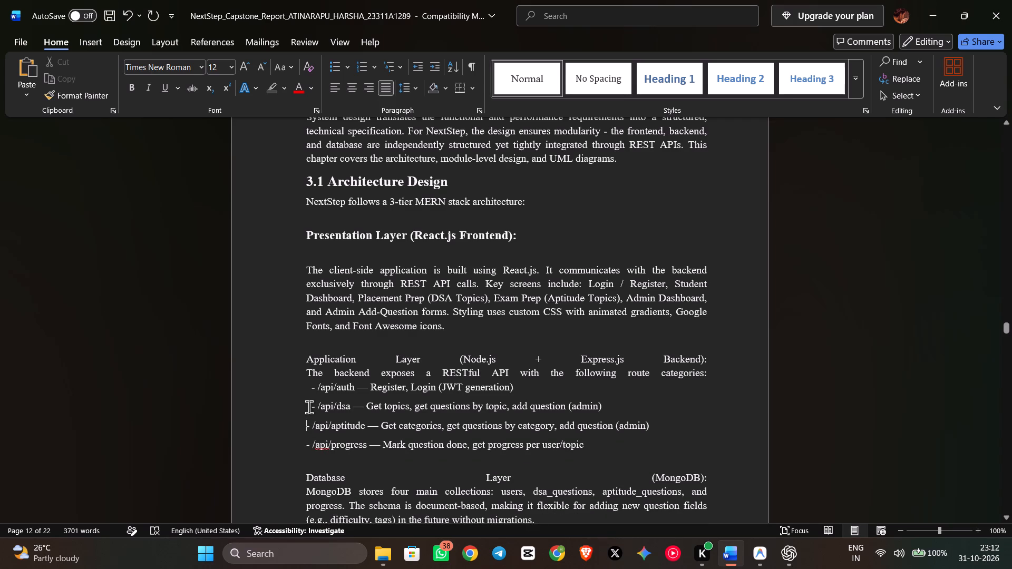
{"action": "left_click", "coordinate": [311, 407]}
{"action": "key", "text": "BackSpace"}
{"action": "key", "text": "BackSpace"}
{"action": "key", "text": "BackSpace"}
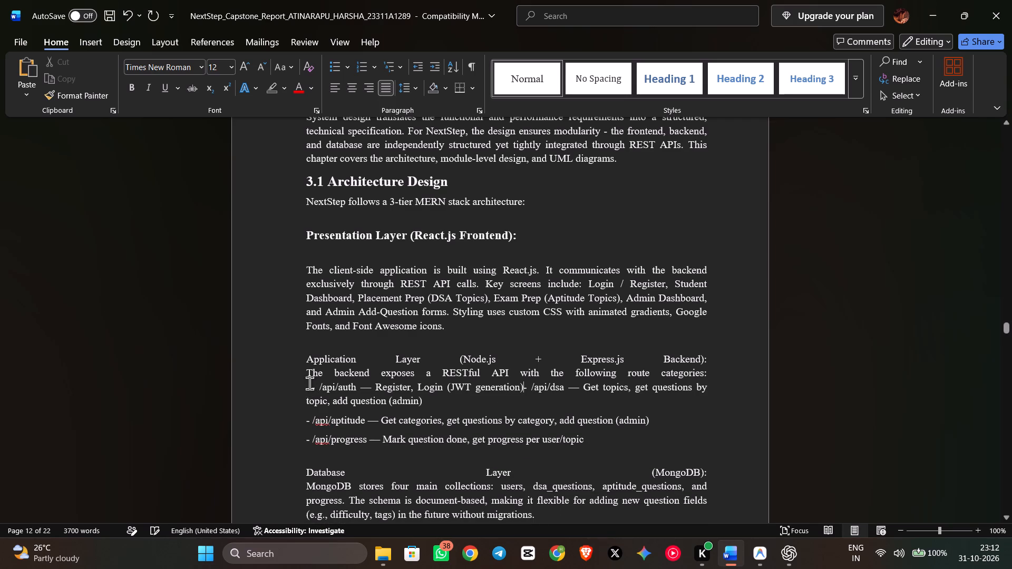
Replace the line break after "with the following route categories:" with a paragraph break before the "/api/auth" line.
{"action": "left_click", "coordinate": [309, 383]}
{"action": "key", "text": "BackSpace"}
{"action": "key", "text": "BackSpace"}
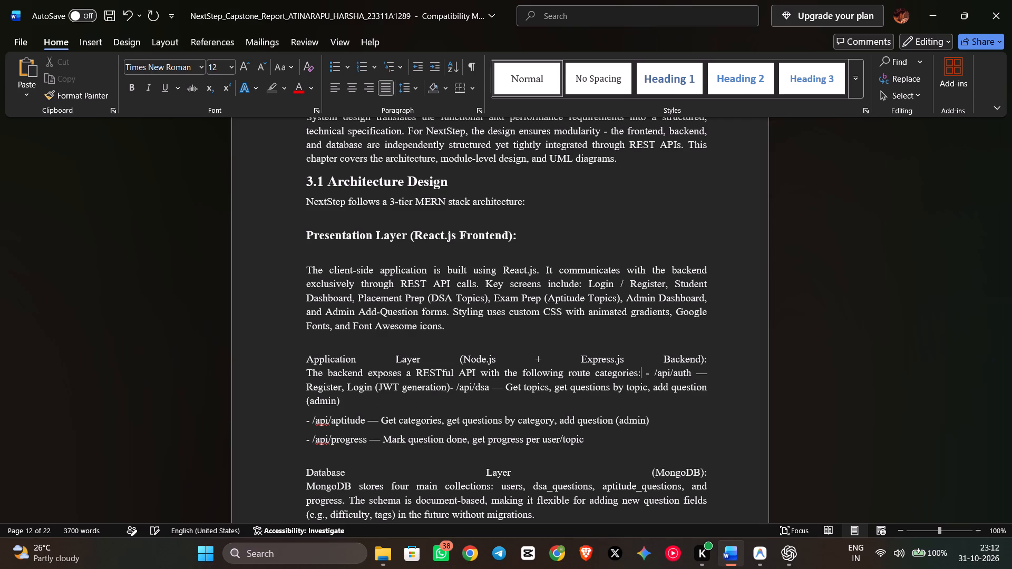
{"action": "key", "text": "Return"}
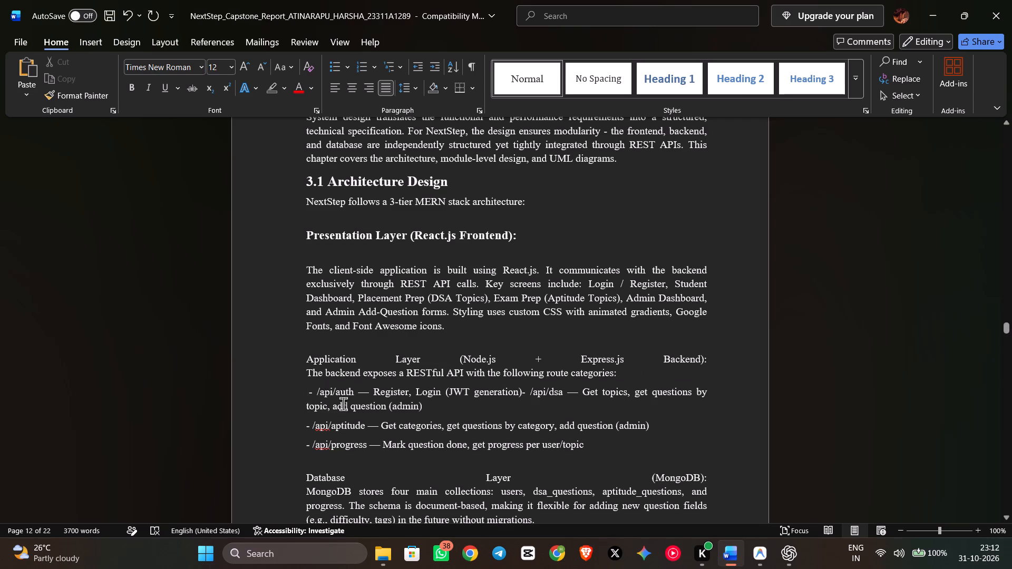
Turn the API route lines from "/api/auth" to "/api/progress" into a bulleted list with the dash bullet.
{"action": "left_click_drag", "start_coordinate": [304, 390], "coordinate": [595, 447]}
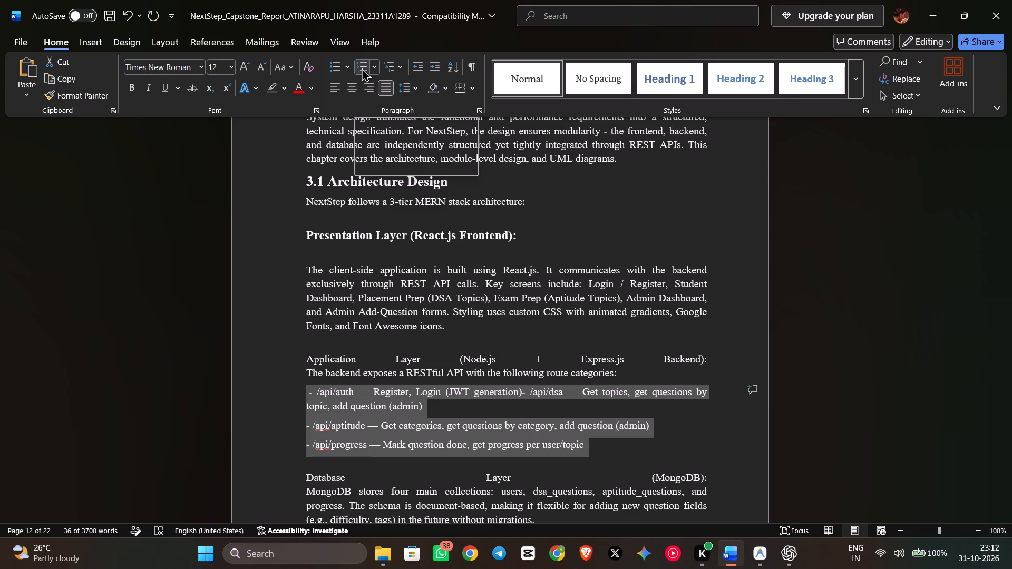
{"action": "left_click", "coordinate": [362, 67]}
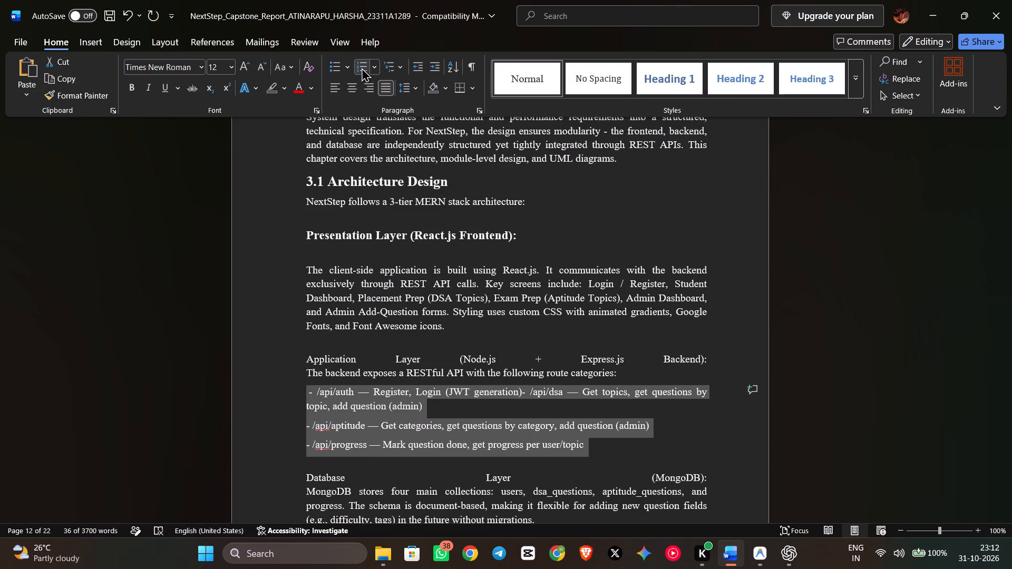
{"action": "left_click", "coordinate": [362, 67]}
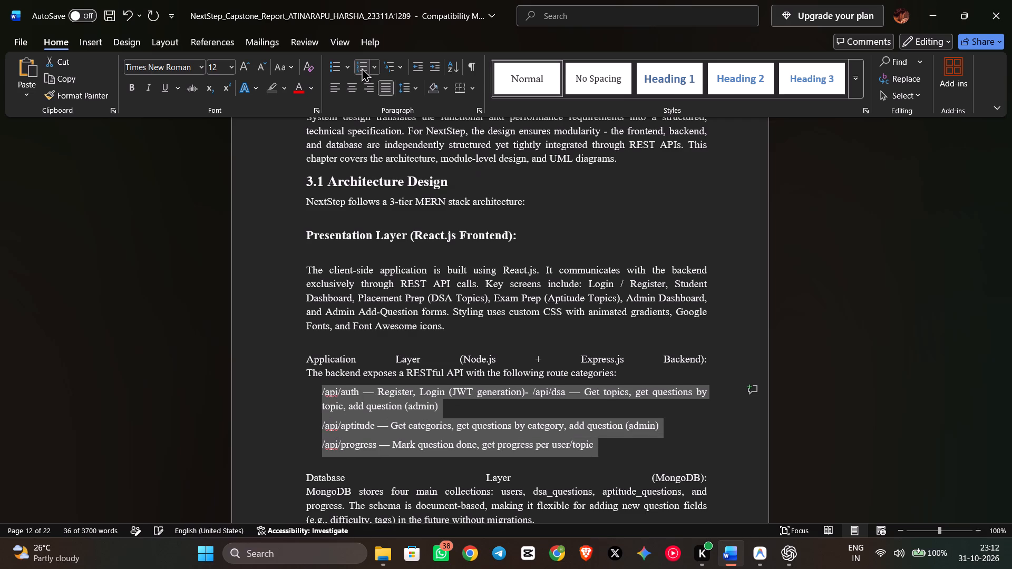
{"action": "left_click", "coordinate": [376, 67]}
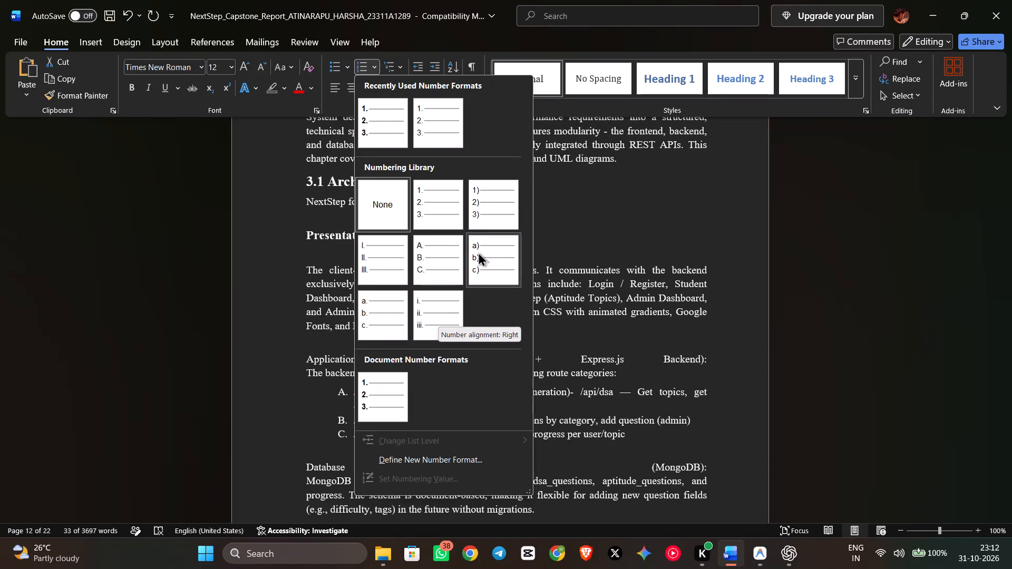
{"action": "left_click", "coordinate": [379, 54]}
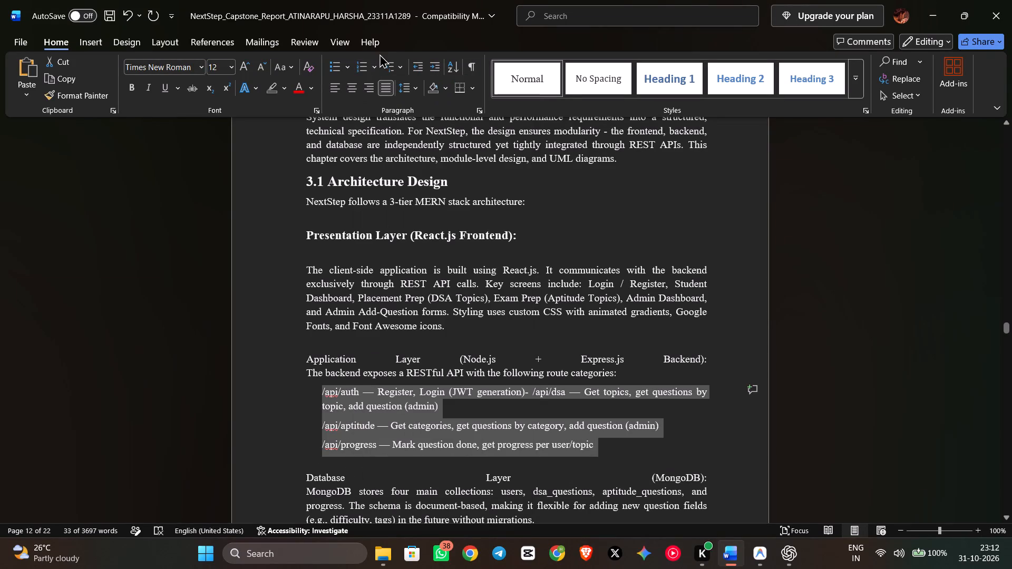
{"action": "left_click", "coordinate": [345, 66]}
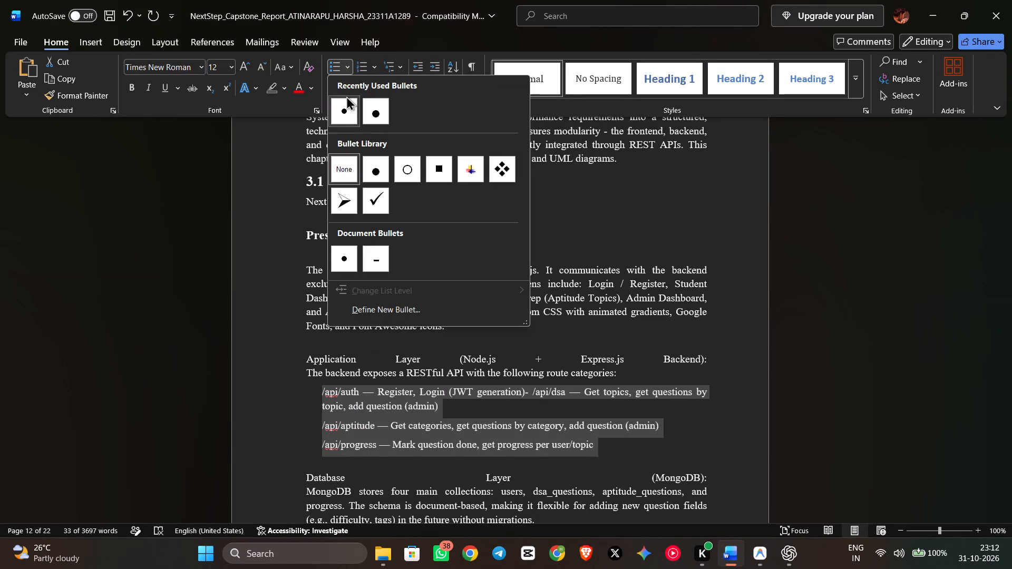
{"action": "left_click", "coordinate": [379, 257]}
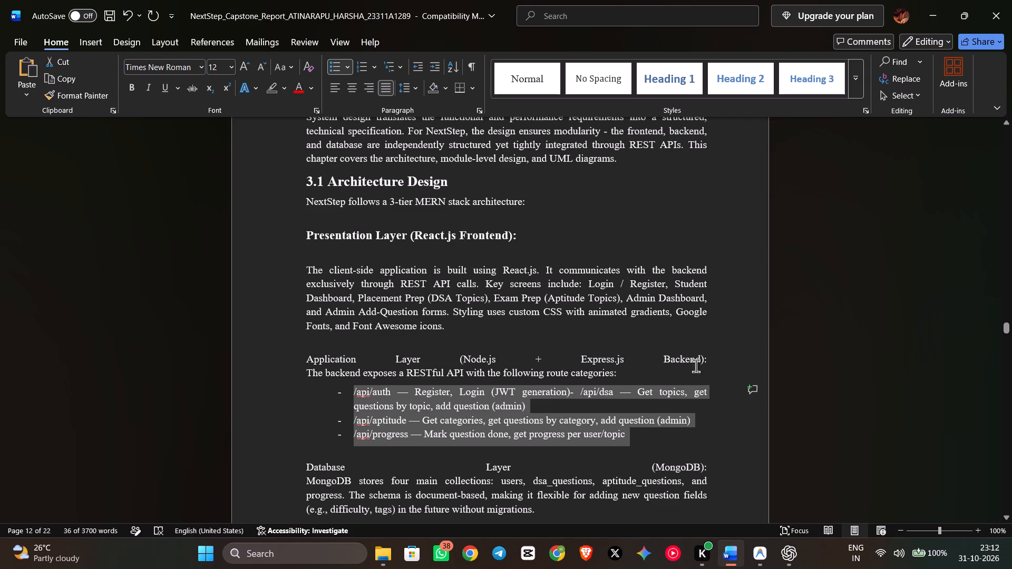
Put "Application Layer (Node.js + Express.js Backend):" in its own paragraph, with a blank paragraph before "The backend exposes a RESTful API".
{"action": "left_click", "coordinate": [720, 365]}
{"action": "key", "text": "Return"}
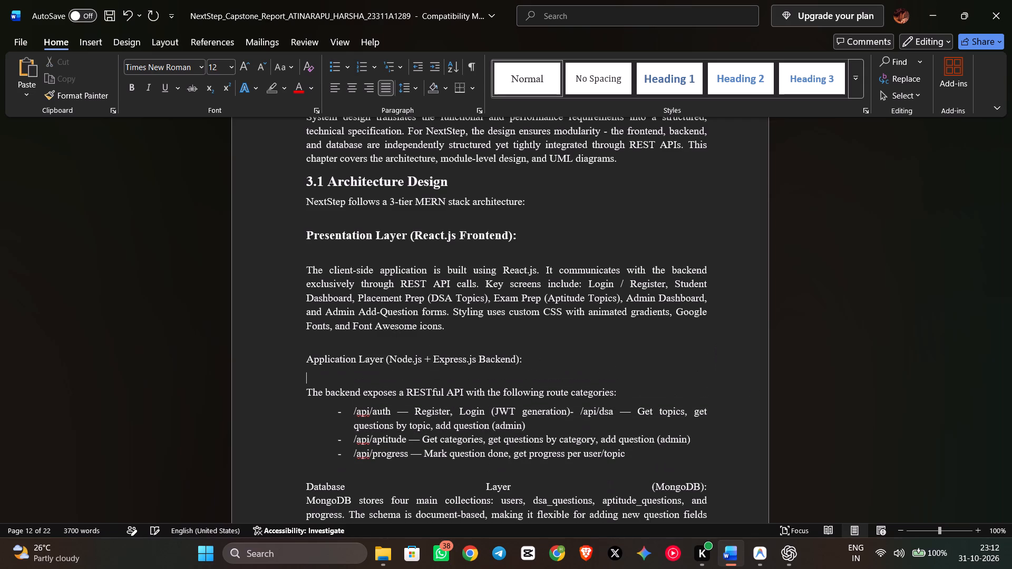
{"action": "key", "text": "Down"}
{"action": "key", "text": "BackSpace"}
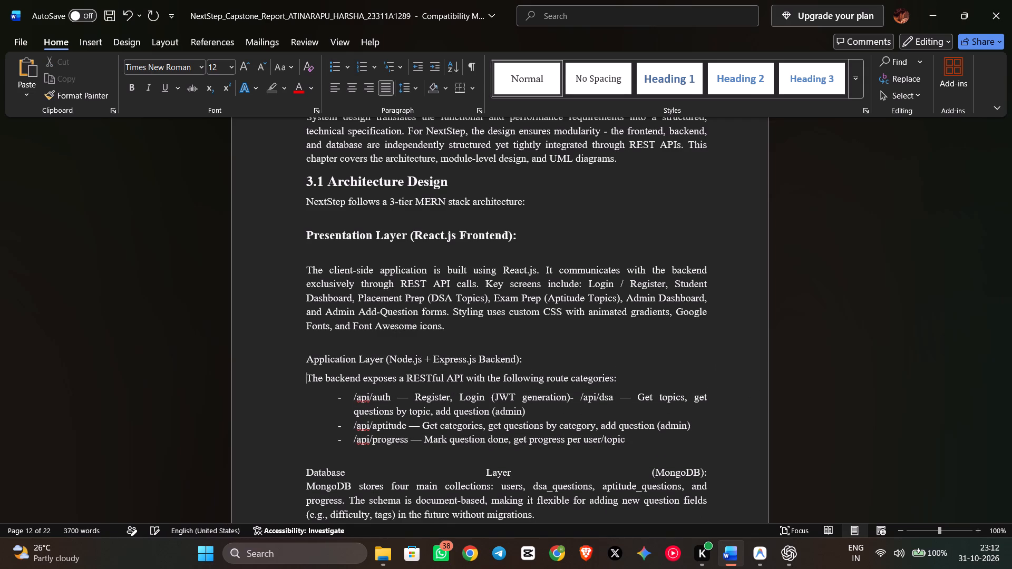
{"action": "key", "text": "Return"}
Format the "Application Layer (Node.js + Express.js Backend):" title as bold 14 pt.
{"action": "left_click_drag", "start_coordinate": [532, 357], "coordinate": [343, 351]}
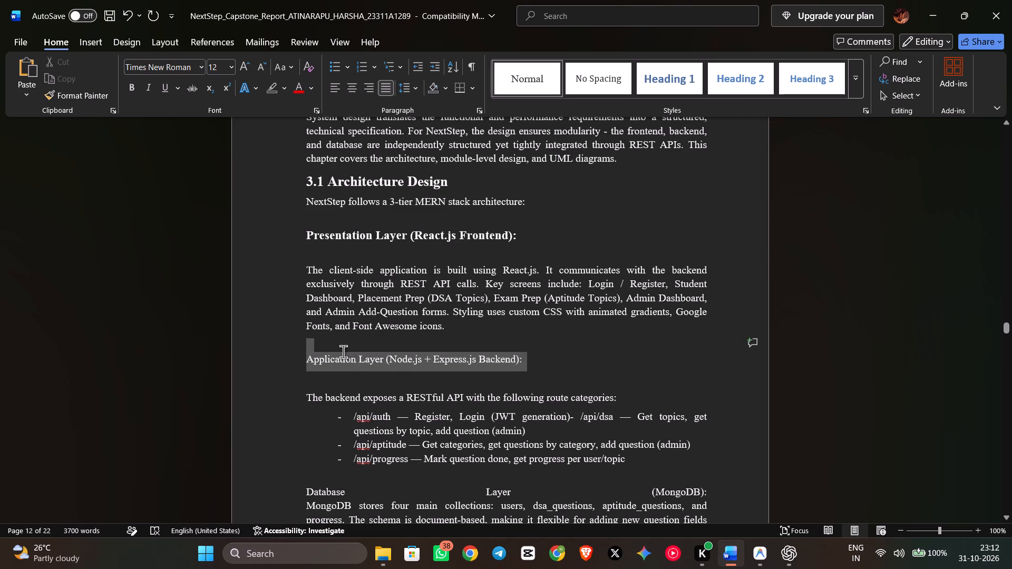
{"action": "left_click_drag", "start_coordinate": [343, 351], "coordinate": [318, 362]}
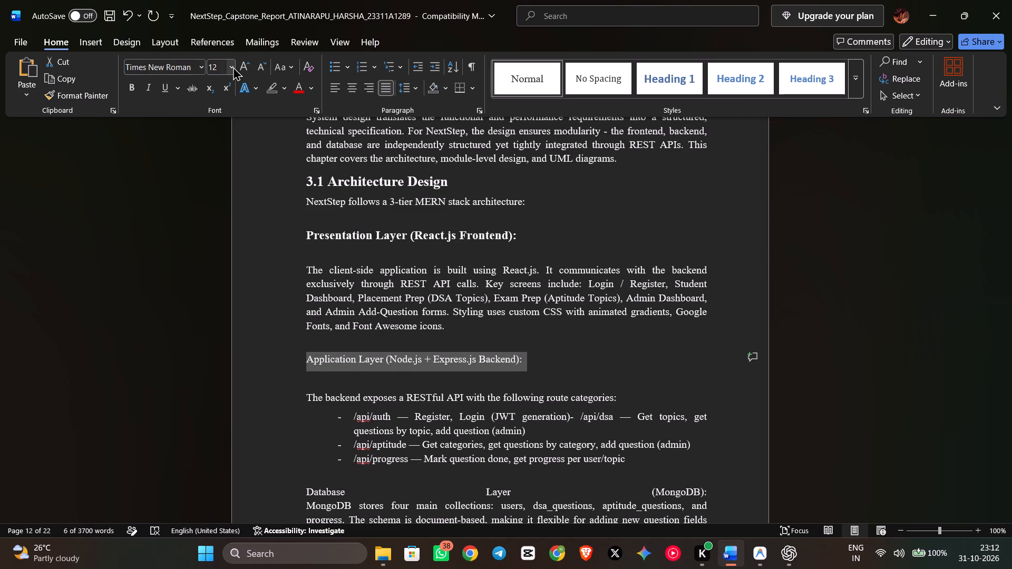
{"action": "left_click", "coordinate": [233, 66]}
{"action": "left_click", "coordinate": [222, 160]}
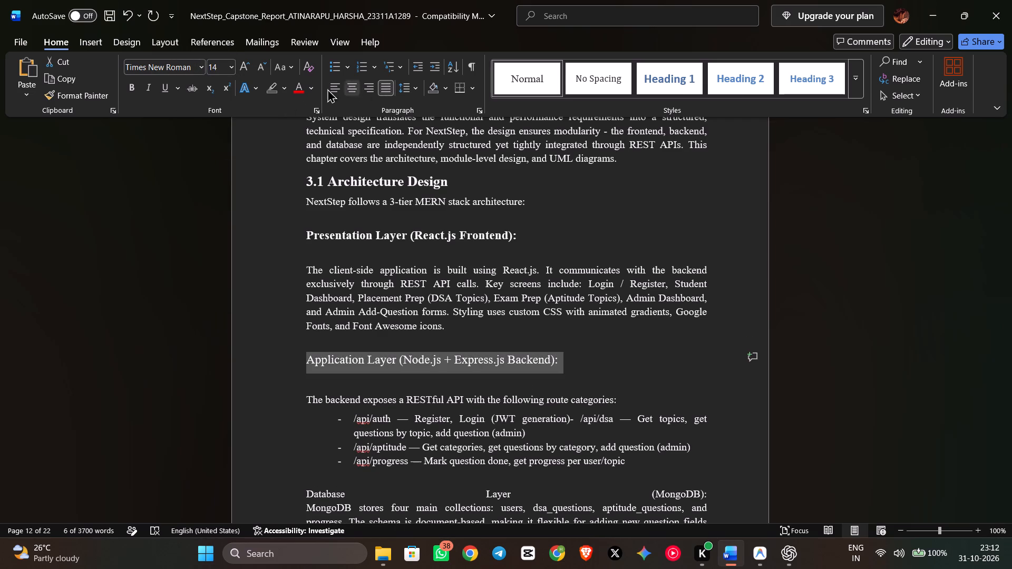
{"action": "left_click", "coordinate": [133, 90]}
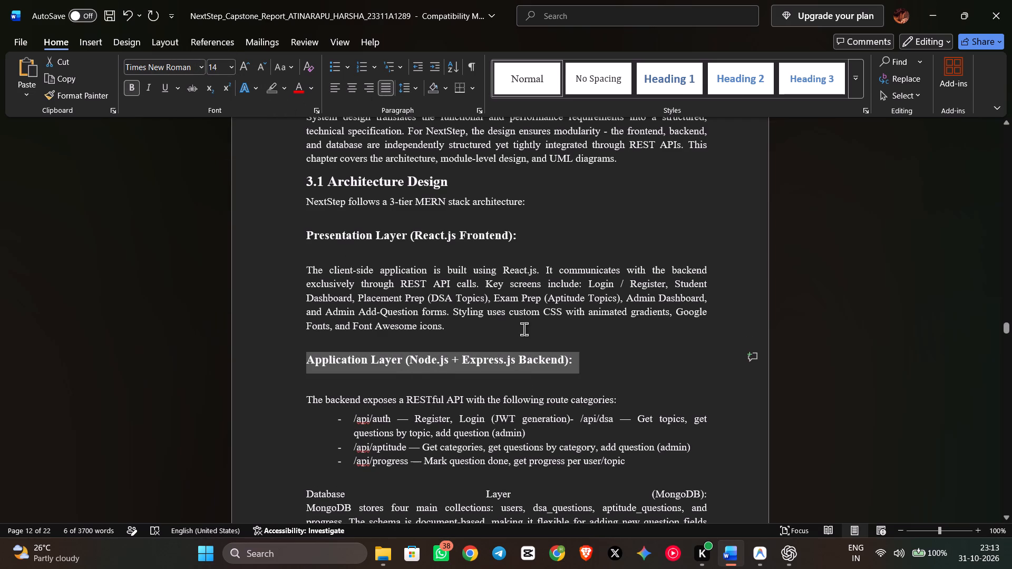
{"action": "left_click", "coordinate": [588, 346]}
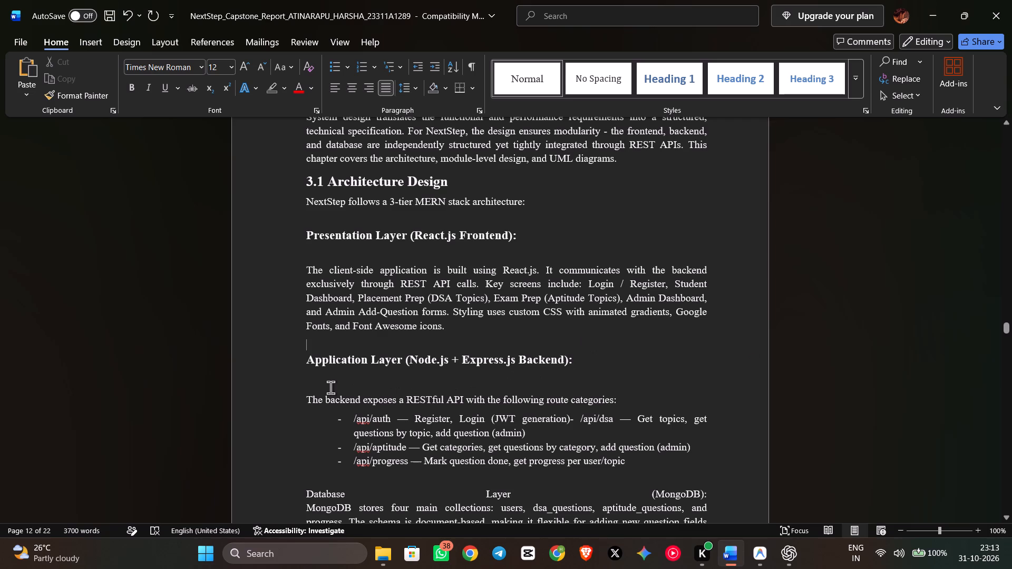
Put "Database Layer (MongoDB):" in its own paragraph with a blank line below it, and add a blank paragraph before "3.2 Modules".
{"action": "scroll", "coordinate": [397, 312], "scroll_direction": "down", "scroll_amount": 1}
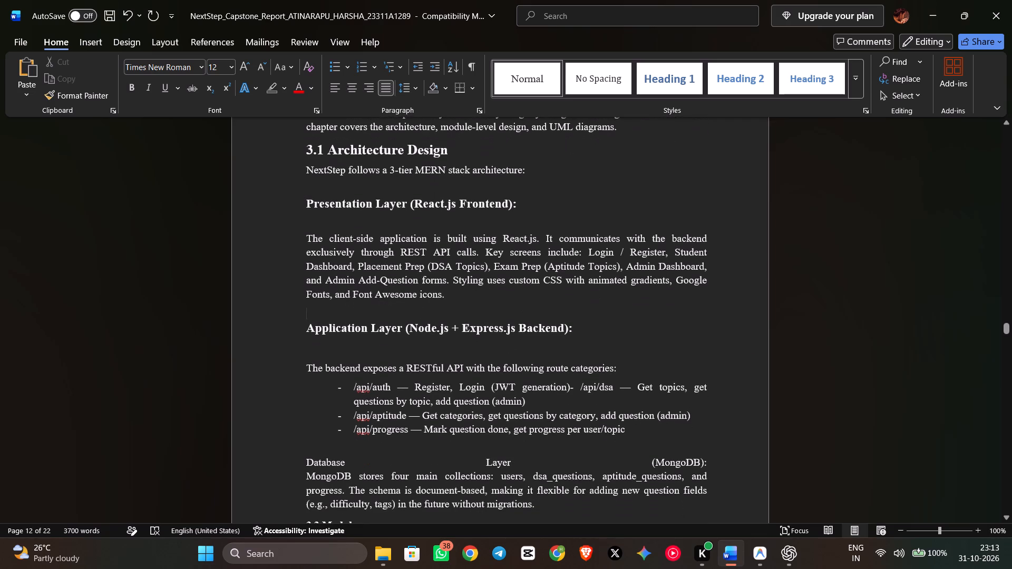
{"action": "scroll", "coordinate": [415, 312], "scroll_direction": "down", "scroll_amount": 2}
{"action": "scroll", "coordinate": [440, 356], "scroll_direction": "down", "scroll_amount": 4}
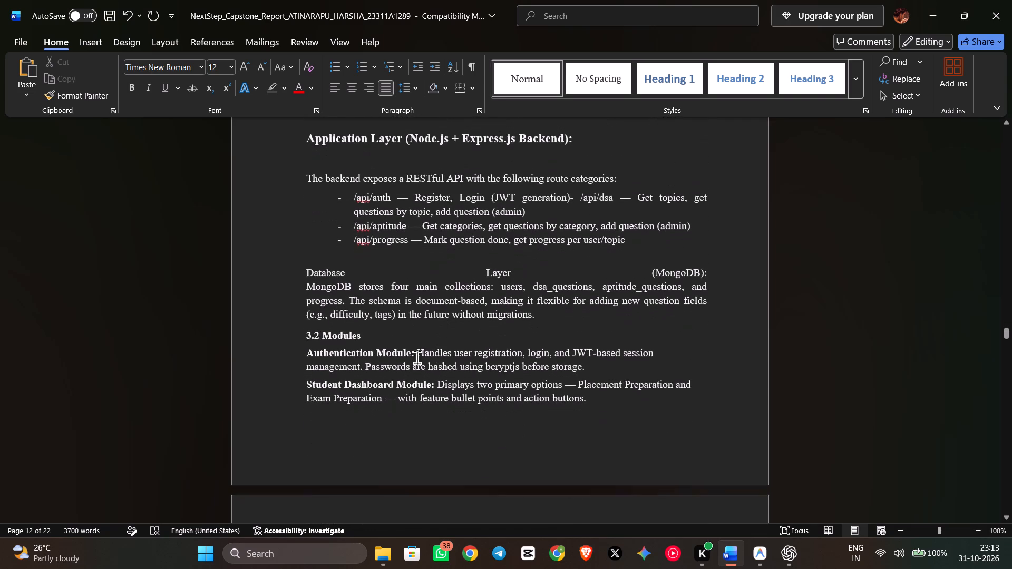
{"action": "left_click", "coordinate": [570, 315]}
{"action": "key", "text": "Return"}
{"action": "left_click", "coordinate": [713, 270]}
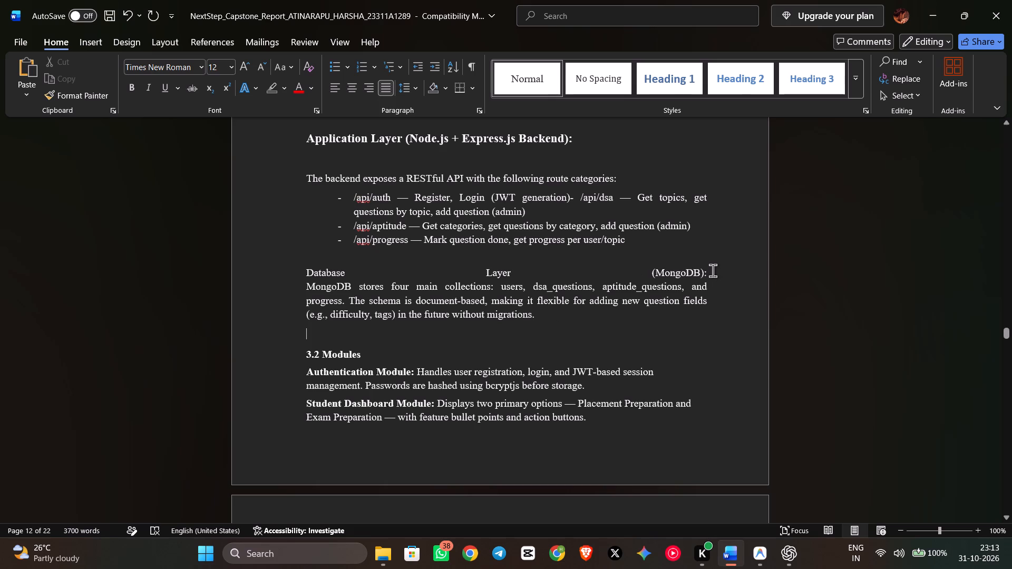
{"action": "key", "text": "Return"}
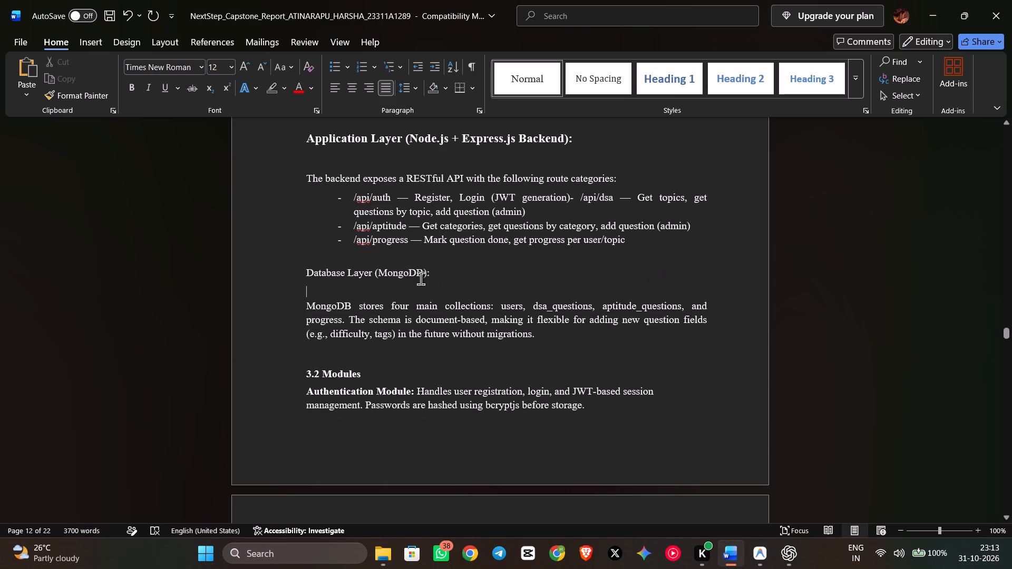
Format the "Database Layer (MongoDB):" title as bold 14 pt.
{"action": "left_click_drag", "start_coordinate": [446, 271], "coordinate": [314, 266]}
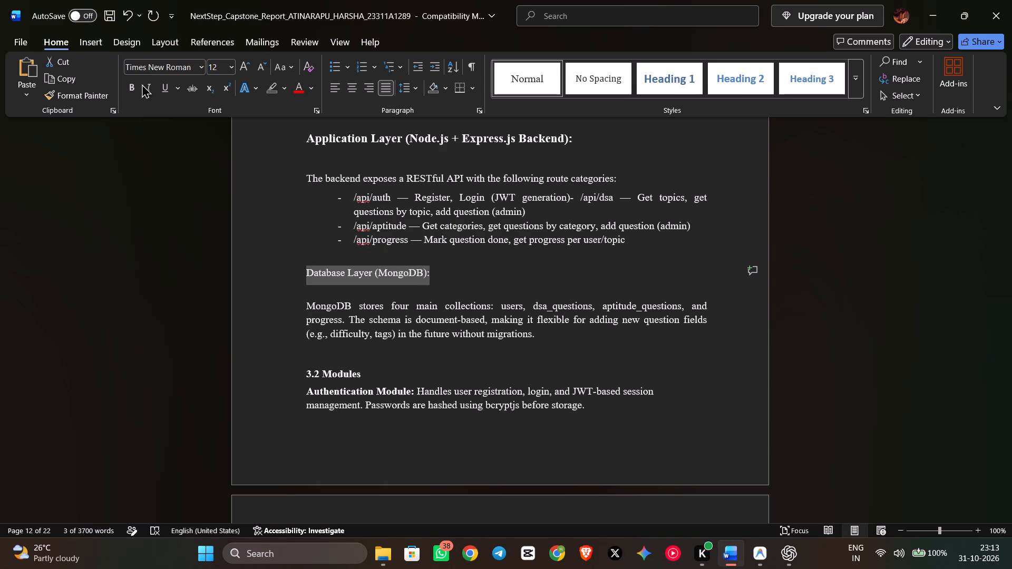
{"action": "left_click", "coordinate": [126, 83]}
{"action": "left_click", "coordinate": [230, 66]}
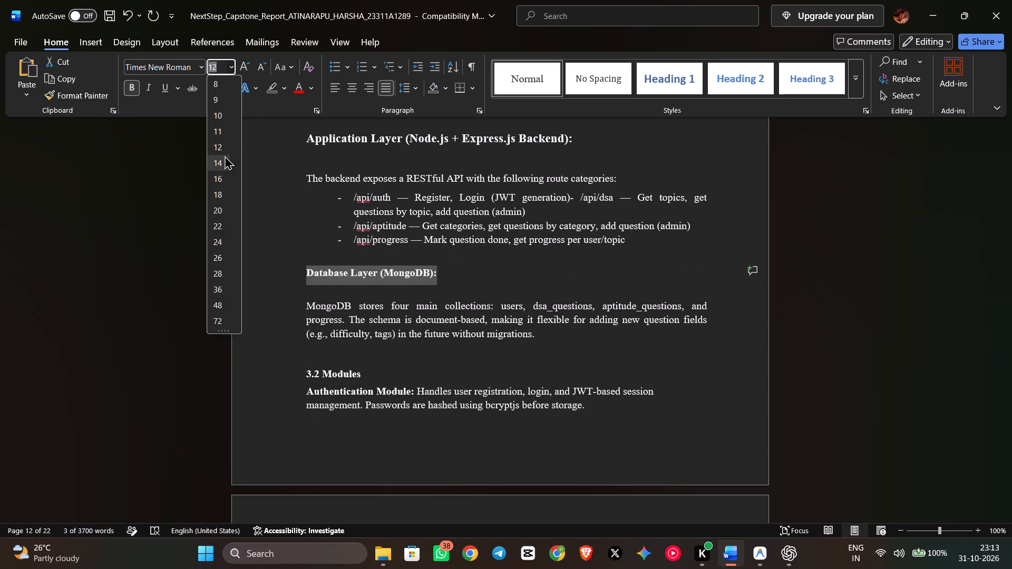
{"action": "left_click", "coordinate": [224, 159]}
{"action": "left_click", "coordinate": [528, 279]}
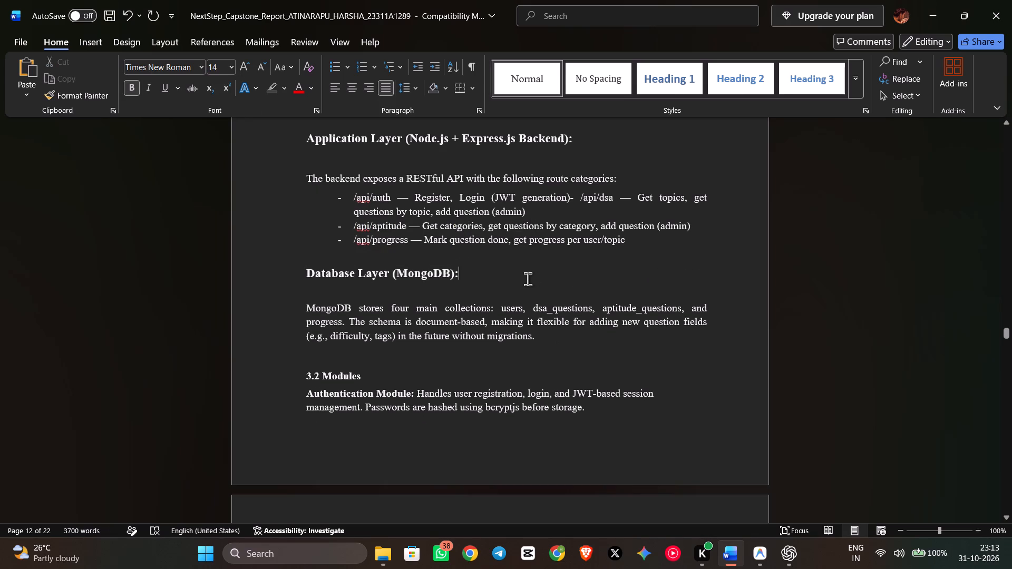
Replace the long dash after "/api/progress", "/api/aptitude" and "/api/auth" in the route list with a plain hyphen.
{"action": "left_click", "coordinate": [422, 239]}
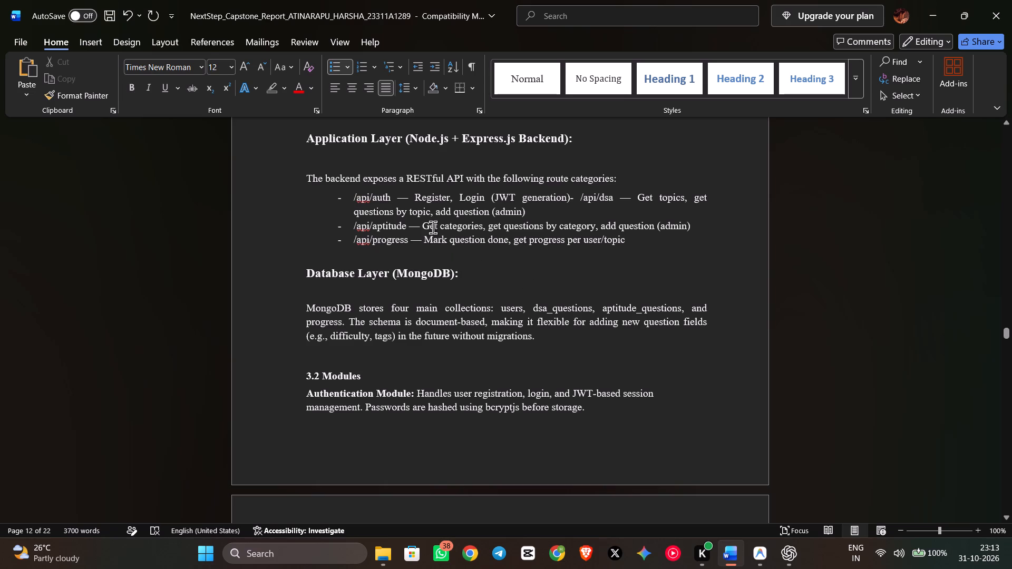
{"action": "key", "text": "BackSpace"}
{"action": "key", "text": "minus"}
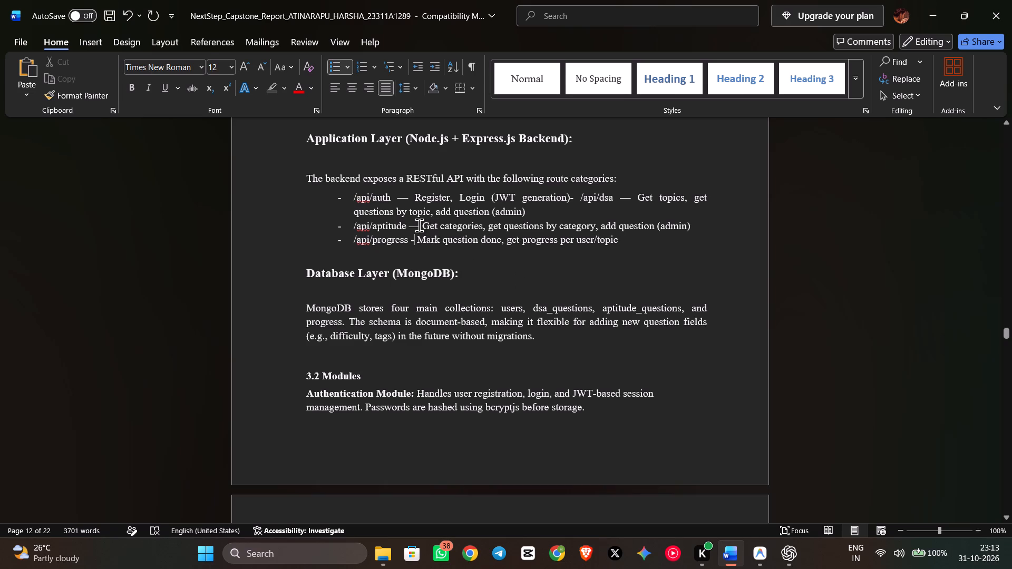
{"action": "left_click", "coordinate": [419, 225]}
{"action": "key", "text": "BackSpace"}
{"action": "key", "text": "minus"}
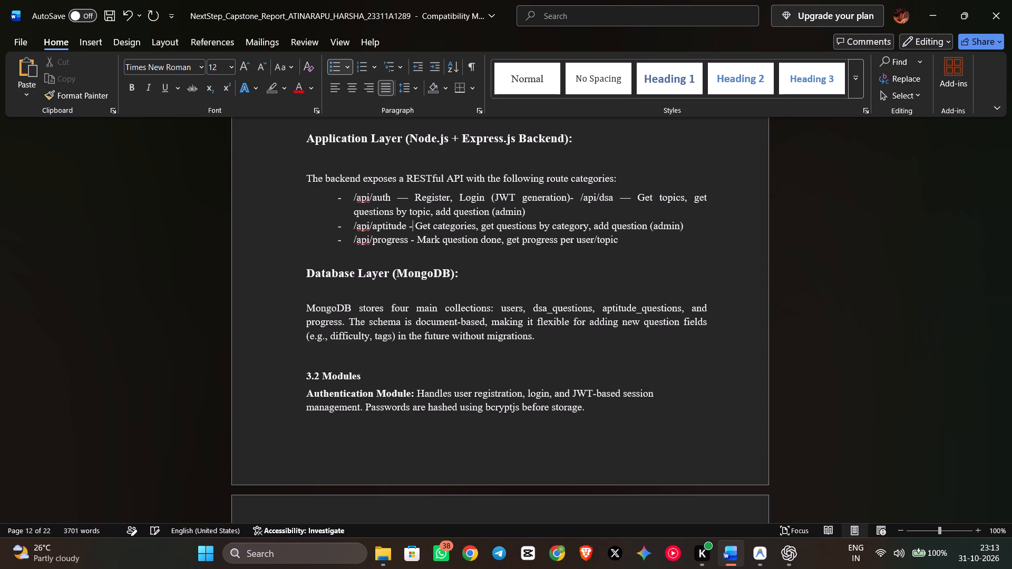
{"action": "left_click", "coordinate": [408, 197]}
{"action": "key", "text": "BackSpace"}
{"action": "key", "text": "minus"}
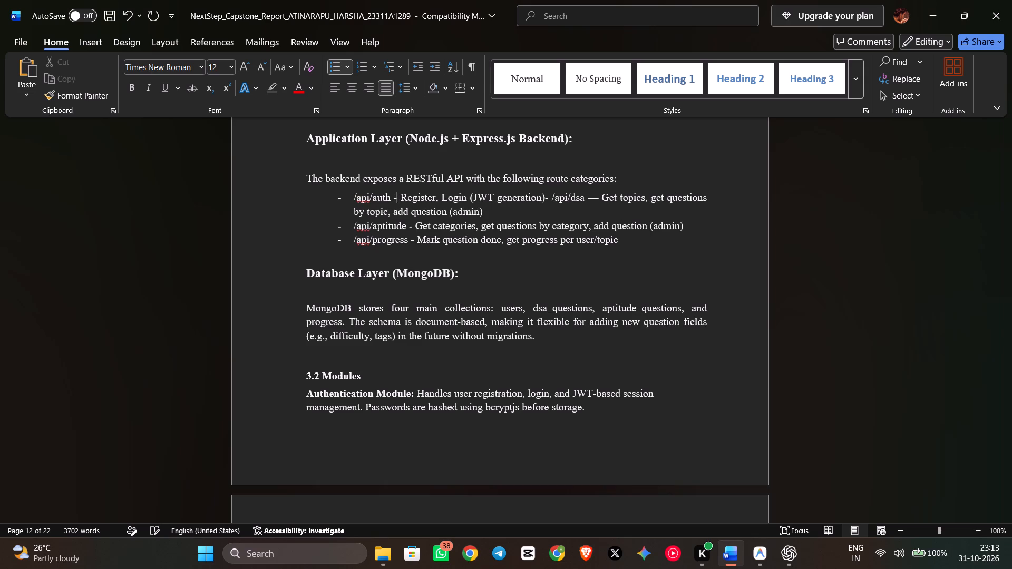
Set the "3.2 Modules" heading to 16 pt.
{"action": "scroll", "coordinate": [558, 278], "scroll_direction": "down", "scroll_amount": 3}
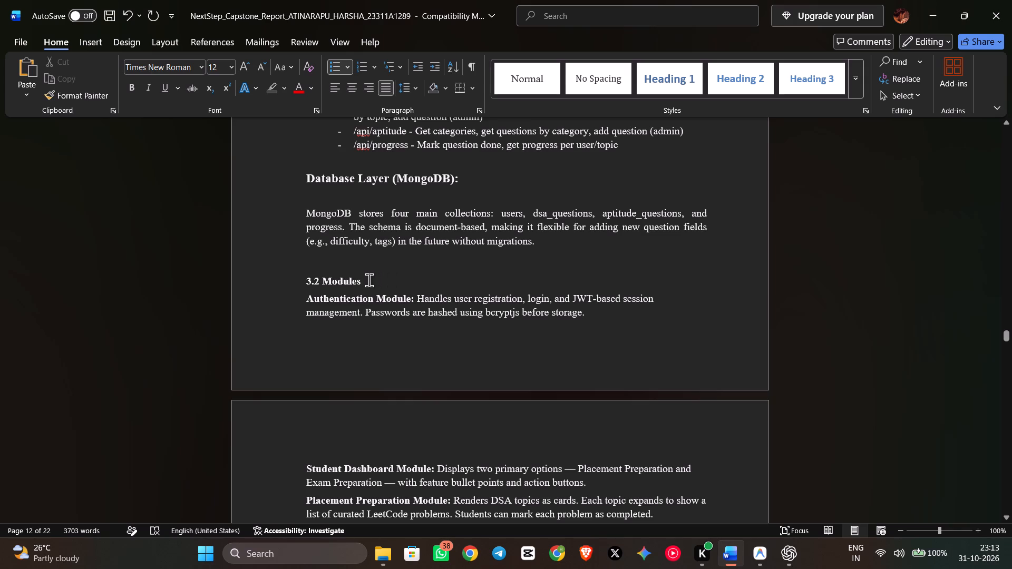
{"action": "left_click_drag", "start_coordinate": [361, 280], "coordinate": [295, 276]}
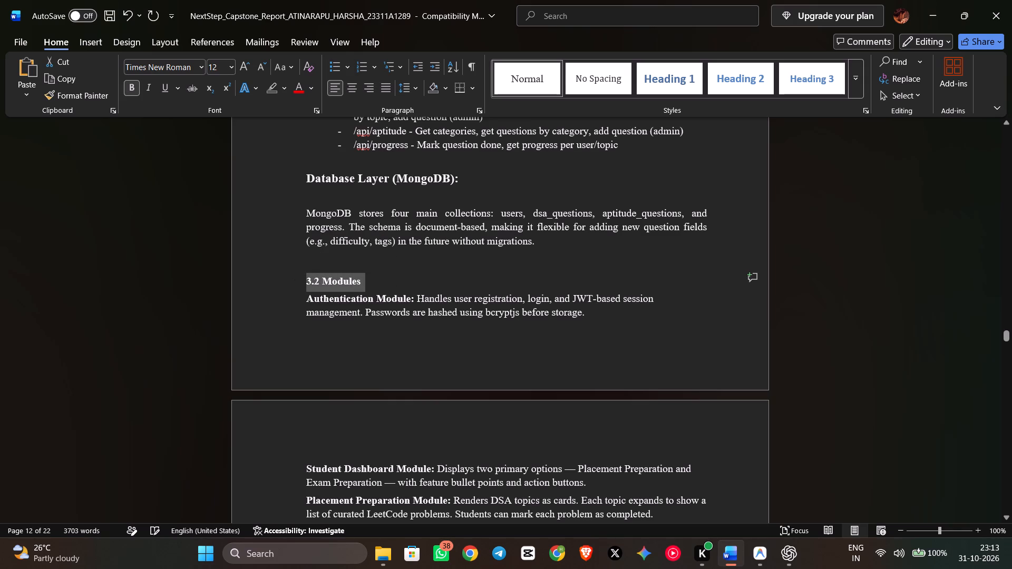
{"action": "left_click", "coordinate": [230, 64]}
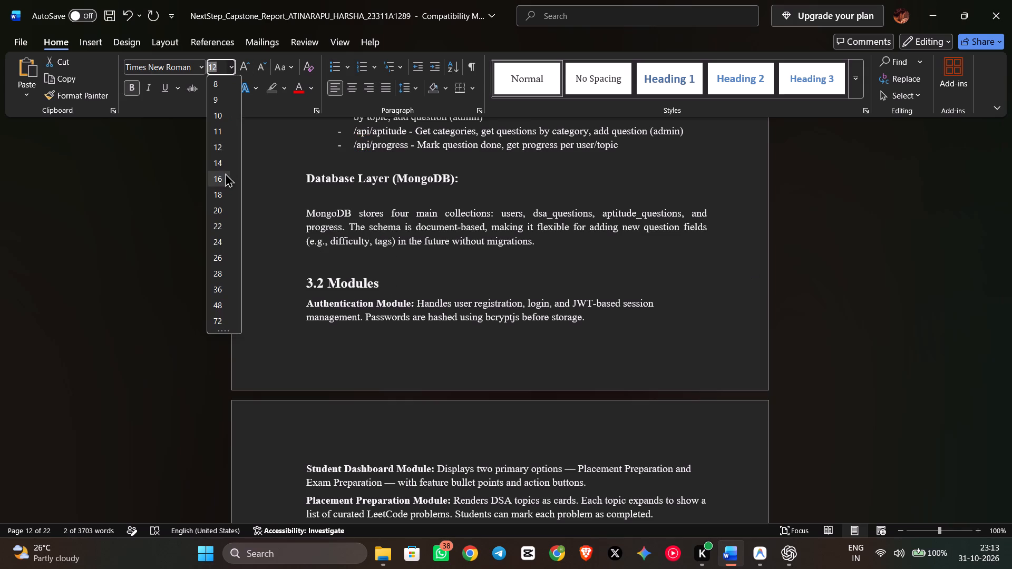
{"action": "left_click", "coordinate": [225, 178]}
{"action": "left_click", "coordinate": [440, 281]}
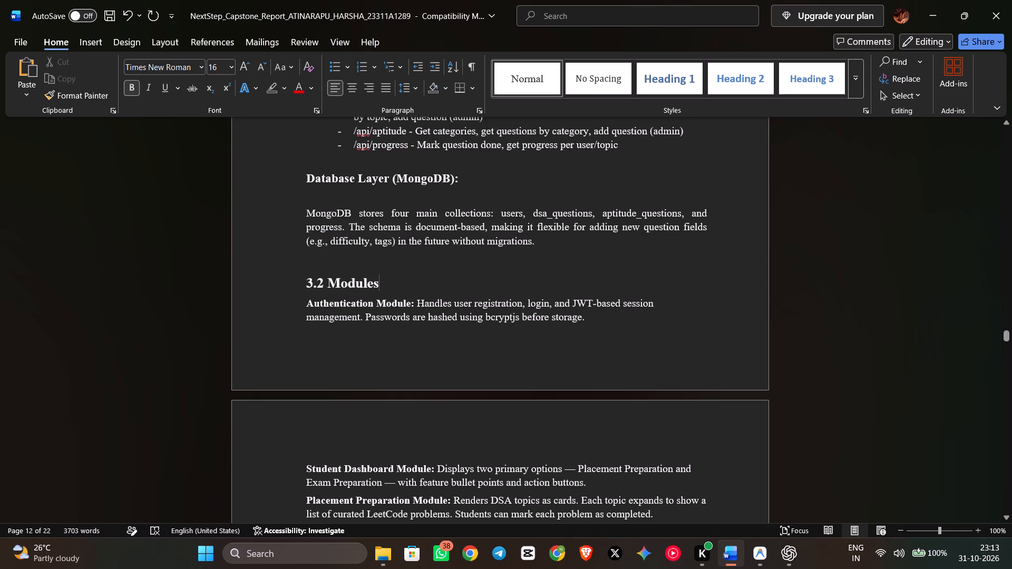
Review the formatting of the module descriptions in section 3.2 and of the earlier pages back to section 2.2.
{"action": "scroll", "coordinate": [451, 292], "scroll_direction": "down", "scroll_amount": 3}
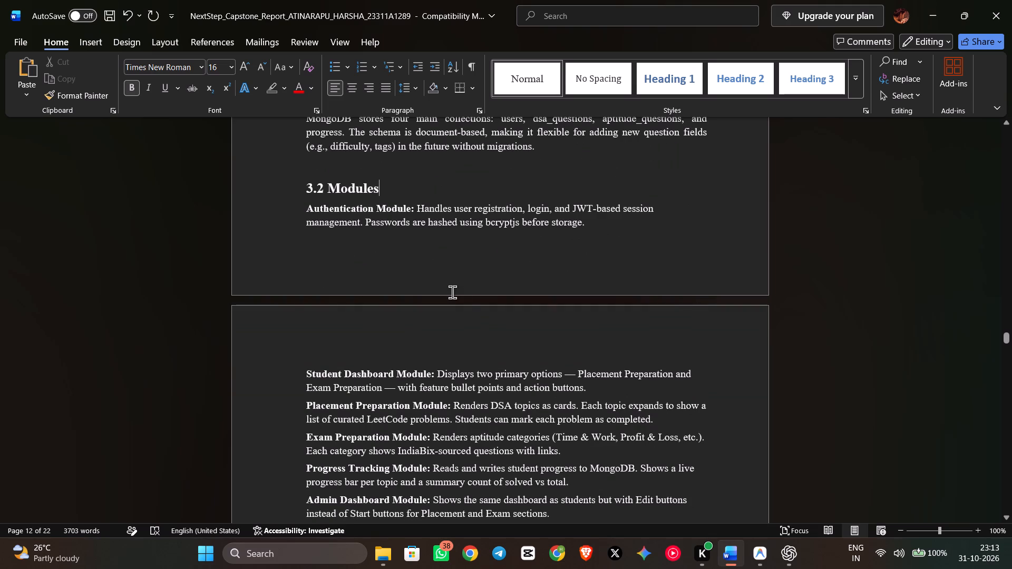
{"action": "scroll", "coordinate": [472, 309], "scroll_direction": "down", "scroll_amount": 3}
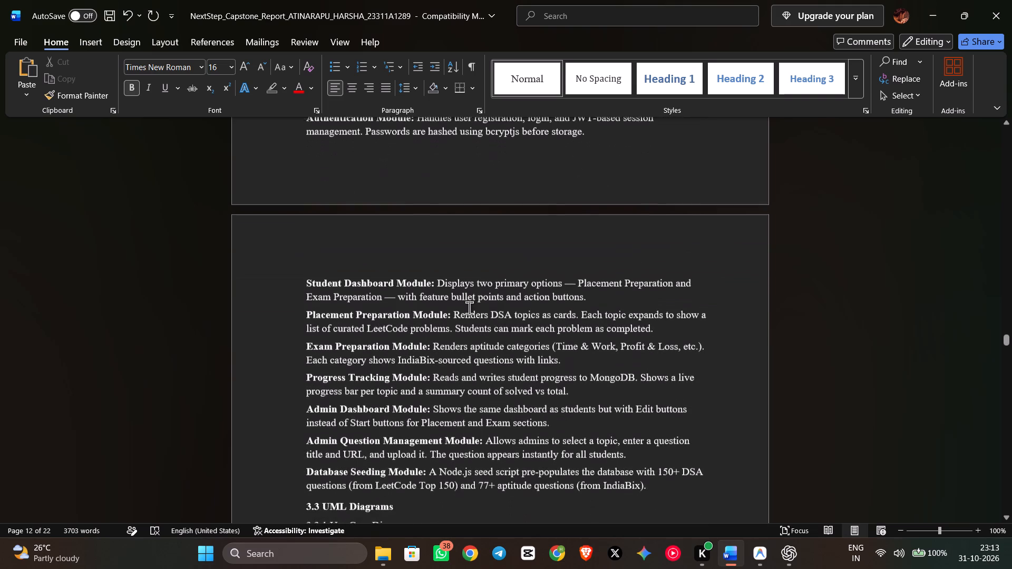
{"action": "scroll", "coordinate": [469, 306], "scroll_direction": "down", "scroll_amount": 3}
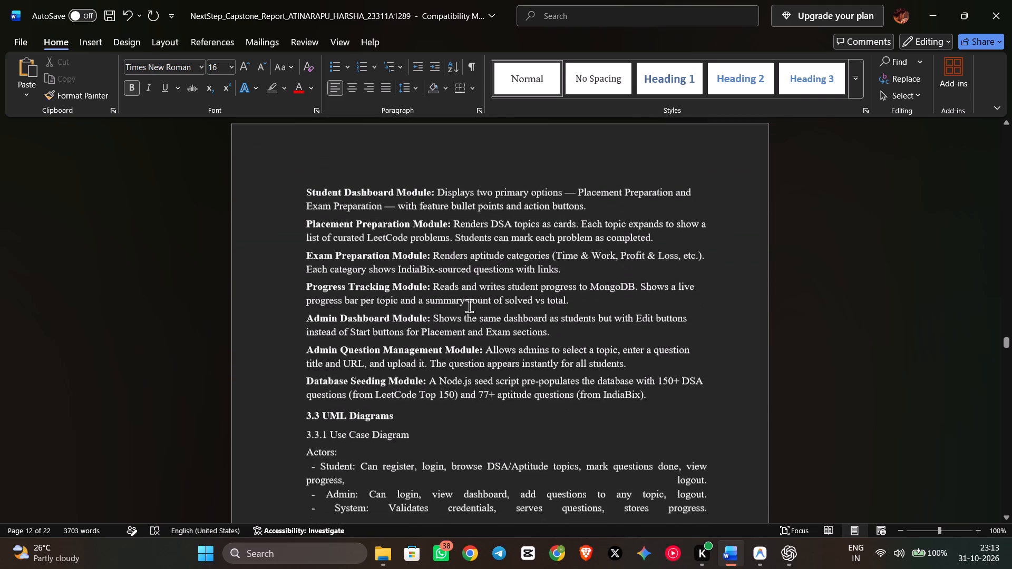
{"action": "scroll", "coordinate": [469, 306], "scroll_direction": "down", "scroll_amount": 1}
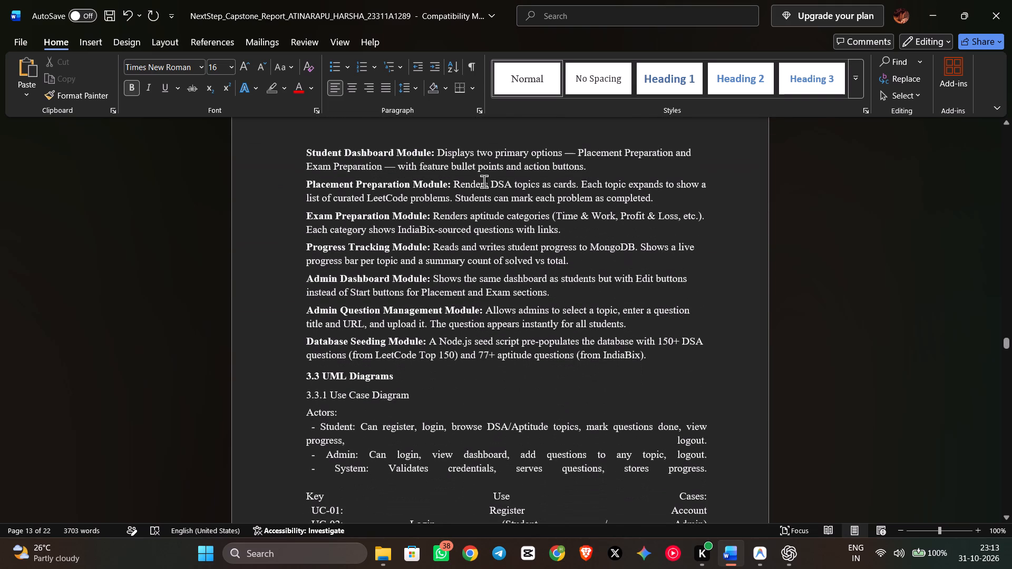
{"action": "scroll", "coordinate": [760, 238], "scroll_direction": "up", "scroll_amount": 6}
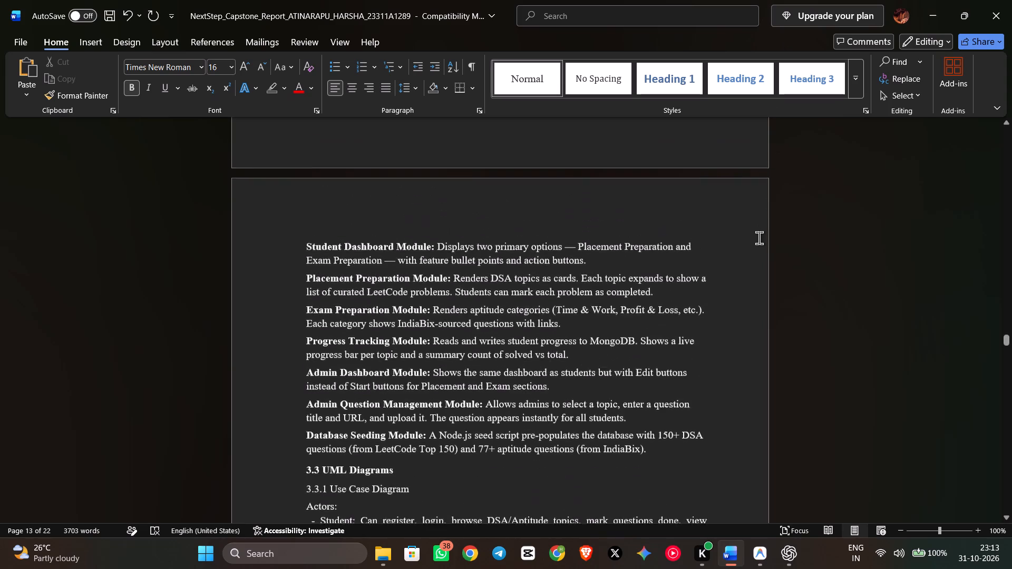
{"action": "scroll", "coordinate": [759, 238], "scroll_direction": "up", "scroll_amount": 12}
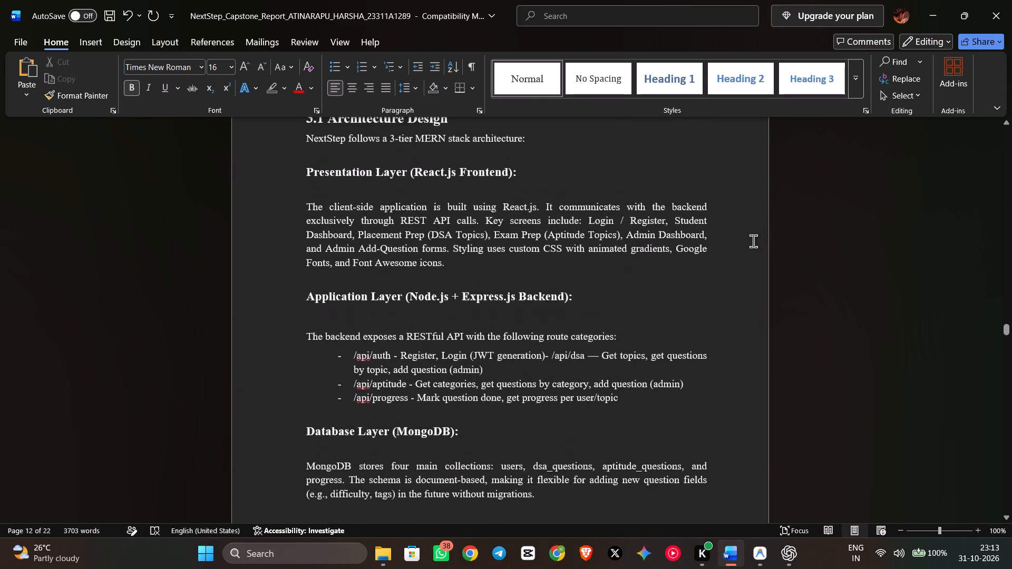
{"action": "scroll", "coordinate": [753, 241], "scroll_direction": "up", "scroll_amount": 18}
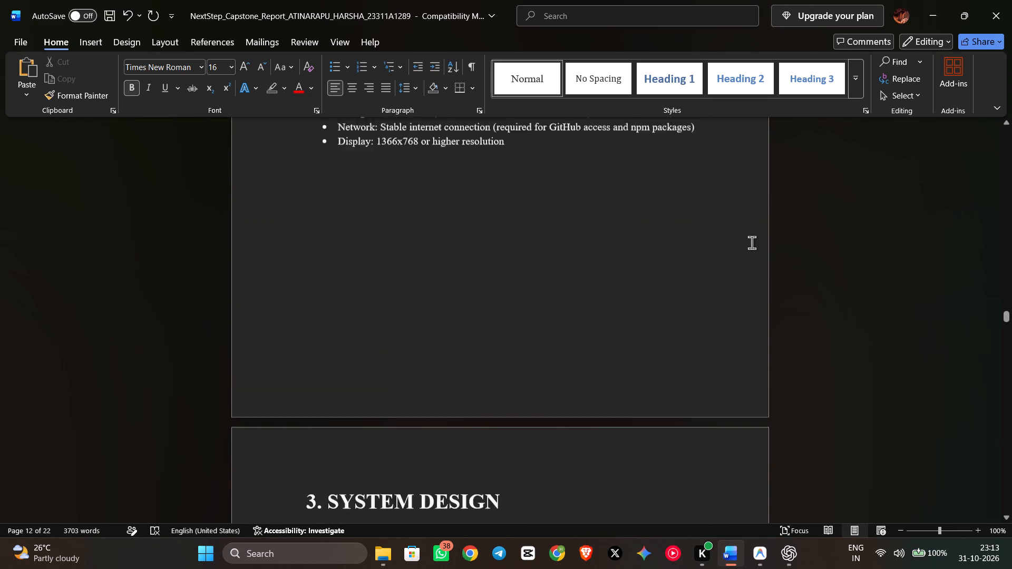
{"action": "scroll", "coordinate": [752, 242], "scroll_direction": "up", "scroll_amount": 20}
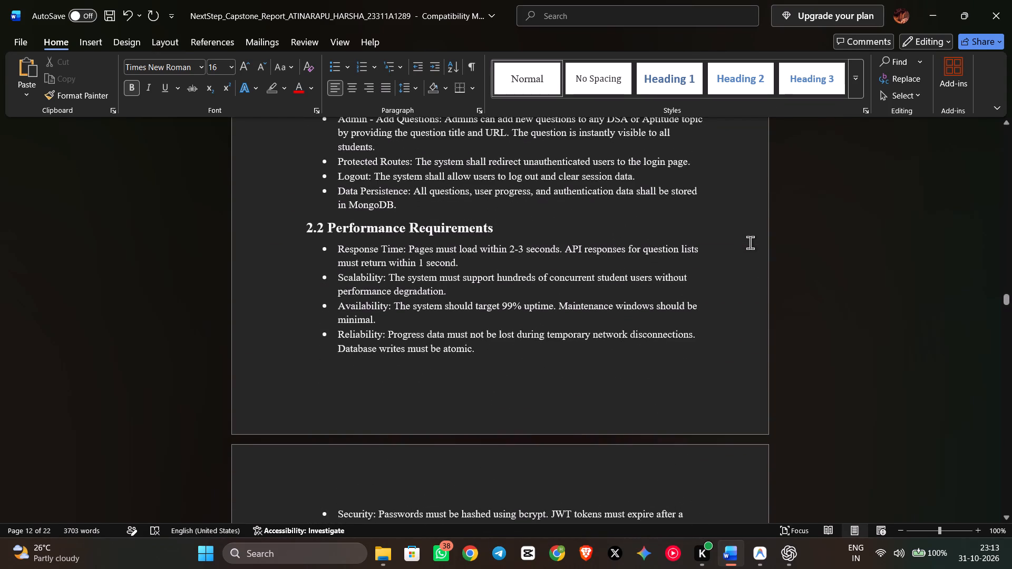
Justify the bulleted list under "2.1 Functional Requirements", from "User Registration and Login" to "Data Persistence".
{"action": "scroll", "coordinate": [750, 242], "scroll_direction": "up", "scroll_amount": 3}
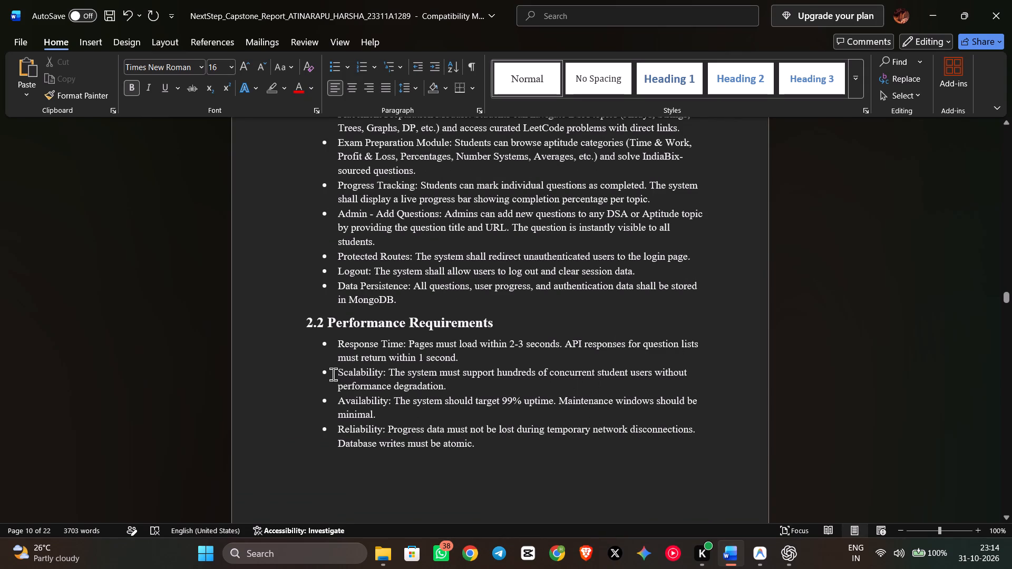
{"action": "scroll", "coordinate": [332, 355], "scroll_direction": "up", "scroll_amount": 5}
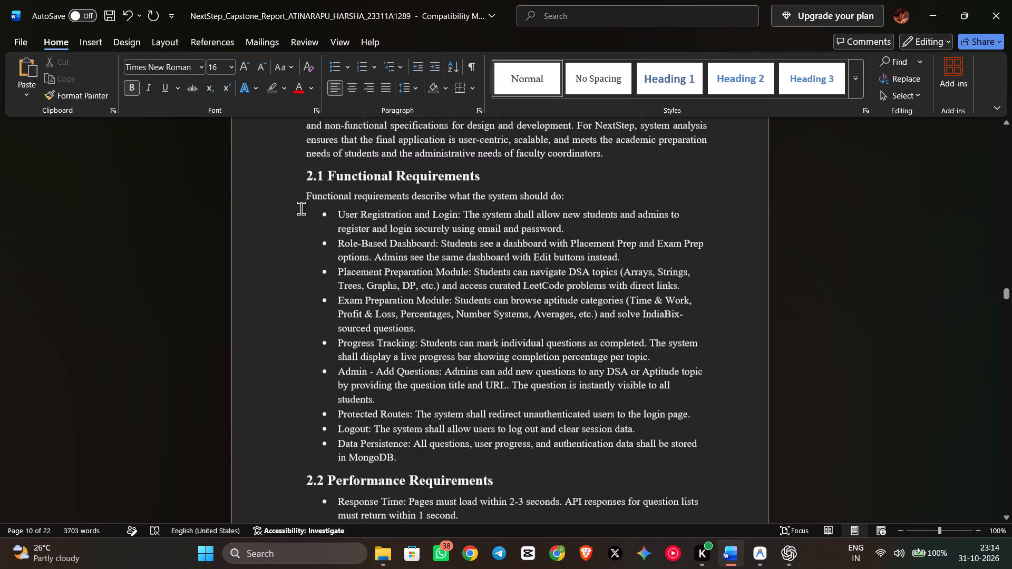
{"action": "left_click_drag", "start_coordinate": [317, 214], "coordinate": [660, 448]}
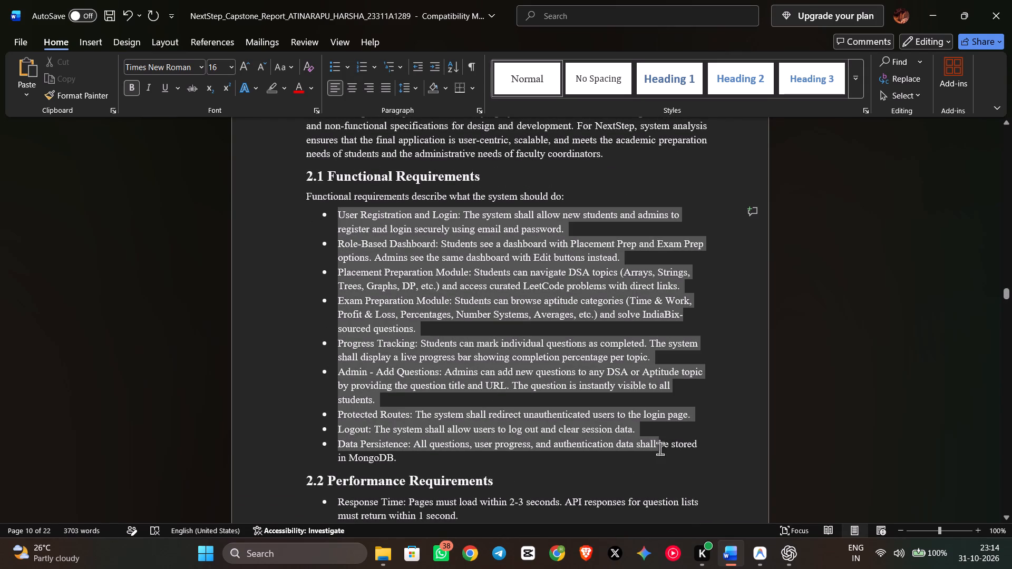
{"action": "left_click_drag", "start_coordinate": [660, 448], "coordinate": [684, 455]}
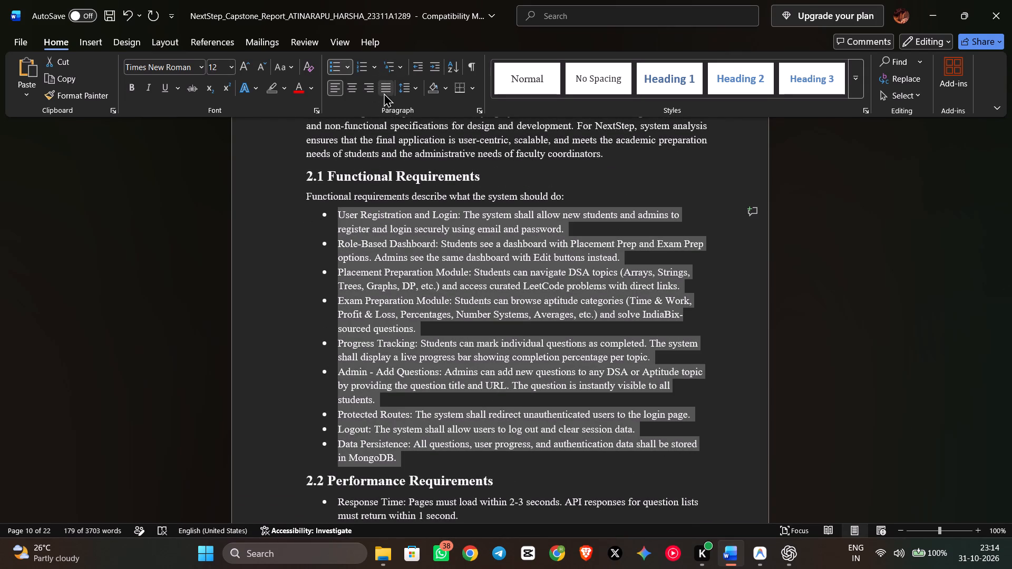
{"action": "left_click", "coordinate": [384, 93]}
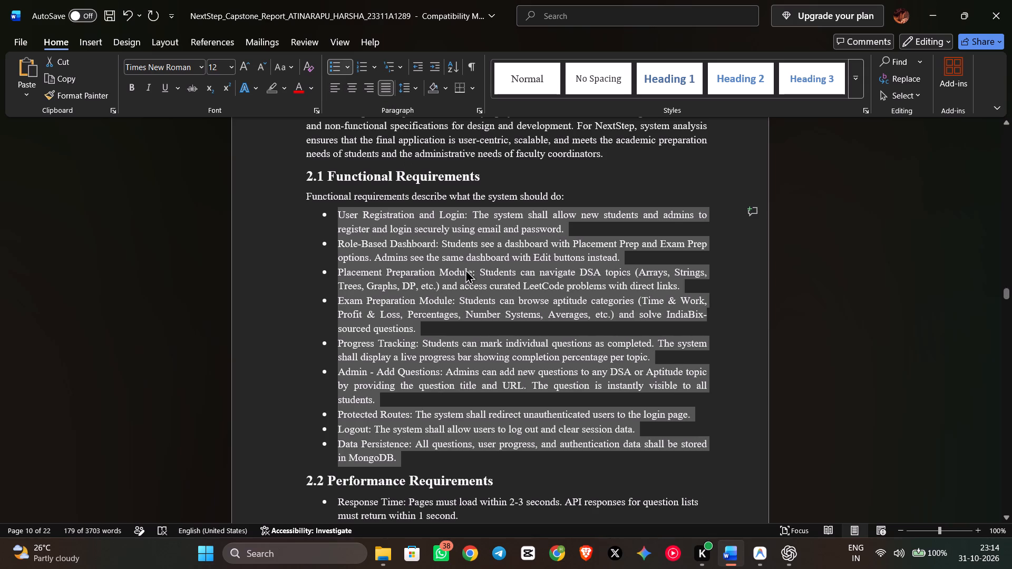
{"action": "left_click", "coordinate": [465, 269]}
Justify the bullets under "2.2 Performance Requirements" from "Response Time" to "Reliability".
{"action": "scroll", "coordinate": [465, 238], "scroll_direction": "up", "scroll_amount": 4}
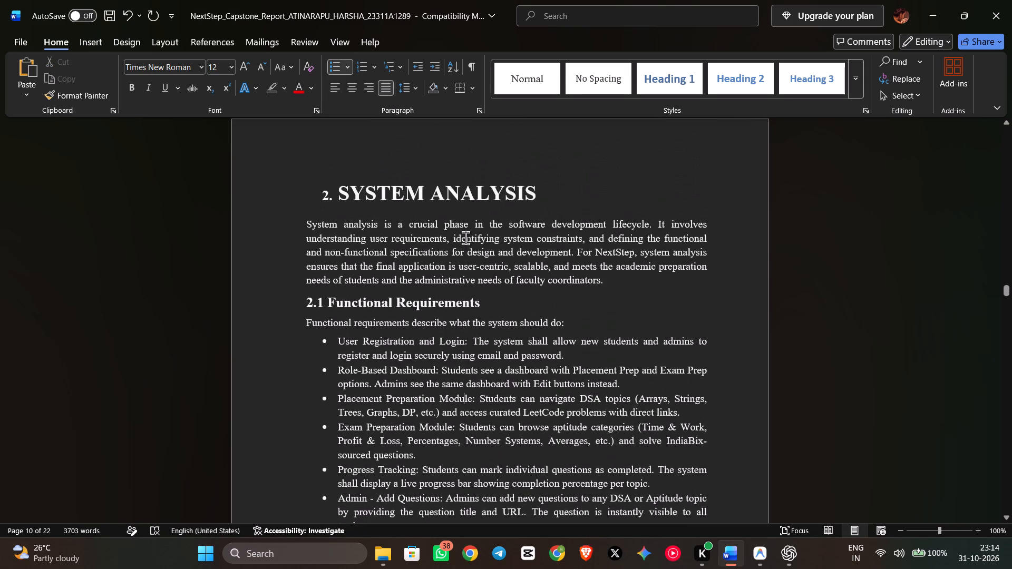
{"action": "scroll", "coordinate": [465, 238], "scroll_direction": "down", "scroll_amount": 11}
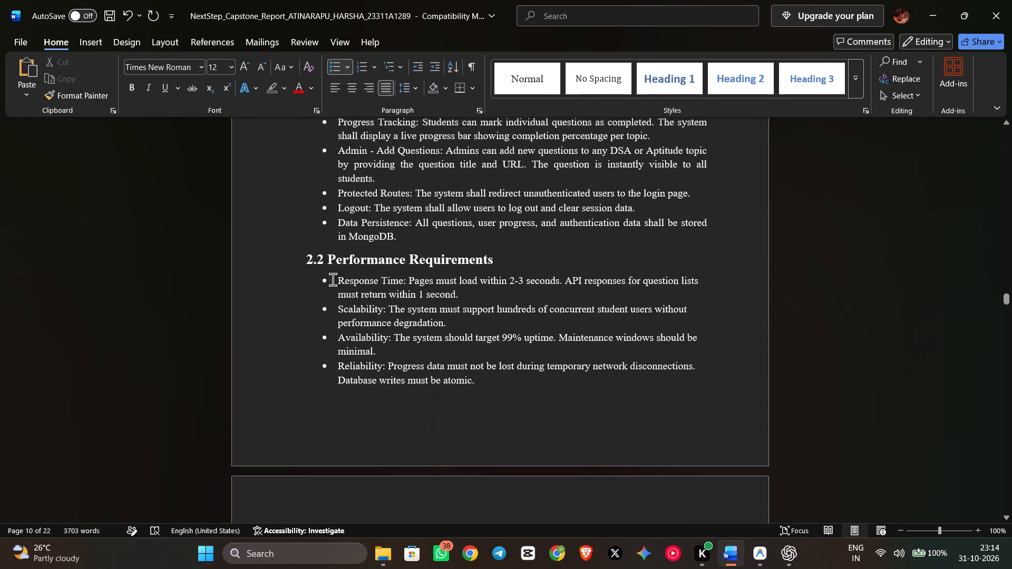
{"action": "left_click_drag", "start_coordinate": [317, 279], "coordinate": [511, 399]}
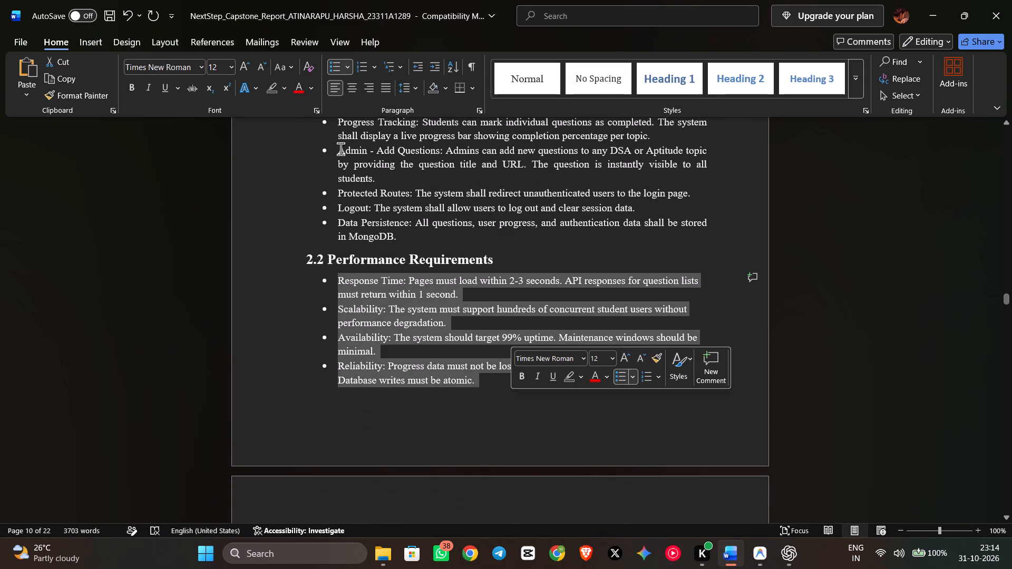
{"action": "left_click", "coordinate": [378, 85]}
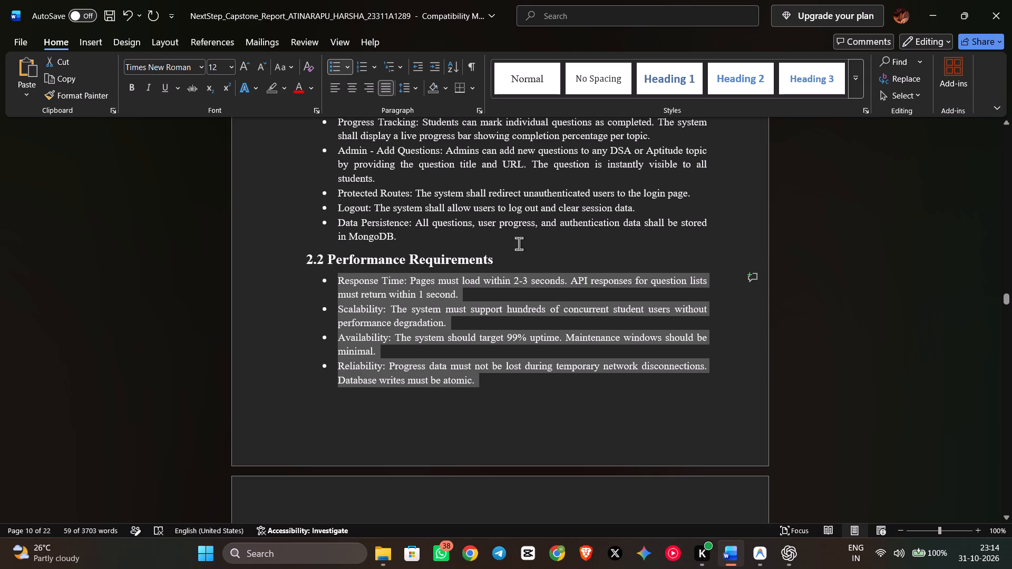
{"action": "left_click", "coordinate": [520, 244]}
Justify the bulleted list under "1.3 Proposed System", from "A unified platform" to "GitHub-hosted codebase".
{"action": "scroll", "coordinate": [525, 244], "scroll_direction": "up", "scroll_amount": 16}
{"action": "scroll", "coordinate": [519, 241], "scroll_direction": "up", "scroll_amount": 7}
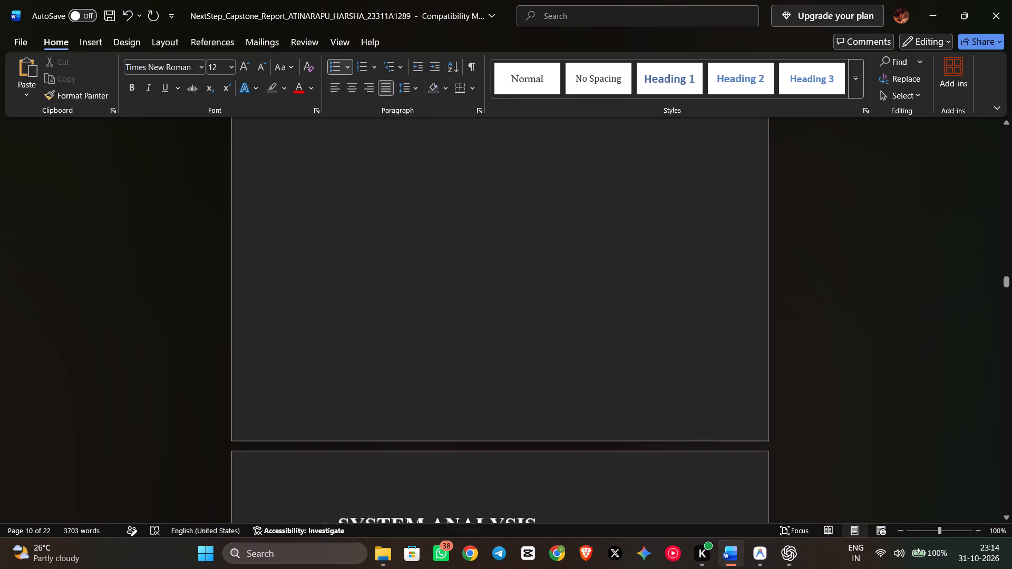
{"action": "scroll", "coordinate": [519, 241], "scroll_direction": "up", "scroll_amount": 11}
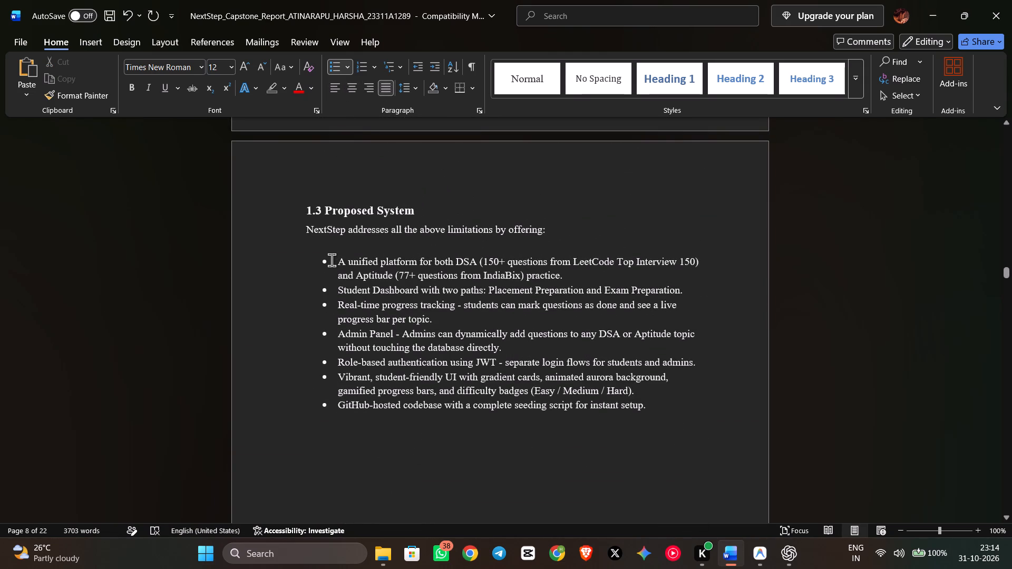
{"action": "left_click_drag", "start_coordinate": [332, 260], "coordinate": [649, 413]}
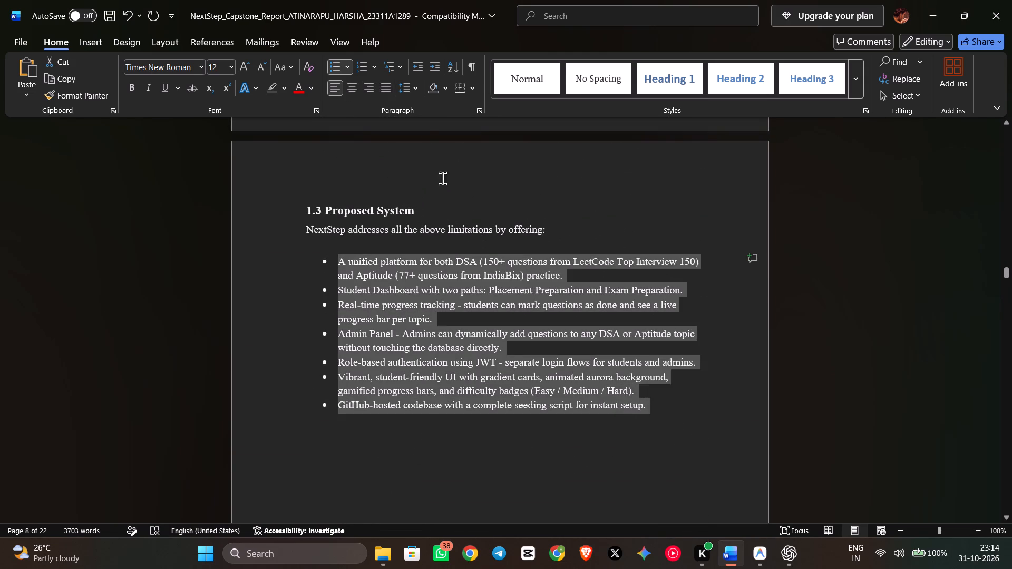
{"action": "left_click", "coordinate": [380, 84]}
{"action": "scroll", "coordinate": [500, 248], "scroll_direction": "up", "scroll_amount": 5}
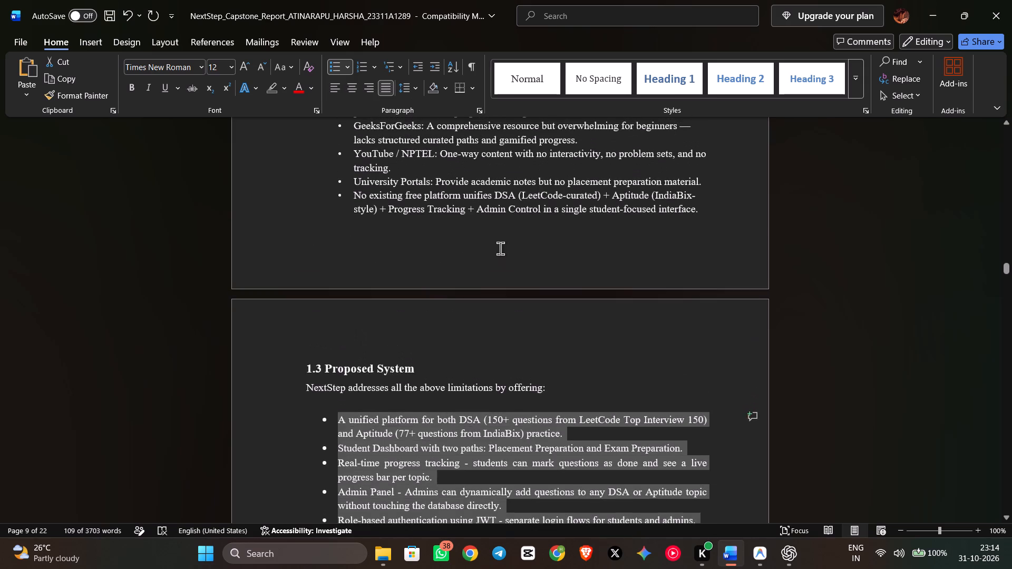
{"action": "scroll", "coordinate": [500, 248], "scroll_direction": "down", "scroll_amount": 4}
{"action": "left_click", "coordinate": [568, 229]}
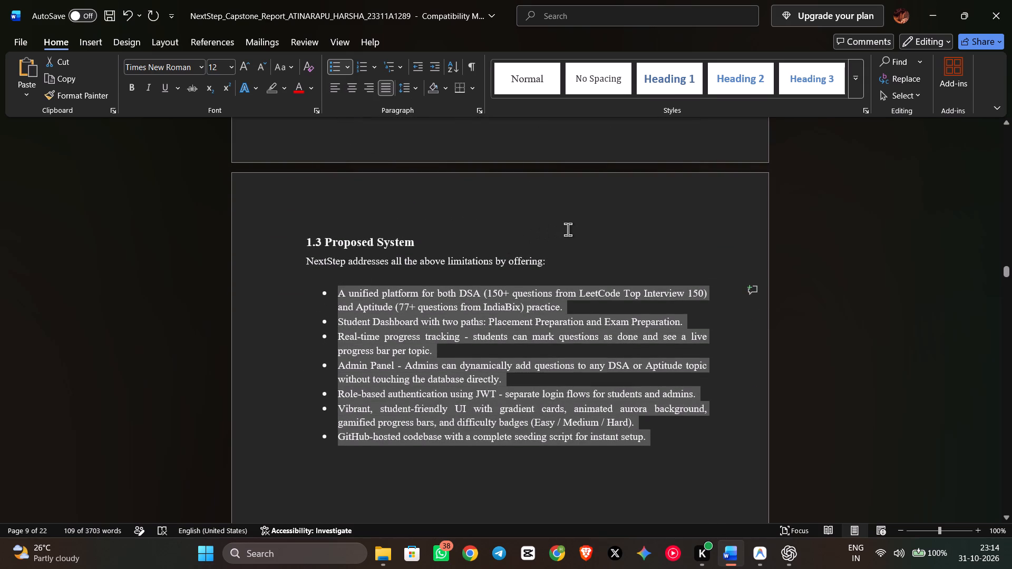
Justify the bullets under "1.2 Existing System", from "LeetCode, HackerRank, Codeforces" to "No existing free platform".
{"action": "scroll", "coordinate": [589, 225], "scroll_direction": "up", "scroll_amount": 9}
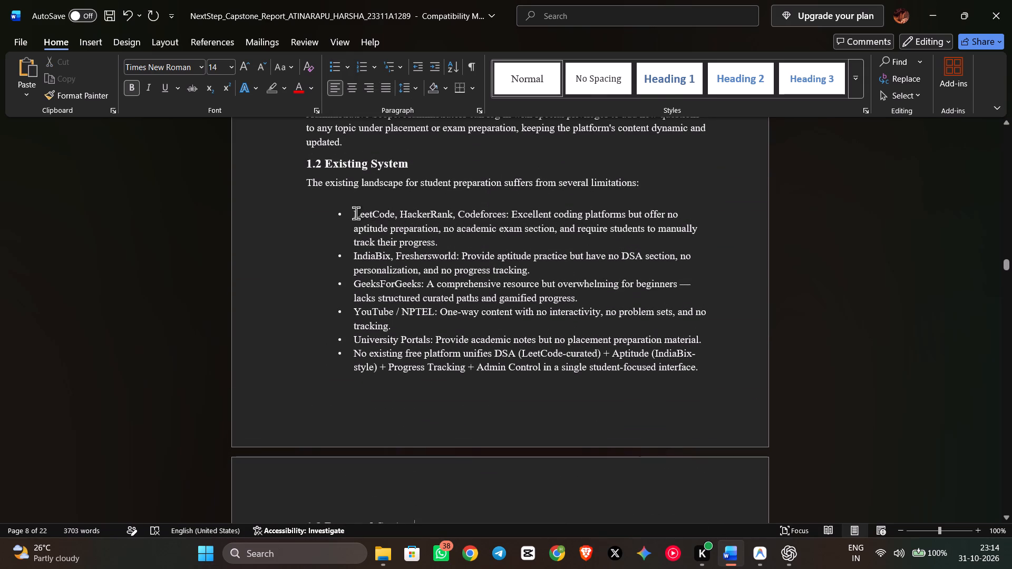
{"action": "left_click_drag", "start_coordinate": [356, 213], "coordinate": [716, 376]}
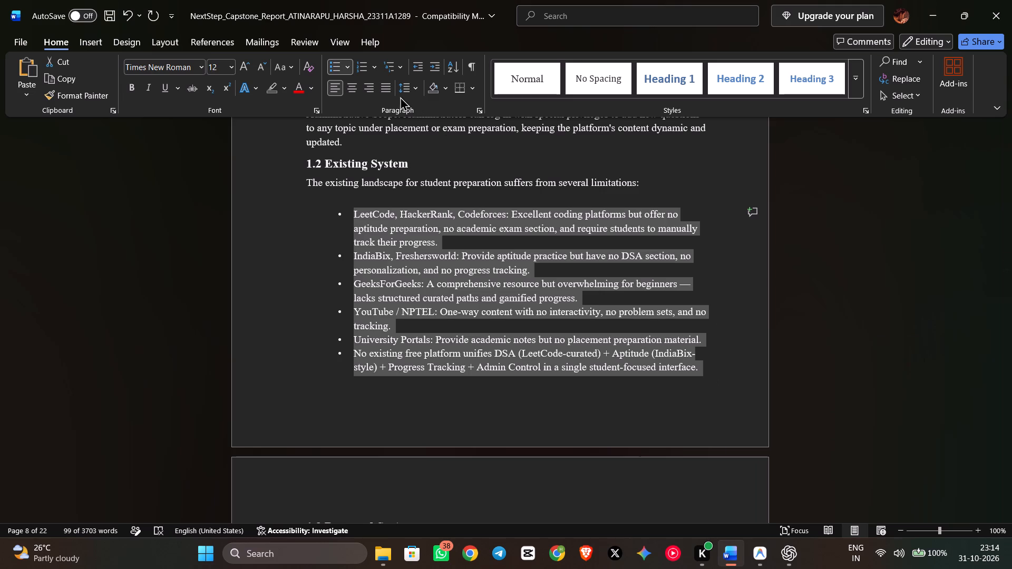
{"action": "left_click", "coordinate": [383, 92]}
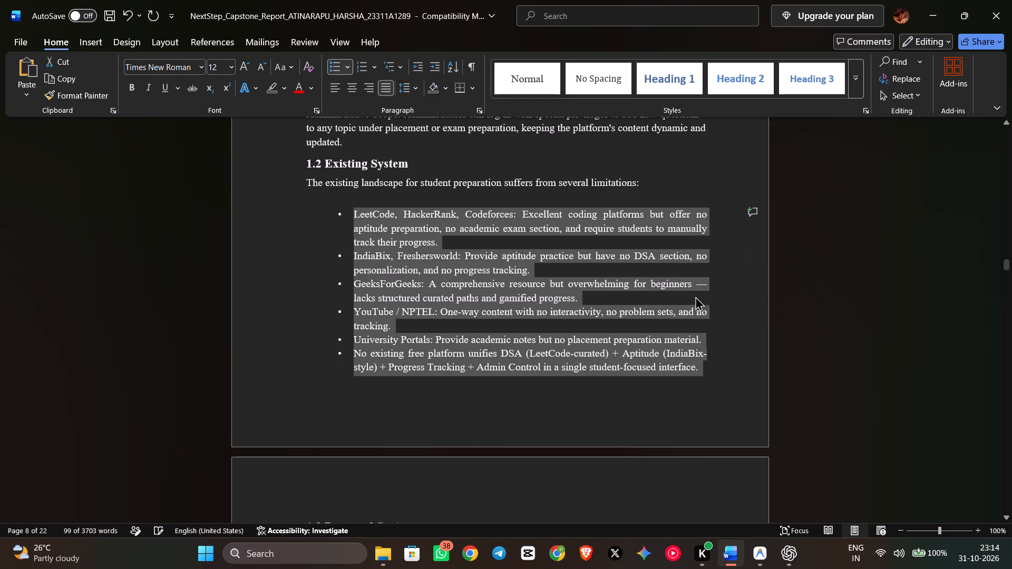
Replace the em dash after "overwhelming for beginners" in the GeeksForGeeks bullet with a hyphen.
{"action": "left_click", "coordinate": [707, 285]}
{"action": "key", "text": "BackSpace"}
{"action": "key", "text": "minus"}
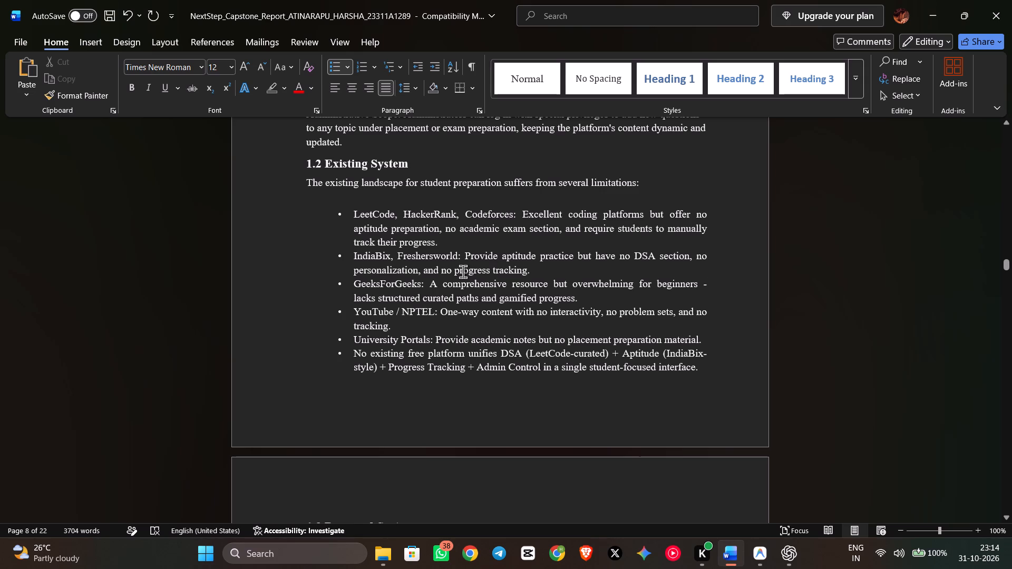
Justify the Functional Scope, Educational Scope and Administrative Scope paragraphs in section 1.1.
{"action": "scroll", "coordinate": [466, 256], "scroll_direction": "up", "scroll_amount": 7}
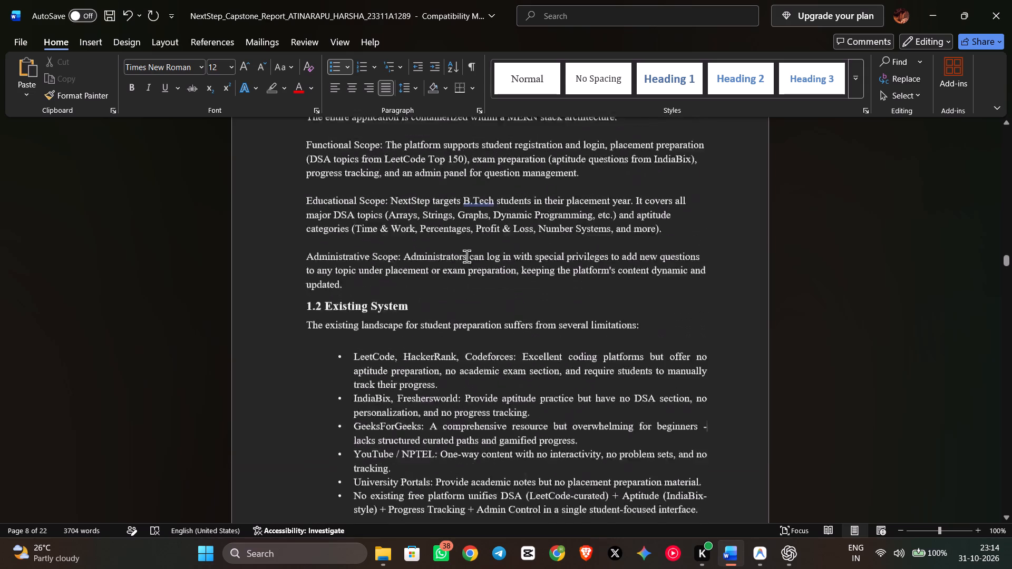
{"action": "scroll", "coordinate": [466, 256], "scroll_direction": "up", "scroll_amount": 3}
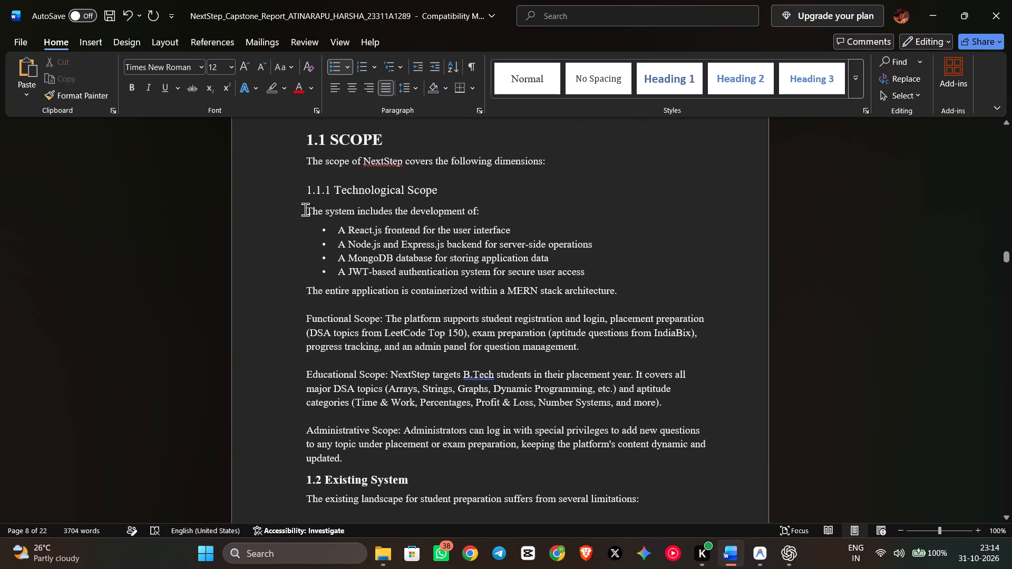
{"action": "left_click_drag", "start_coordinate": [305, 209], "coordinate": [353, 244]}
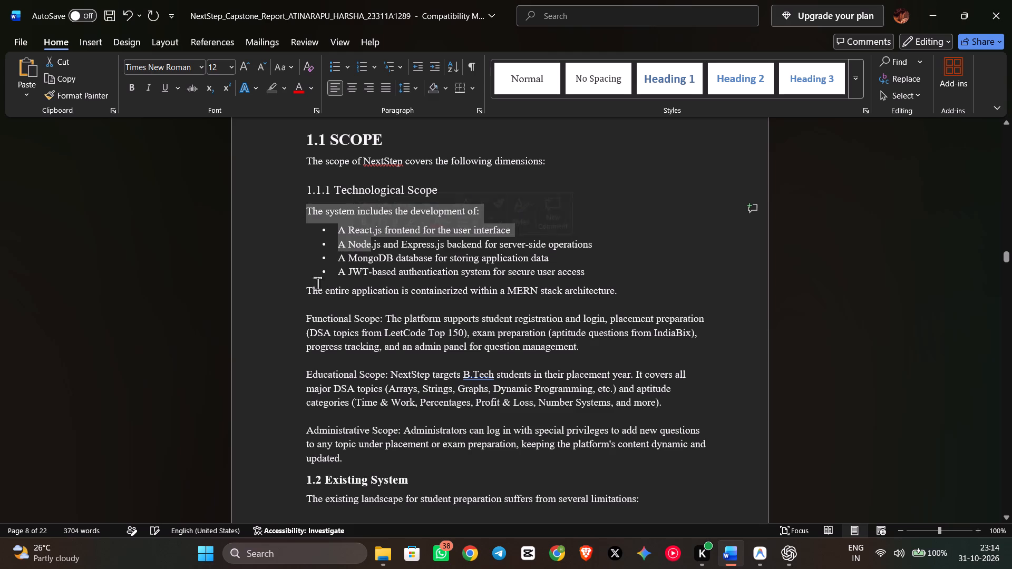
{"action": "left_click", "coordinate": [293, 286]}
{"action": "left_click", "coordinate": [305, 318]}
{"action": "left_click_drag", "start_coordinate": [305, 318], "coordinate": [471, 422]}
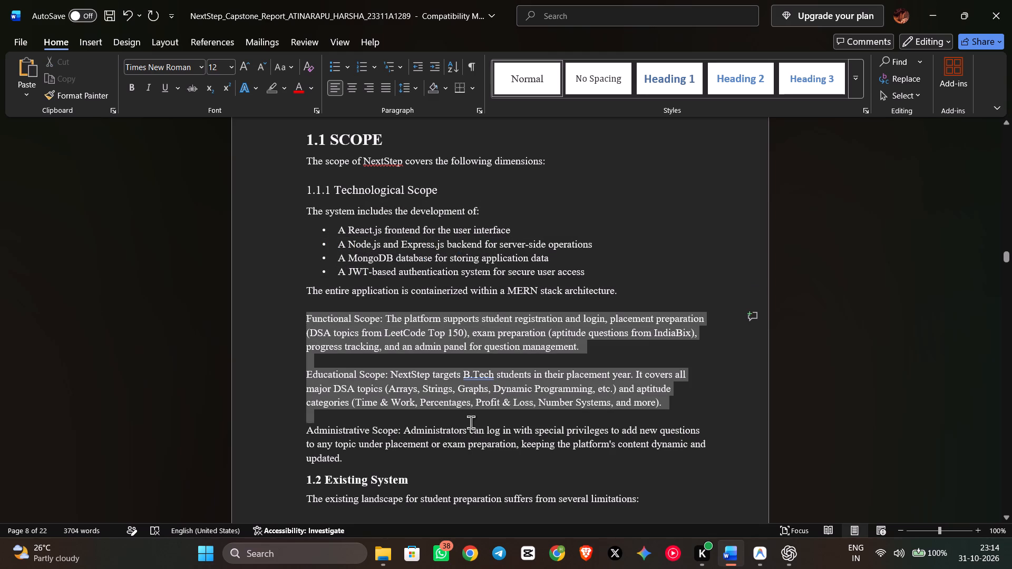
{"action": "left_click_drag", "start_coordinate": [471, 422], "coordinate": [426, 460]}
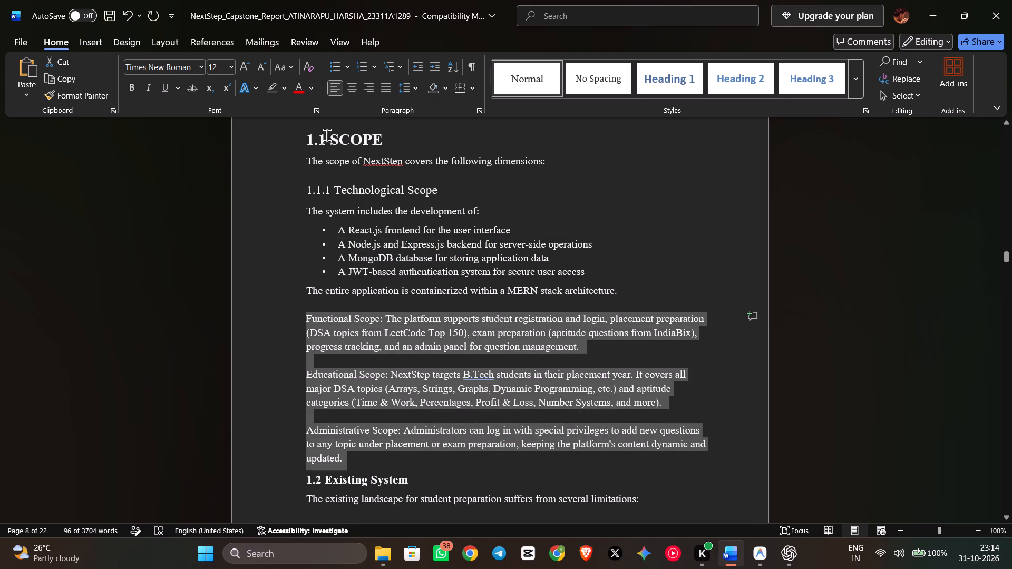
{"action": "left_click", "coordinate": [378, 86]}
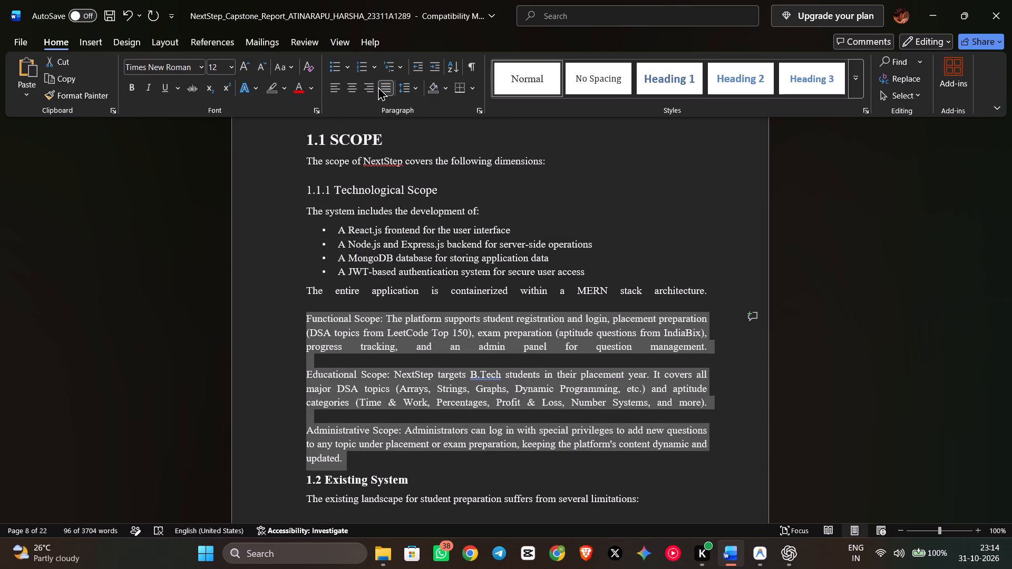
End the lines "MERN stack architecture.", "question management." and "and more)." with paragraph breaks, keeping one blank line before each scope description.
{"action": "left_click", "coordinate": [712, 291]}
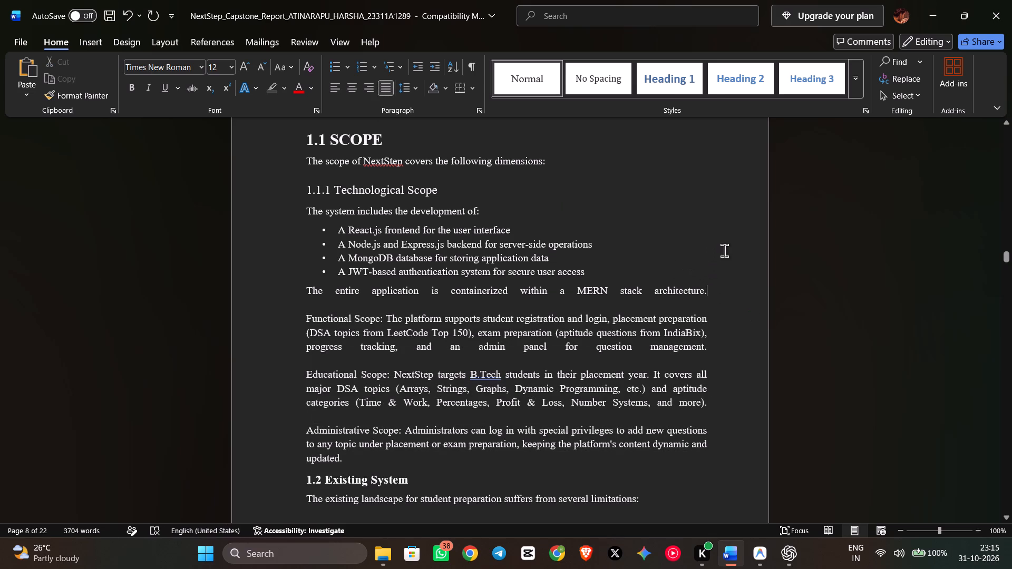
{"action": "key", "text": "Return"}
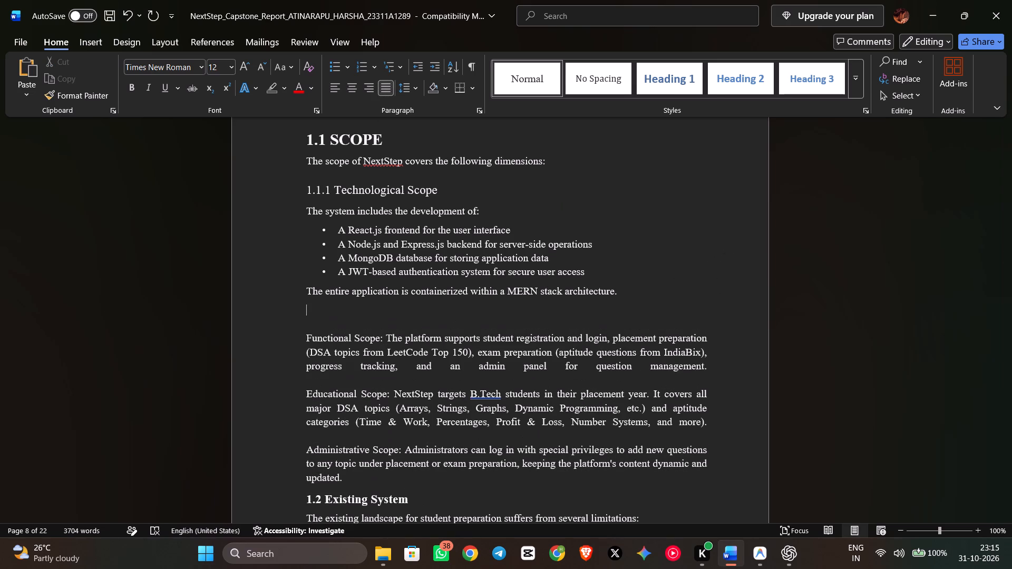
{"action": "key", "text": "Down"}
{"action": "key", "text": "backslash"}
{"action": "key", "text": "BackSpace"}
{"action": "key", "text": "BackSpace"}
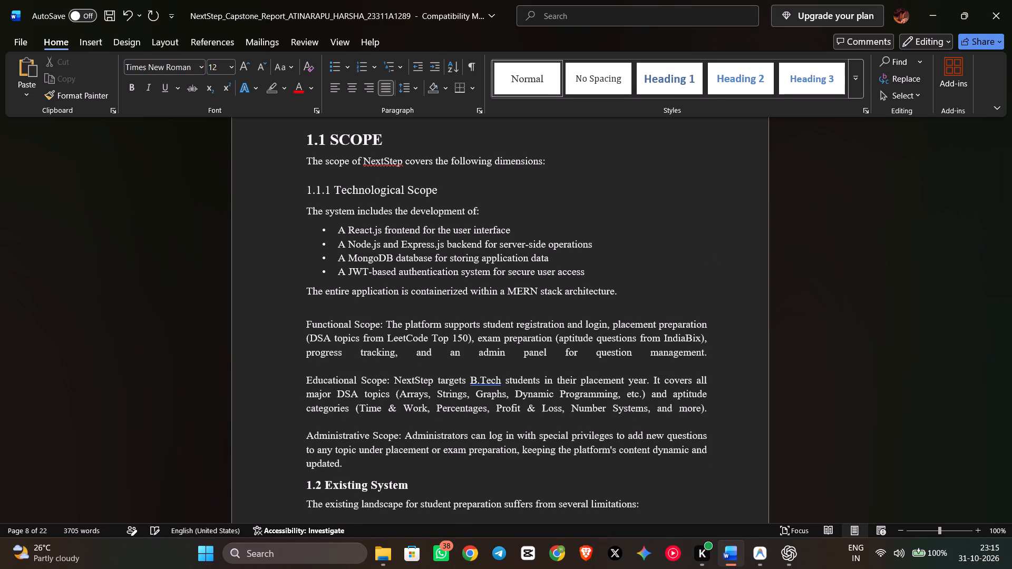
{"action": "left_click", "coordinate": [712, 352]}
{"action": "key", "text": "Return"}
{"action": "key", "text": "Down"}
{"action": "key", "text": "BackSpace"}
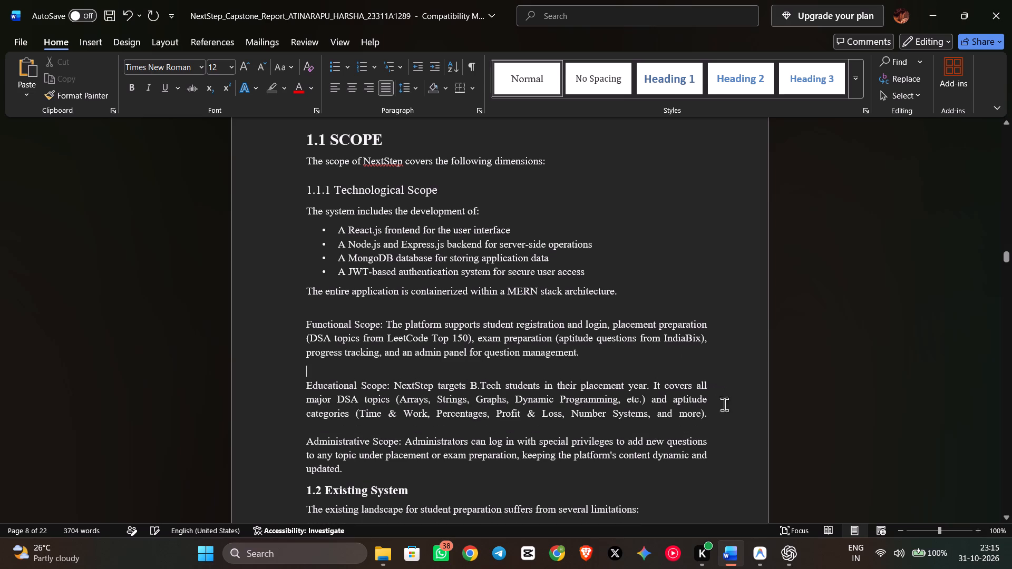
{"action": "left_click", "coordinate": [718, 417]}
{"action": "key", "text": "Return"}
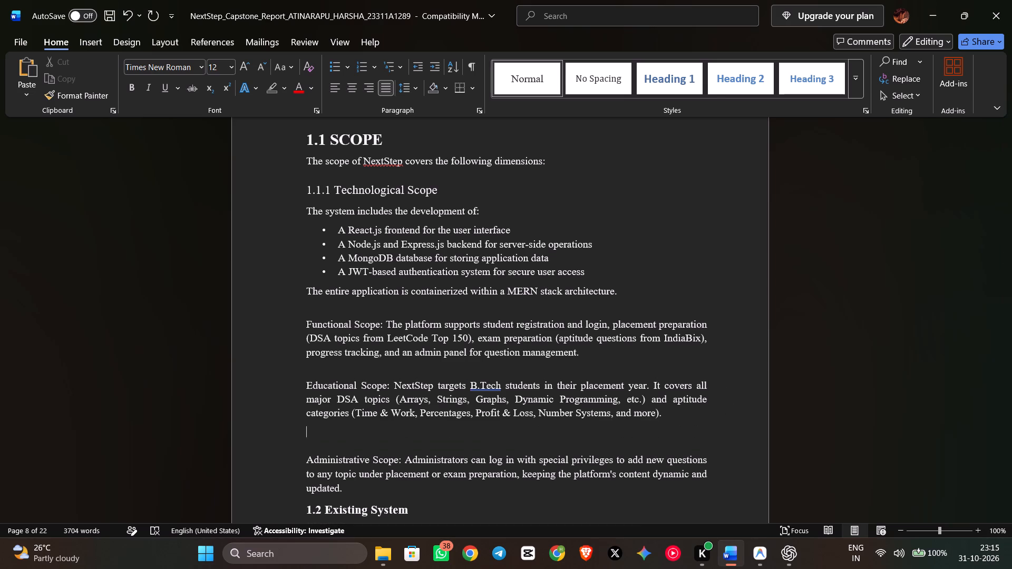
{"action": "key", "text": "Down"}
{"action": "key", "text": "BackSpace"}
Bold the labels "Functional Scope:", "Educational Scope:" and "Administrative Scope:" in section 1.1.
{"action": "scroll", "coordinate": [716, 438], "scroll_direction": "down", "scroll_amount": 1}
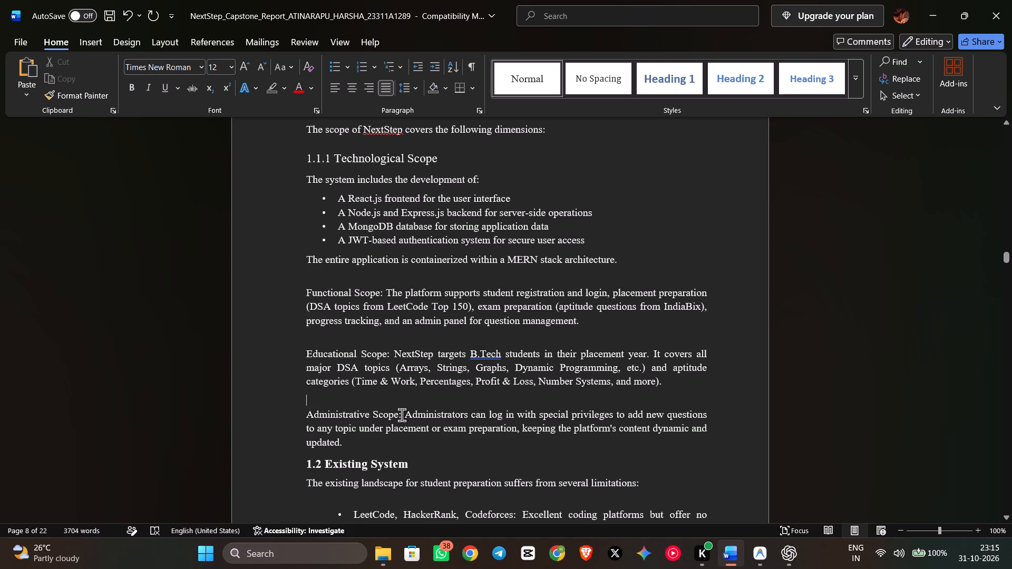
{"action": "left_click_drag", "start_coordinate": [402, 415], "coordinate": [313, 408]}
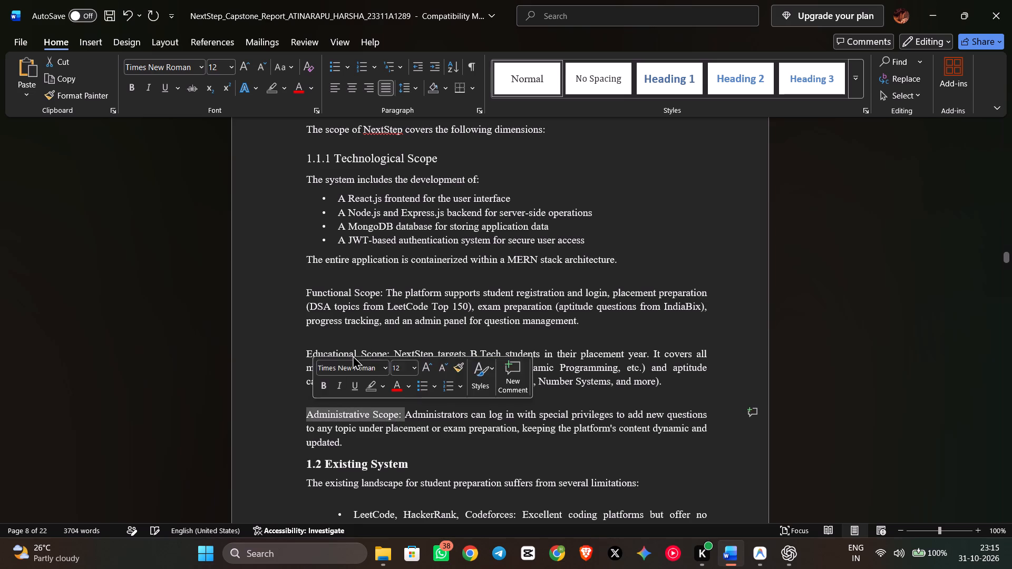
{"action": "left_click_drag", "start_coordinate": [390, 355], "coordinate": [348, 355], "text": "ctrl"}
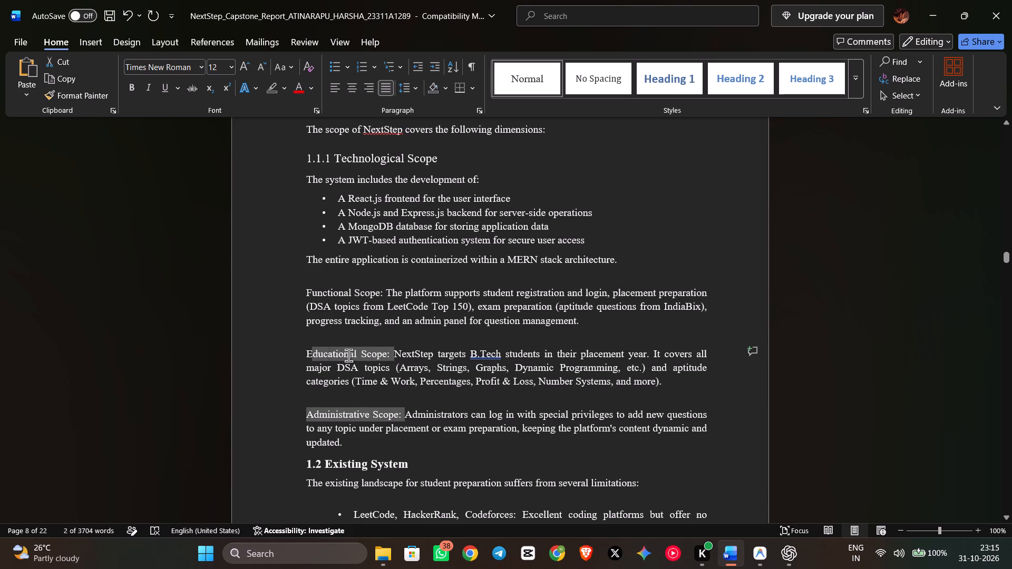
{"action": "left_click_drag", "start_coordinate": [348, 355], "coordinate": [334, 355], "text": "ctrl"}
{"action": "left_click_drag", "start_coordinate": [384, 291], "coordinate": [361, 292], "text": "ctrl"}
{"action": "left_click_drag", "start_coordinate": [361, 292], "coordinate": [319, 294], "text": "ctrl"}
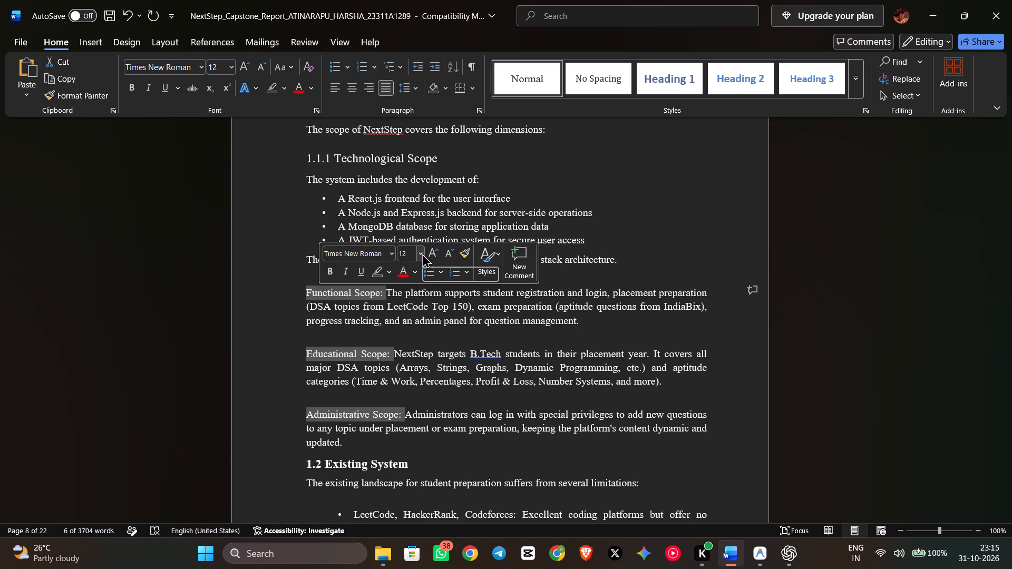
{"action": "left_click", "coordinate": [330, 278]}
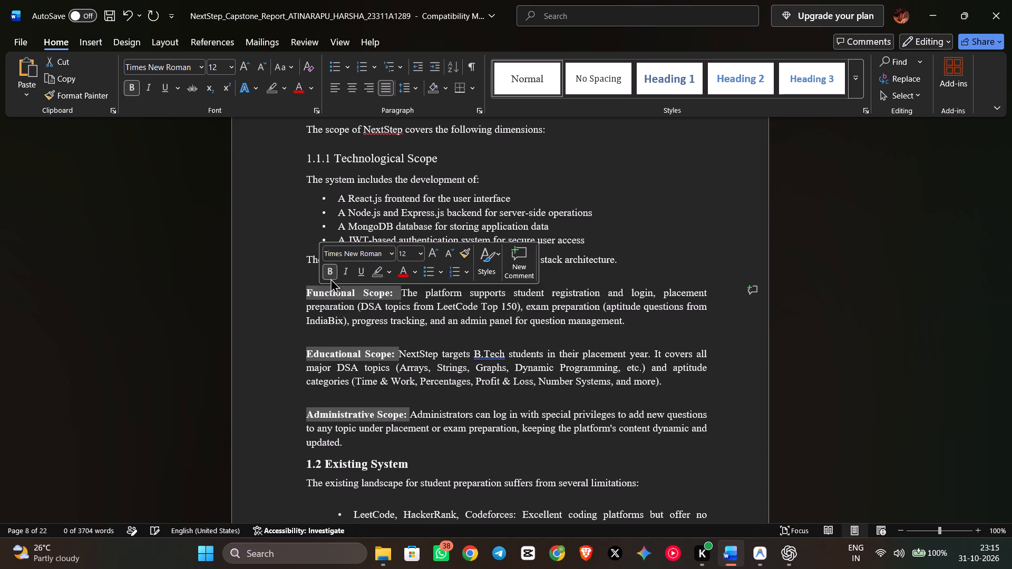
{"action": "left_click", "coordinate": [385, 184]}
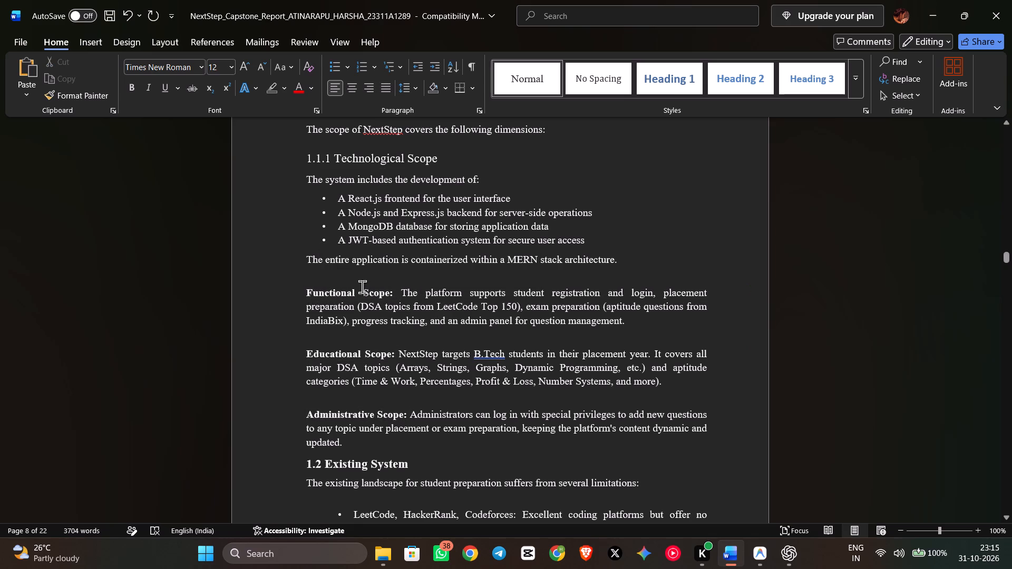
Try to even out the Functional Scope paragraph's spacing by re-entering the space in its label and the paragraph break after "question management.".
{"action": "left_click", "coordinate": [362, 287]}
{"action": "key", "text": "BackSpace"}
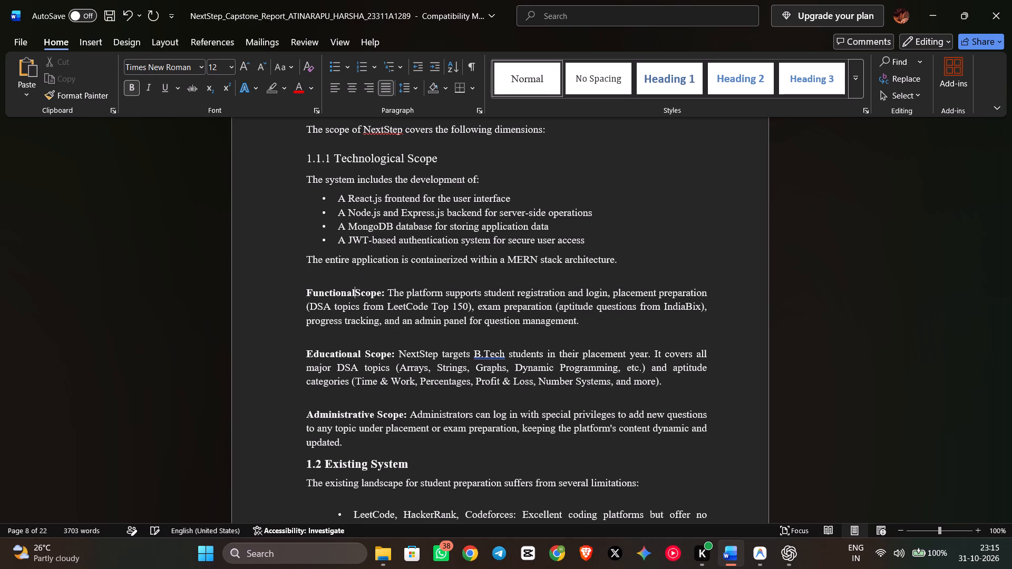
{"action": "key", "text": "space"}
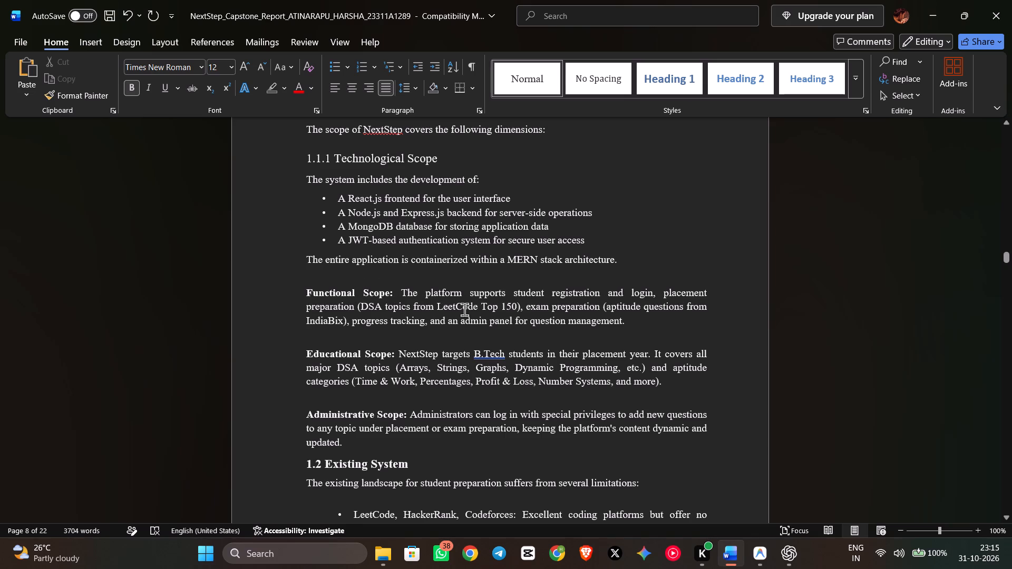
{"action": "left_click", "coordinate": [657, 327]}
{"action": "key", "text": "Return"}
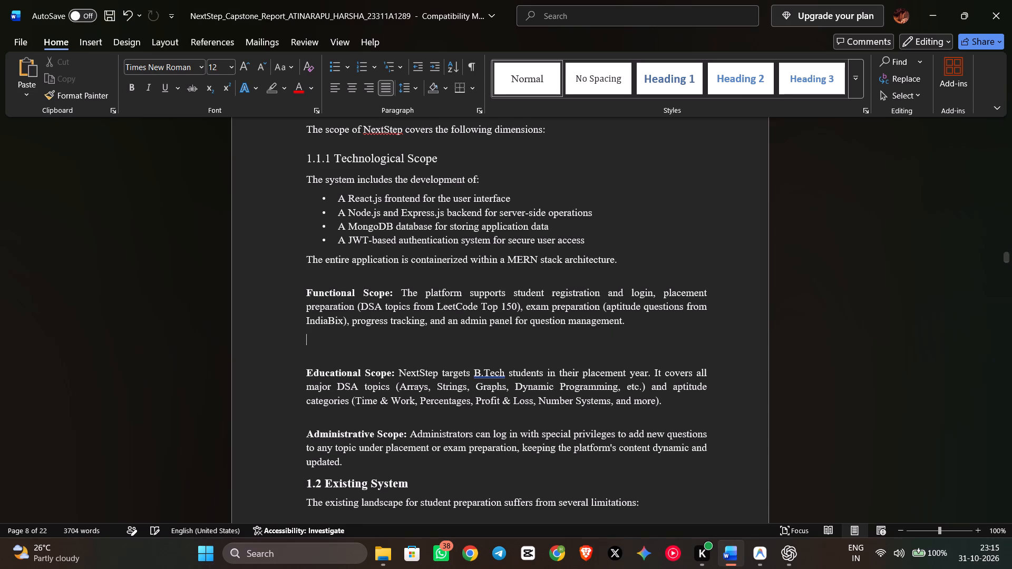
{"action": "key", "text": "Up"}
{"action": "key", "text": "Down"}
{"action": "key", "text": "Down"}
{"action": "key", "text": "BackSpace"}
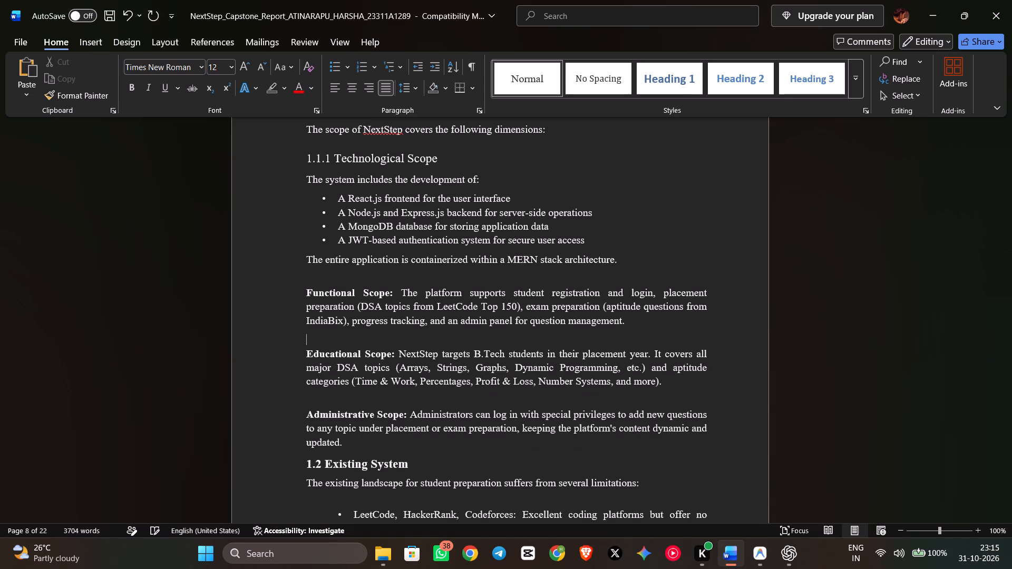
Change the Functional Scope paragraph from justified to left-aligned.
{"action": "left_click_drag", "start_coordinate": [307, 288], "coordinate": [594, 319]}
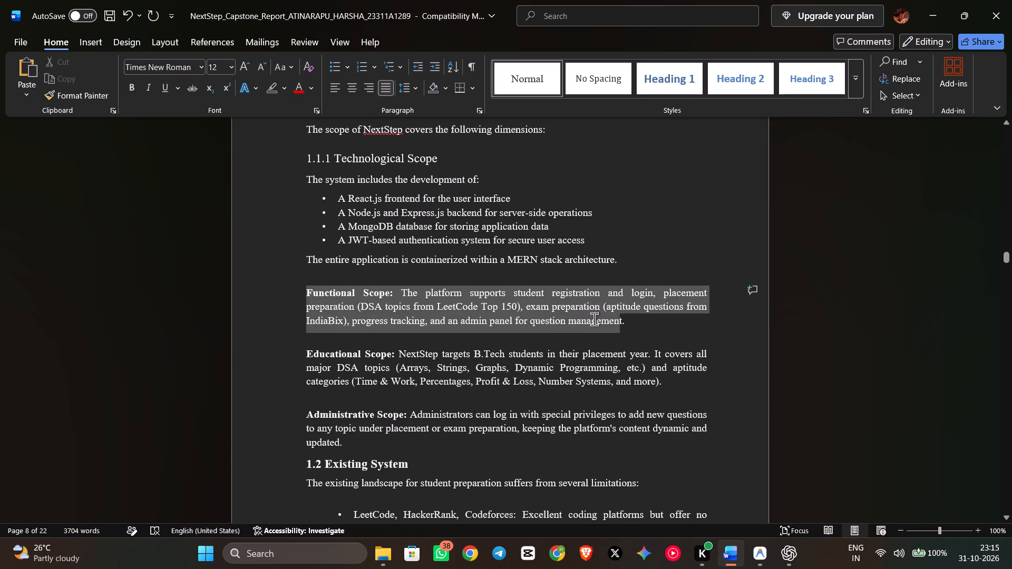
{"action": "left_click_drag", "start_coordinate": [594, 319], "coordinate": [605, 319]}
{"action": "left_click", "coordinate": [387, 87]}
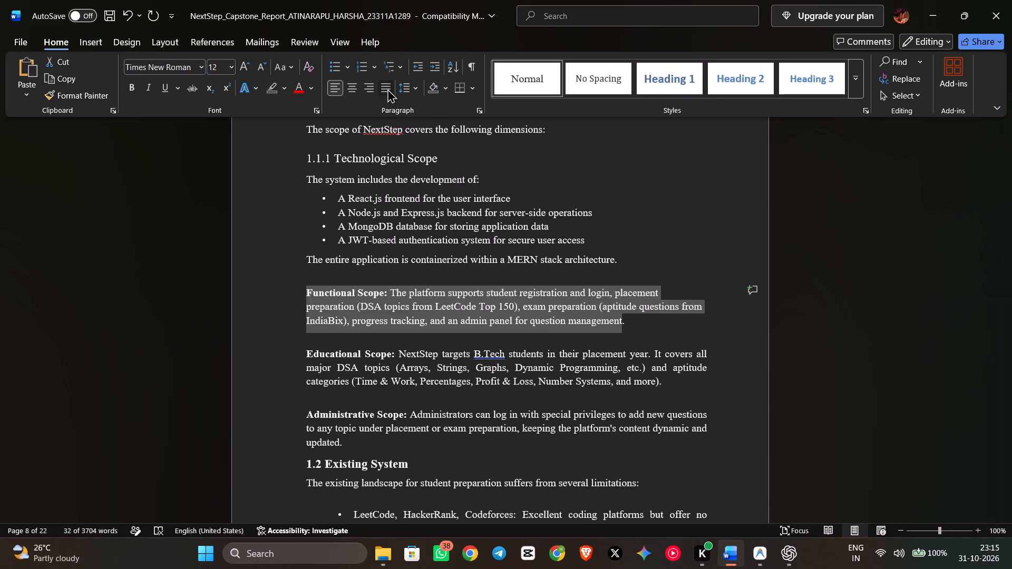
Justify the Functional Scope paragraph again and re-enter the paragraph break after "question management.", keeping one blank line below it.
{"action": "left_click", "coordinate": [387, 89]}
{"action": "left_click", "coordinate": [635, 326]}
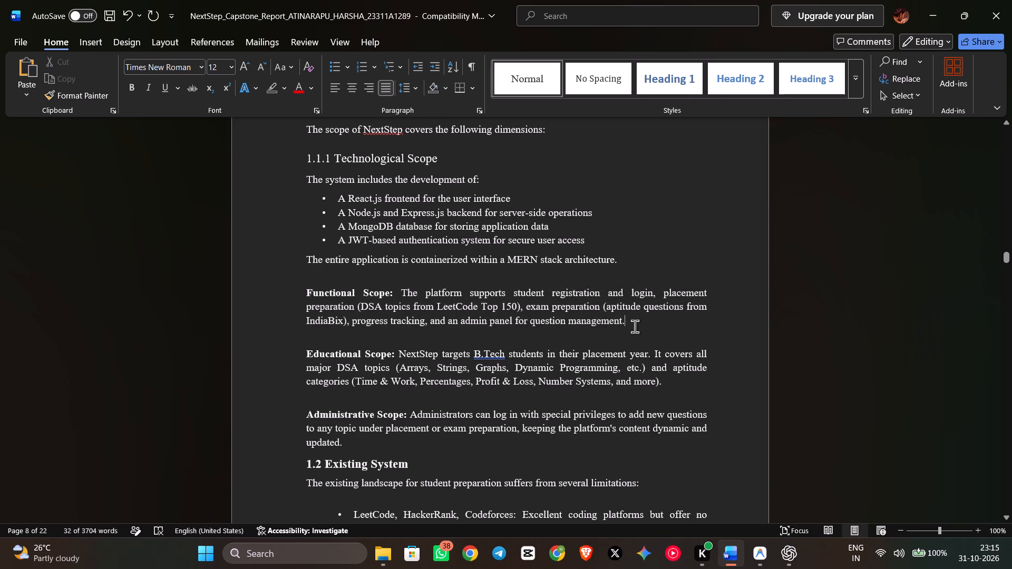
{"action": "key", "text": "Return"}
{"action": "key", "text": "Down"}
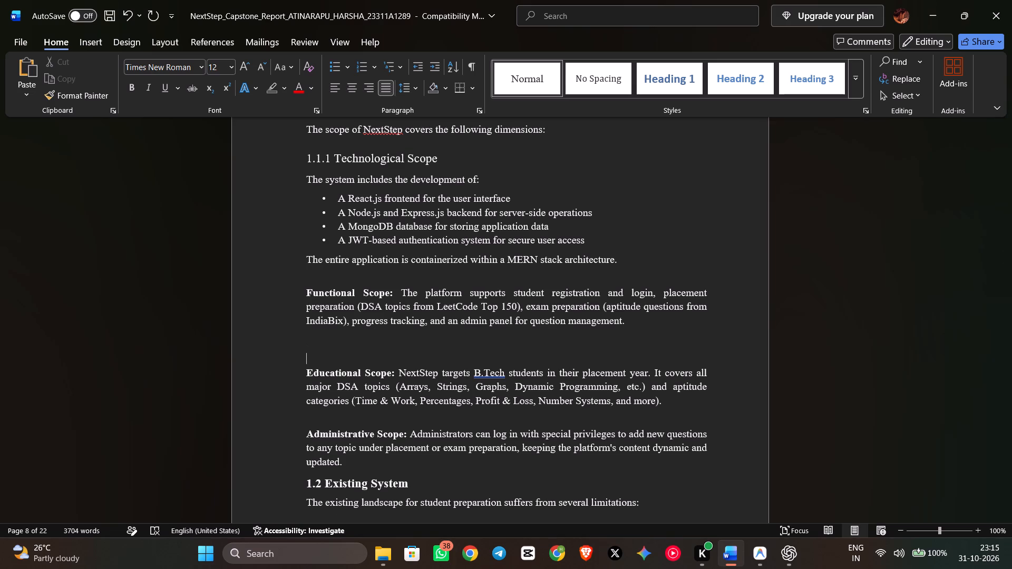
{"action": "key", "text": "BackSpace"}
Bold the heading "1.1.1 Technological Scope".
{"action": "scroll", "coordinate": [452, 303], "scroll_direction": "up", "scroll_amount": 1}
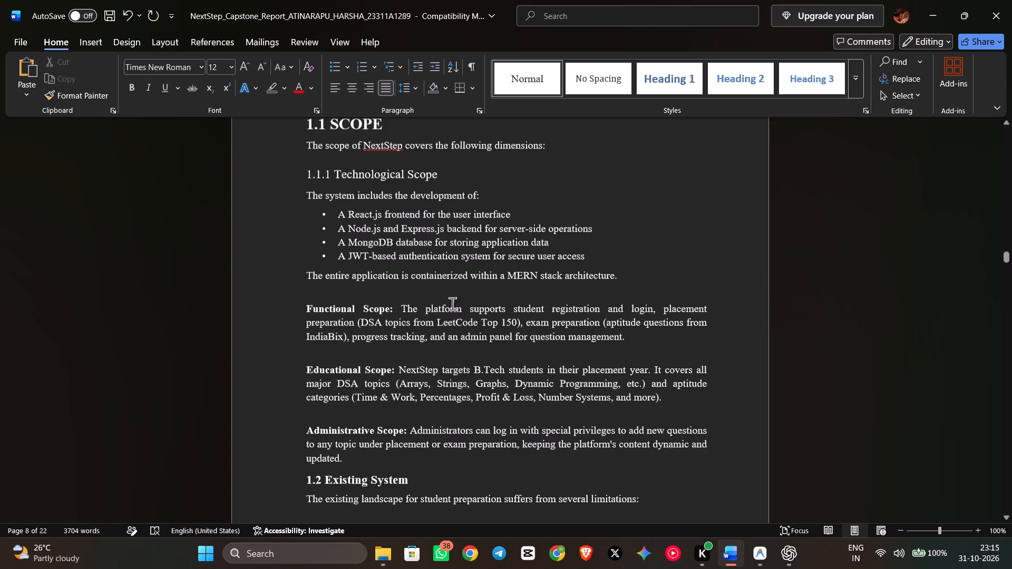
{"action": "scroll", "coordinate": [452, 303], "scroll_direction": "up", "scroll_amount": 1}
{"action": "left_click_drag", "start_coordinate": [304, 216], "coordinate": [403, 226]}
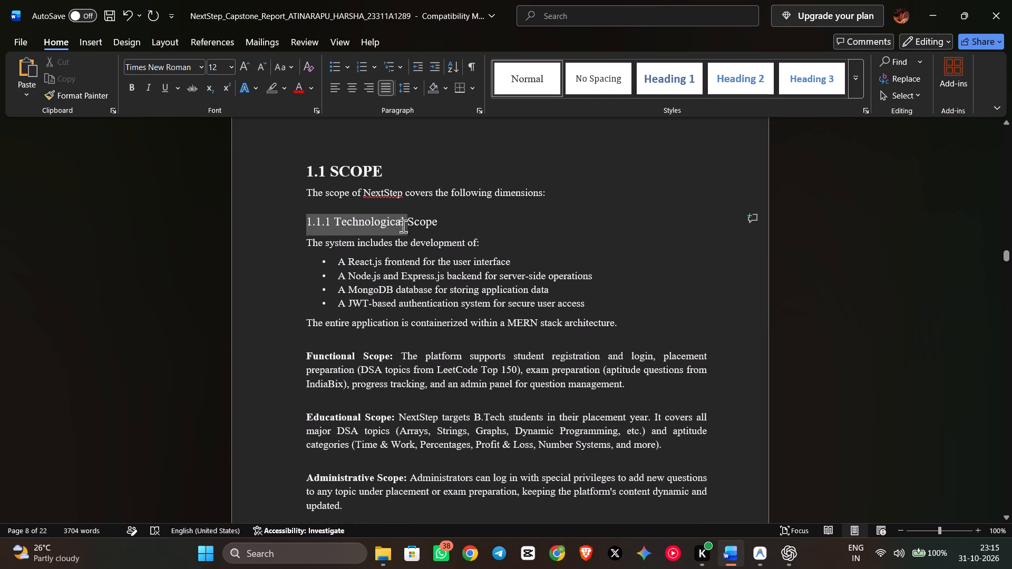
{"action": "left_click_drag", "start_coordinate": [403, 226], "coordinate": [425, 225]}
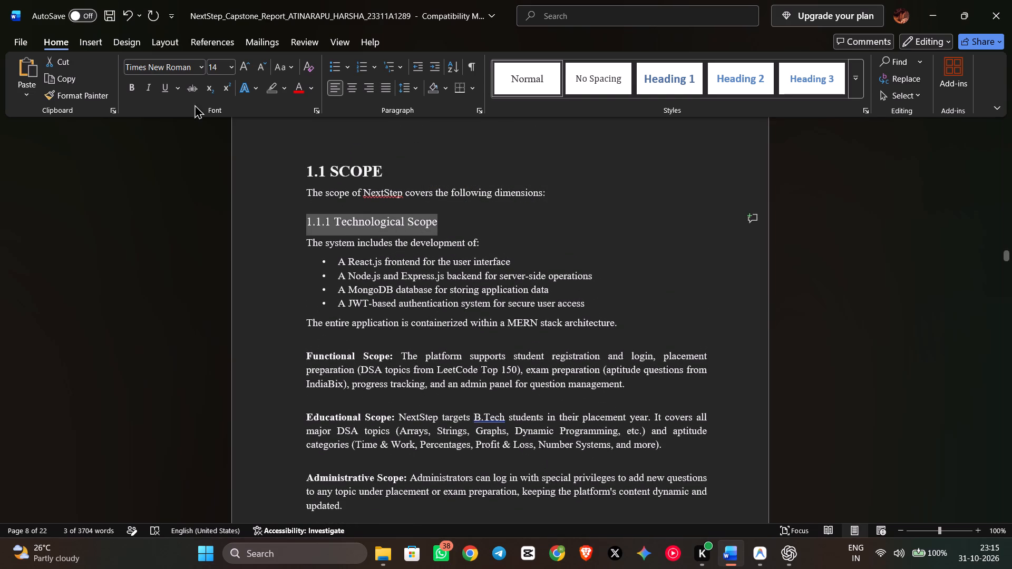
{"action": "left_click", "coordinate": [132, 90]}
{"action": "left_click", "coordinate": [391, 172]}
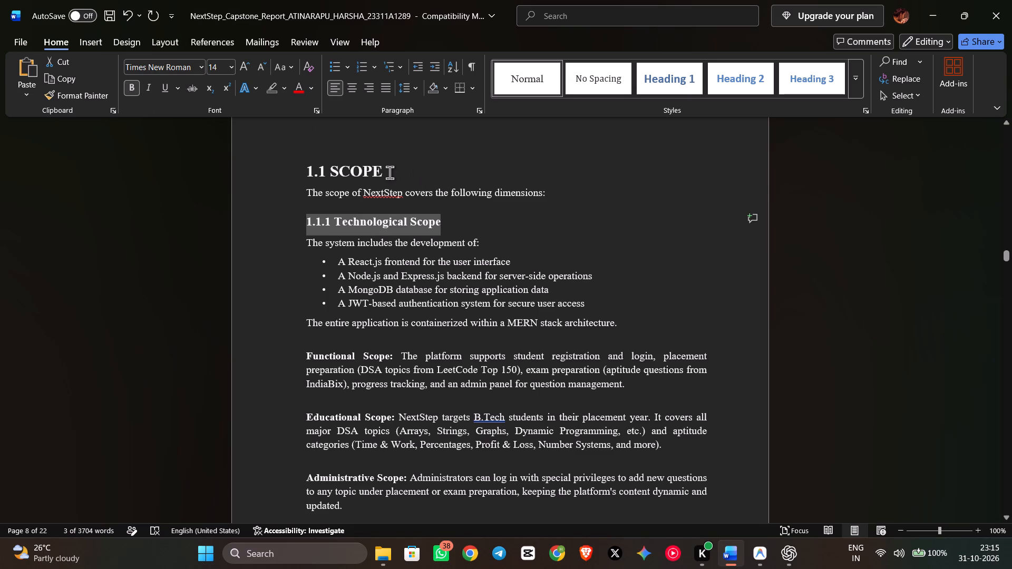
{"action": "left_click_drag", "start_coordinate": [388, 172], "coordinate": [293, 171]}
{"action": "left_click", "coordinate": [503, 277]}
Remove the automatic list number from the INTRODUCTION chapter heading.
{"action": "scroll", "coordinate": [503, 275], "scroll_direction": "up", "scroll_amount": 5}
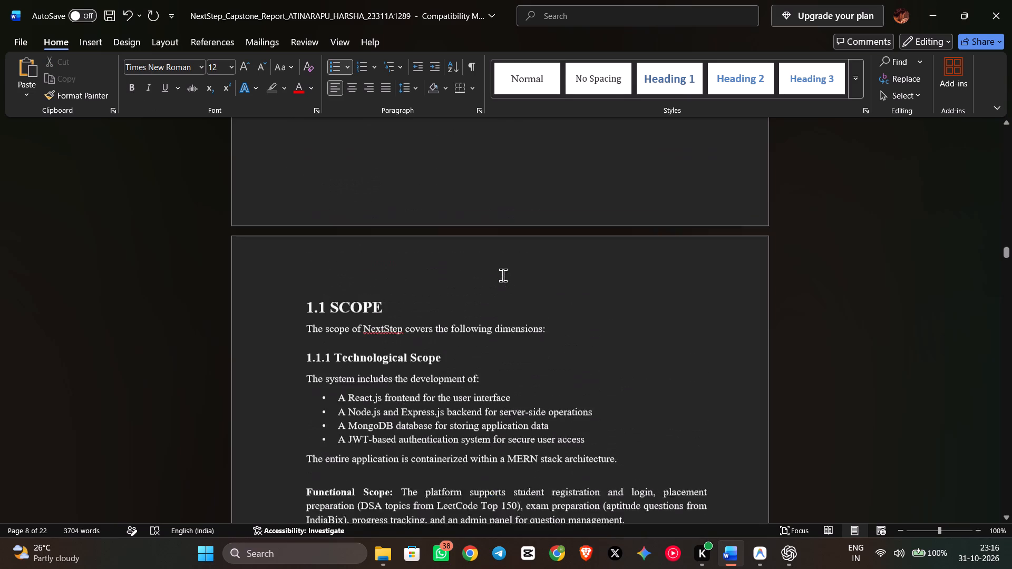
{"action": "scroll", "coordinate": [531, 297], "scroll_direction": "up", "scroll_amount": 13}
{"action": "scroll", "coordinate": [554, 333], "scroll_direction": "up", "scroll_amount": 2}
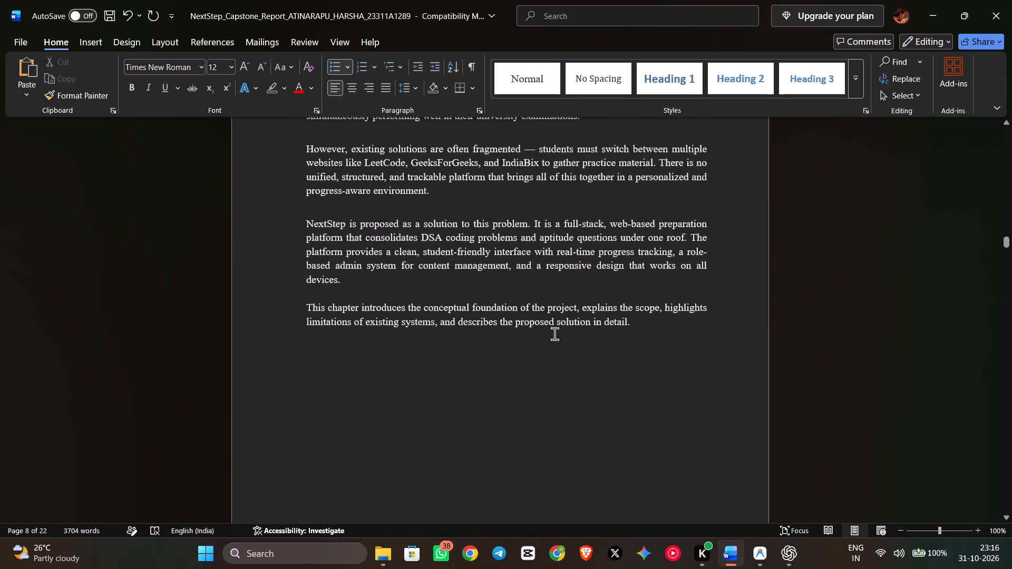
{"action": "scroll", "coordinate": [554, 333], "scroll_direction": "up", "scroll_amount": 6}
{"action": "left_click_drag", "start_coordinate": [461, 290], "coordinate": [320, 287]}
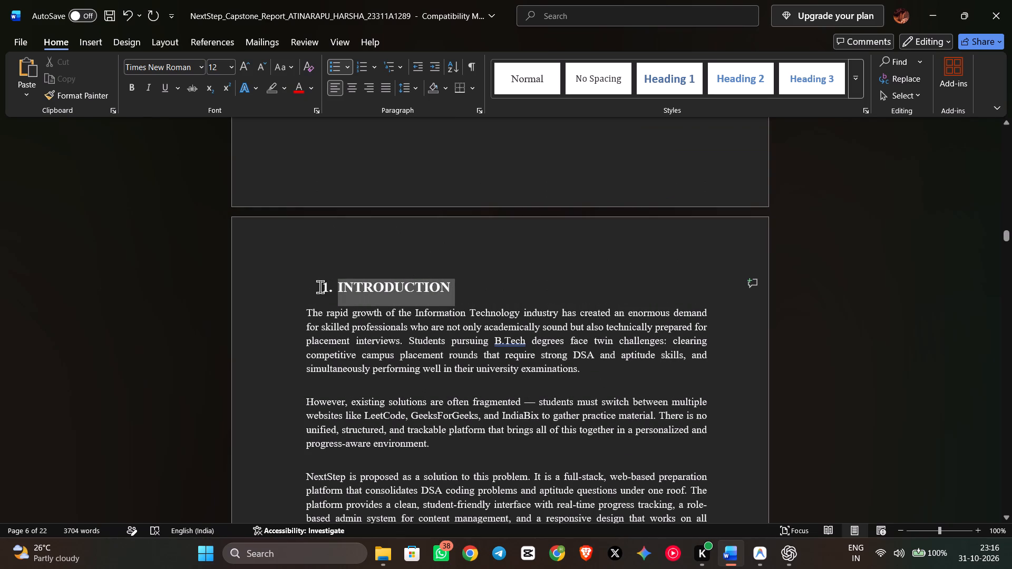
{"action": "left_click_drag", "start_coordinate": [320, 287], "coordinate": [332, 297]}
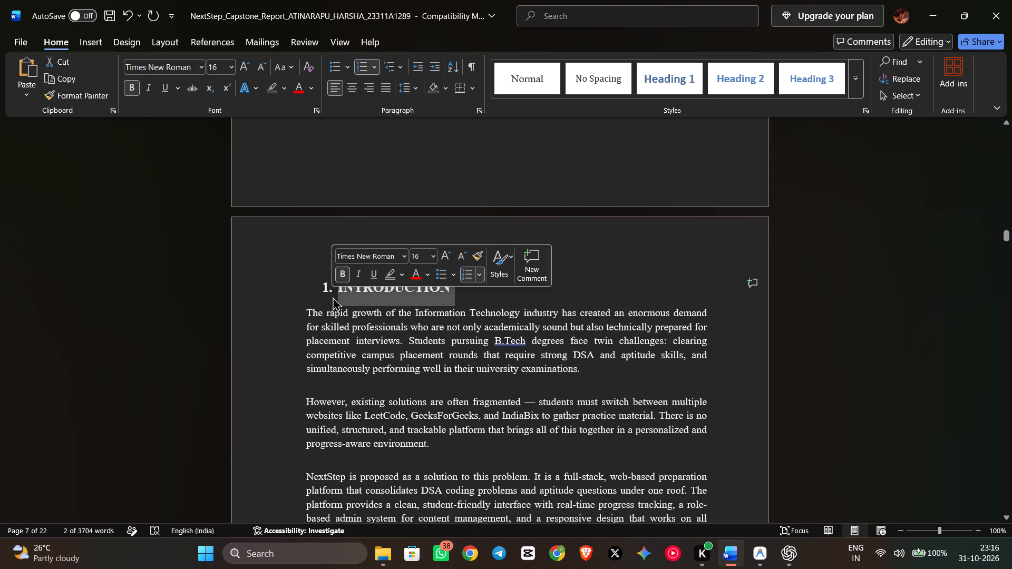
{"action": "key", "text": "Down"}
{"action": "key", "text": "Up"}
{"action": "key", "text": "Left"}
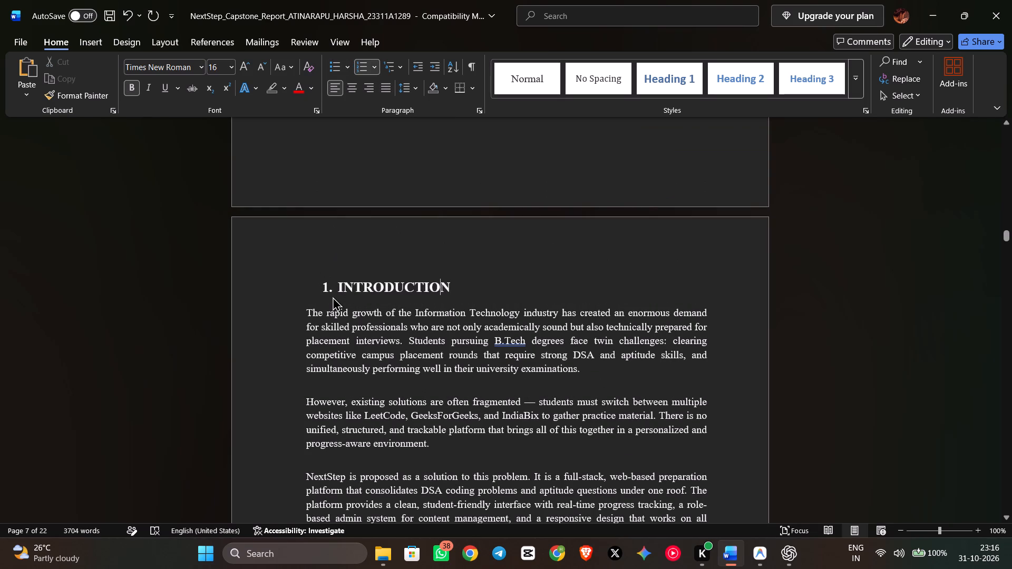
{"action": "key", "text": "Left"}
{"action": "key", "text": "Left"}
{"action": "key", "text": "Left"}
{"action": "key", "text": "Left"}
{"action": "key", "text": "Left"}
{"action": "key", "text": "Left"}
{"action": "key", "text": "Left"}
{"action": "key", "text": "Left"}
{"action": "key", "text": "Left"}
{"action": "key", "text": "Left"}
{"action": "key", "text": "Left"}
{"action": "key", "text": "BackSpace"}
Set the INTRODUCTION heading's font size to 24.
{"action": "left_click_drag", "start_coordinate": [451, 285], "coordinate": [307, 277]}
{"action": "left_click", "coordinate": [229, 70]}
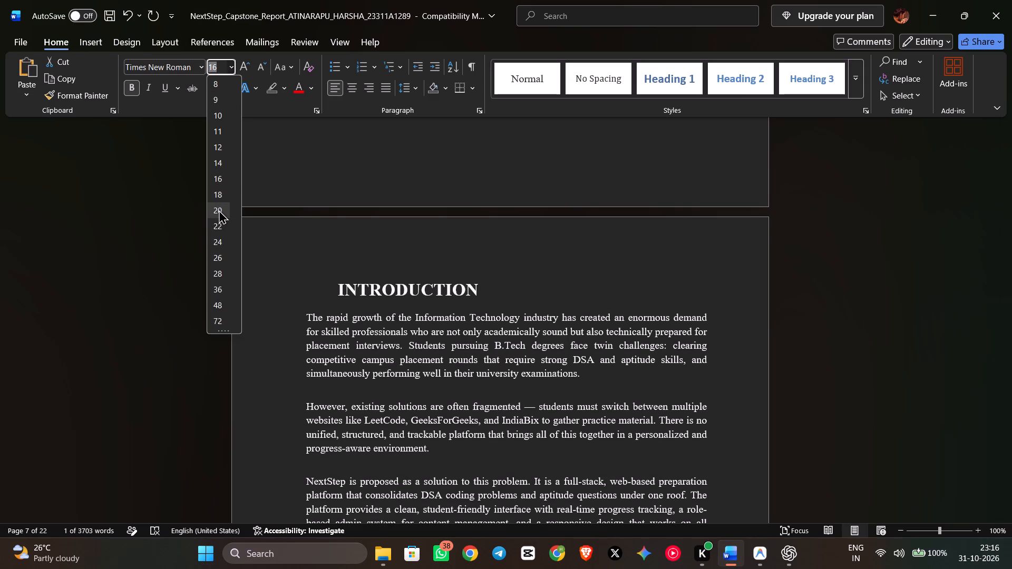
{"action": "left_click", "coordinate": [220, 241]}
Add "1." as plain text before INTRODUCTION and remove the heading's indent so it starts at the page margin.
{"action": "left_click", "coordinate": [338, 290]}
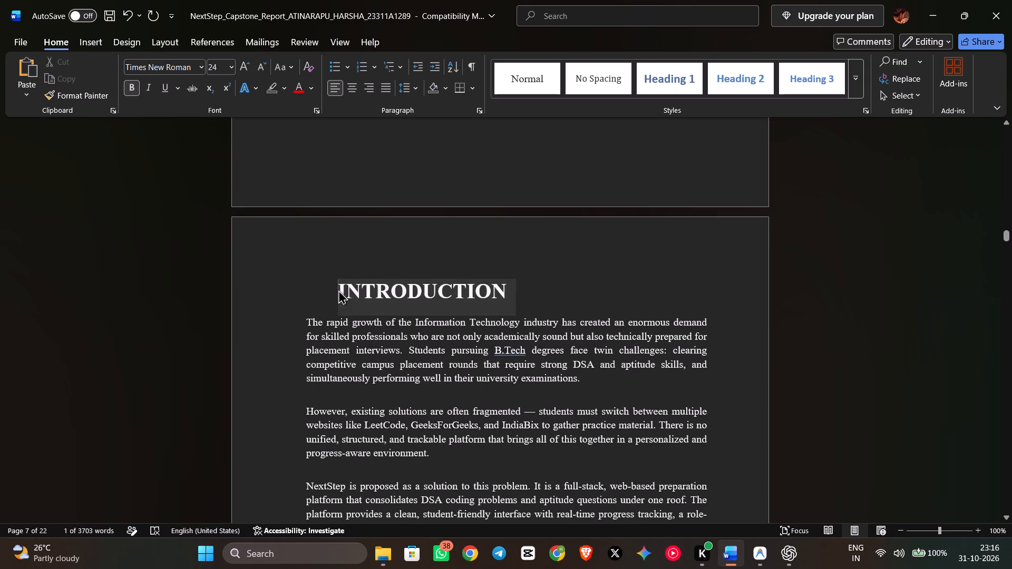
{"action": "type", "text": "1."}
{"action": "key", "text": "Left"}
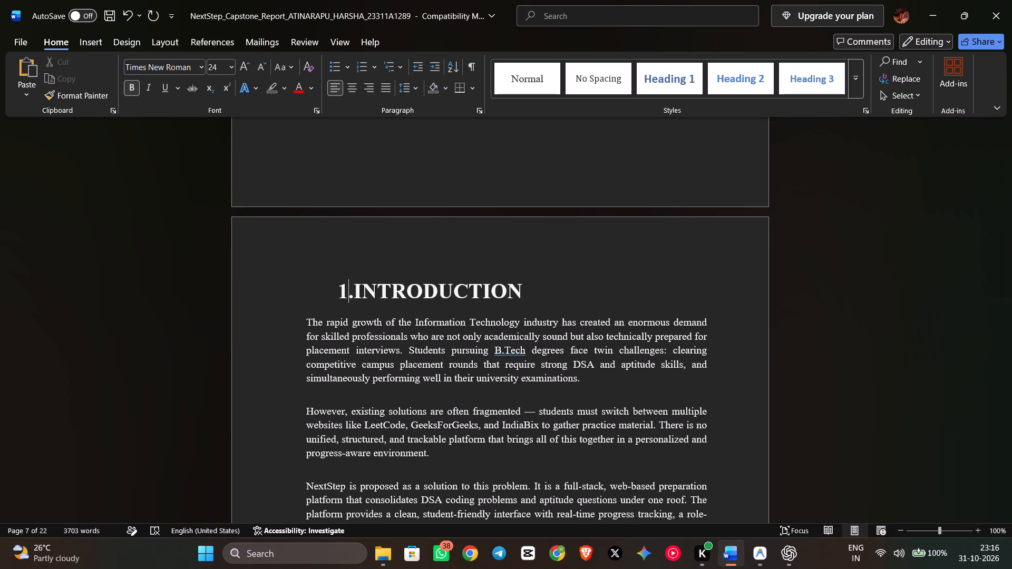
{"action": "key", "text": "Left"}
{"action": "key", "text": "BackSpace"}
Set the font size of the "1.1 SCOPE" heading to 16.
{"action": "scroll", "coordinate": [349, 282], "scroll_direction": "down", "scroll_amount": 4}
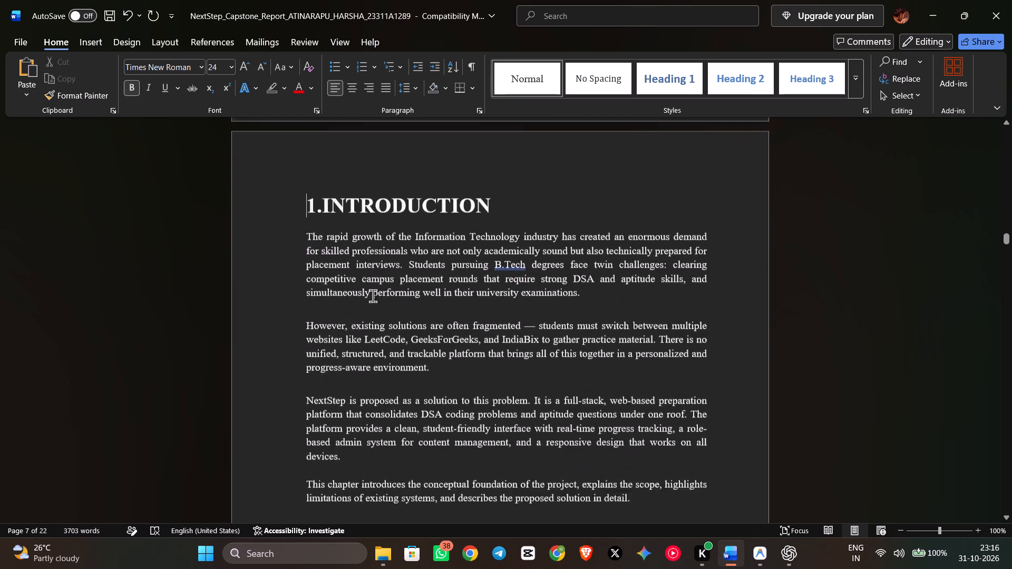
{"action": "scroll", "coordinate": [373, 296], "scroll_direction": "down", "scroll_amount": 16}
{"action": "scroll", "coordinate": [387, 302], "scroll_direction": "down", "scroll_amount": 5}
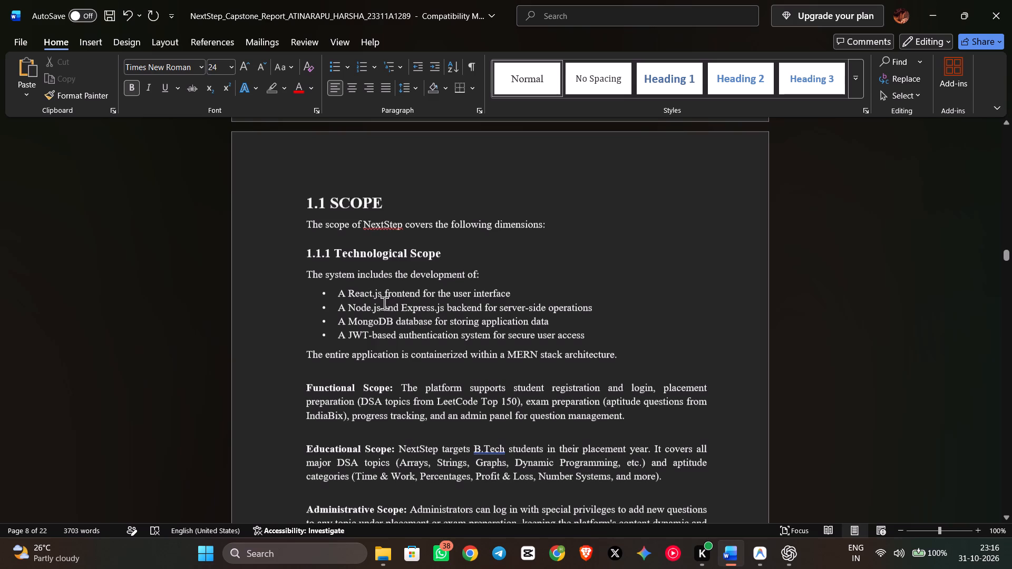
{"action": "left_click", "coordinate": [382, 200]}
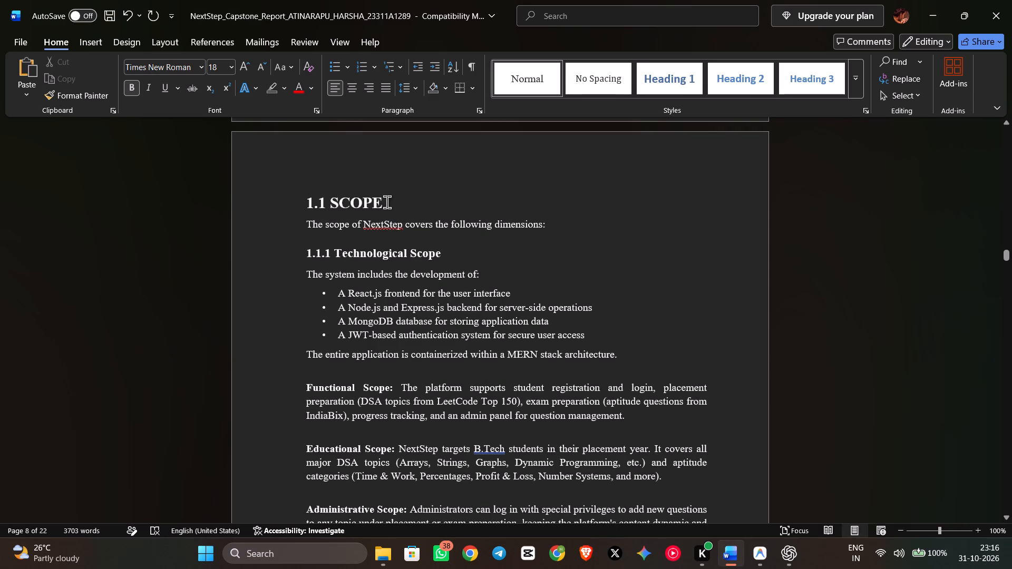
{"action": "left_click_drag", "start_coordinate": [388, 203], "coordinate": [317, 203]}
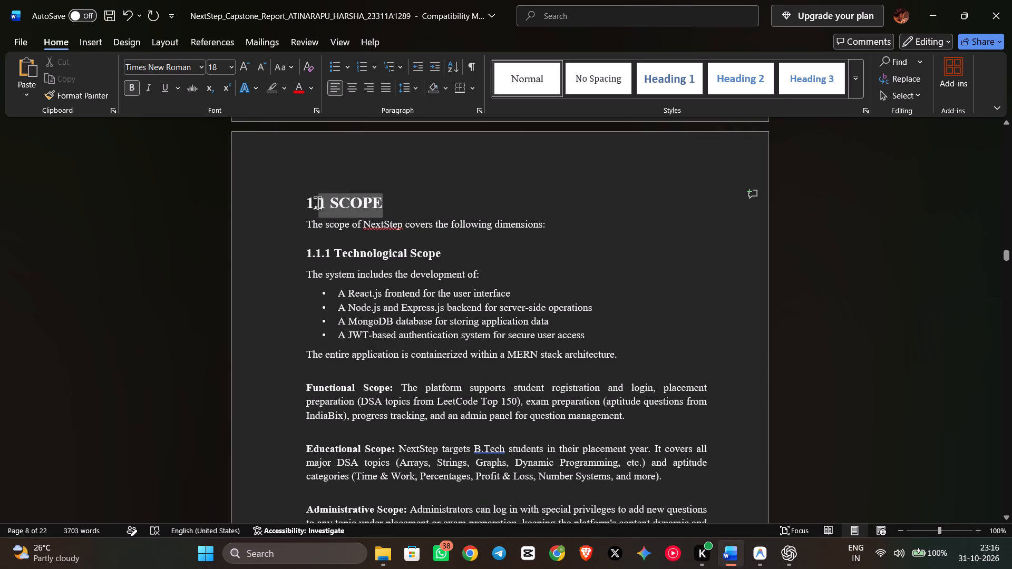
{"action": "left_click_drag", "start_coordinate": [317, 203], "coordinate": [306, 203]}
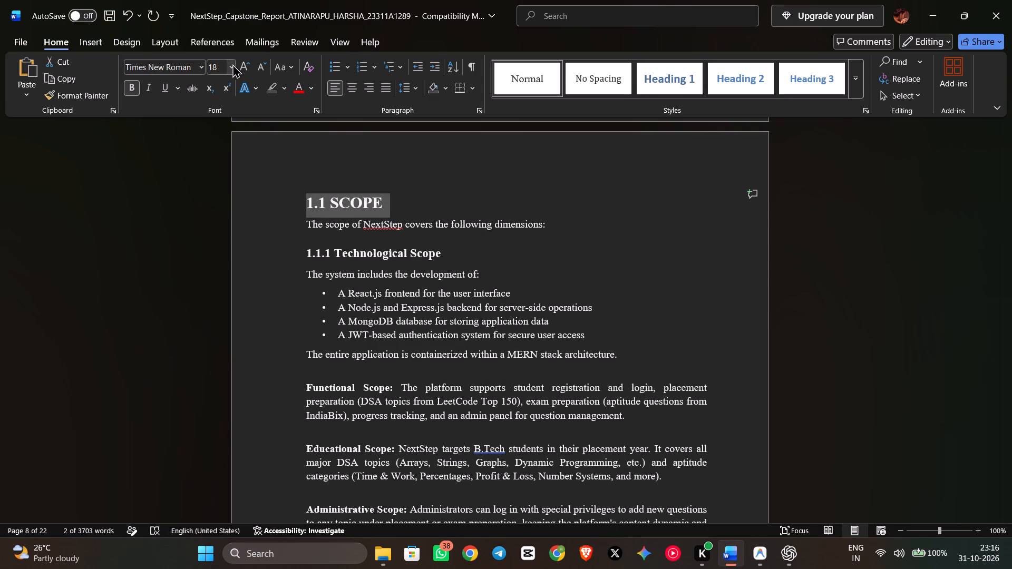
{"action": "left_click", "coordinate": [232, 64]}
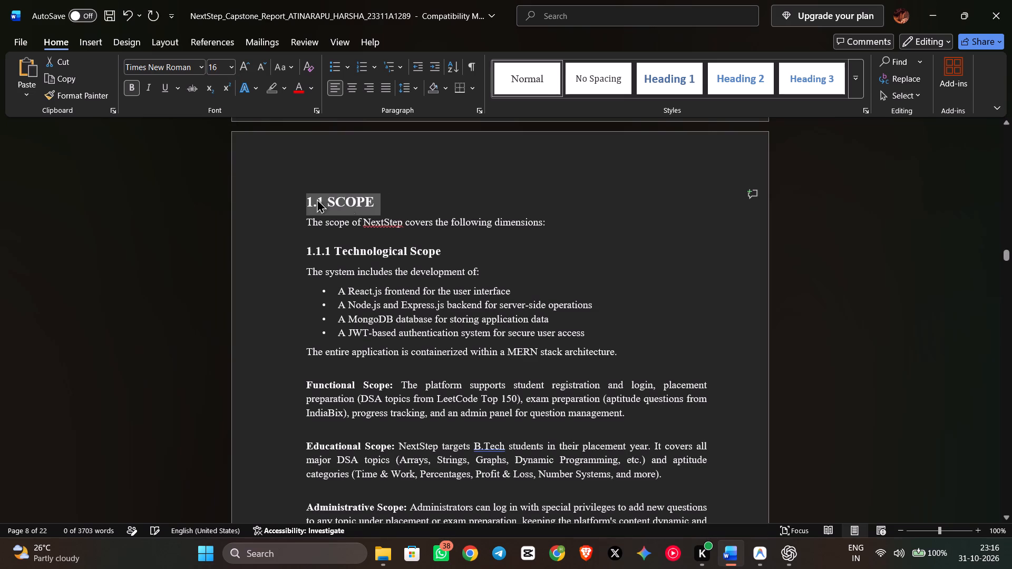
{"action": "left_click", "coordinate": [412, 252]}
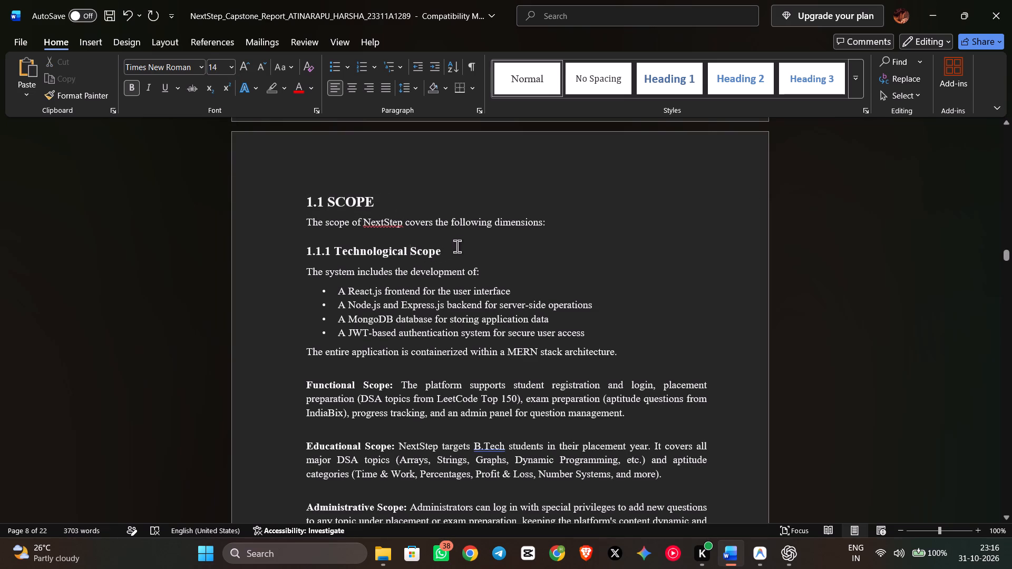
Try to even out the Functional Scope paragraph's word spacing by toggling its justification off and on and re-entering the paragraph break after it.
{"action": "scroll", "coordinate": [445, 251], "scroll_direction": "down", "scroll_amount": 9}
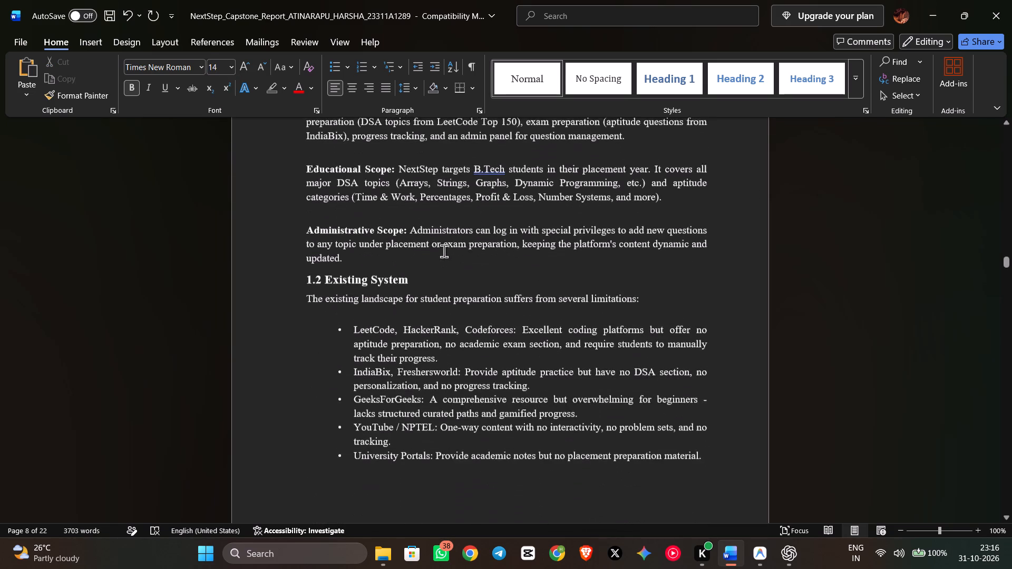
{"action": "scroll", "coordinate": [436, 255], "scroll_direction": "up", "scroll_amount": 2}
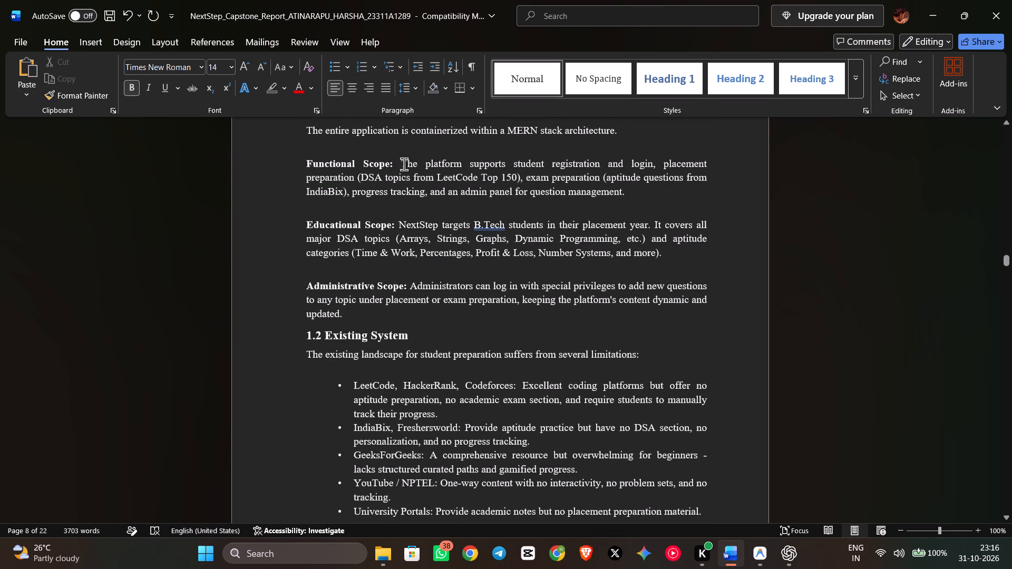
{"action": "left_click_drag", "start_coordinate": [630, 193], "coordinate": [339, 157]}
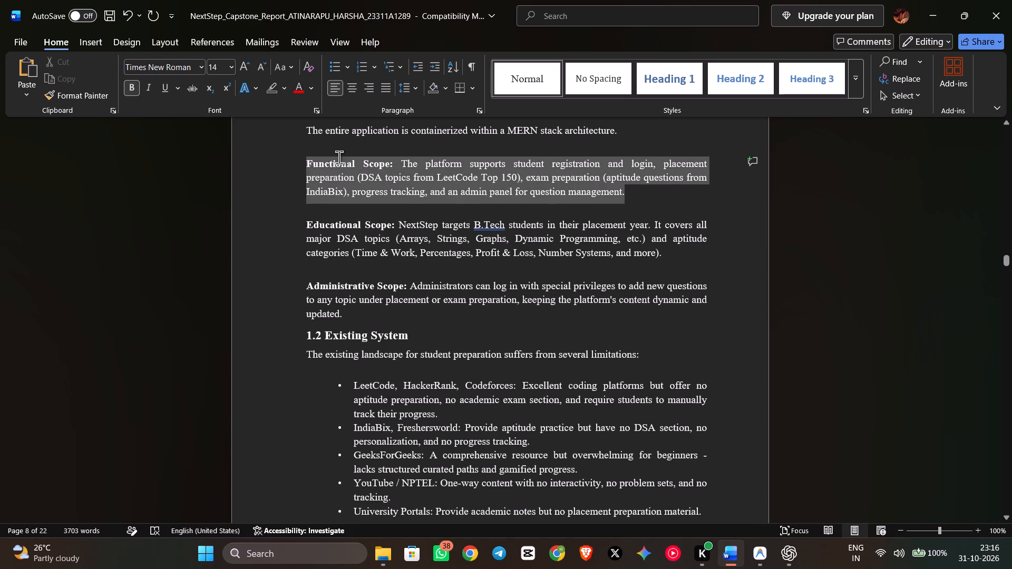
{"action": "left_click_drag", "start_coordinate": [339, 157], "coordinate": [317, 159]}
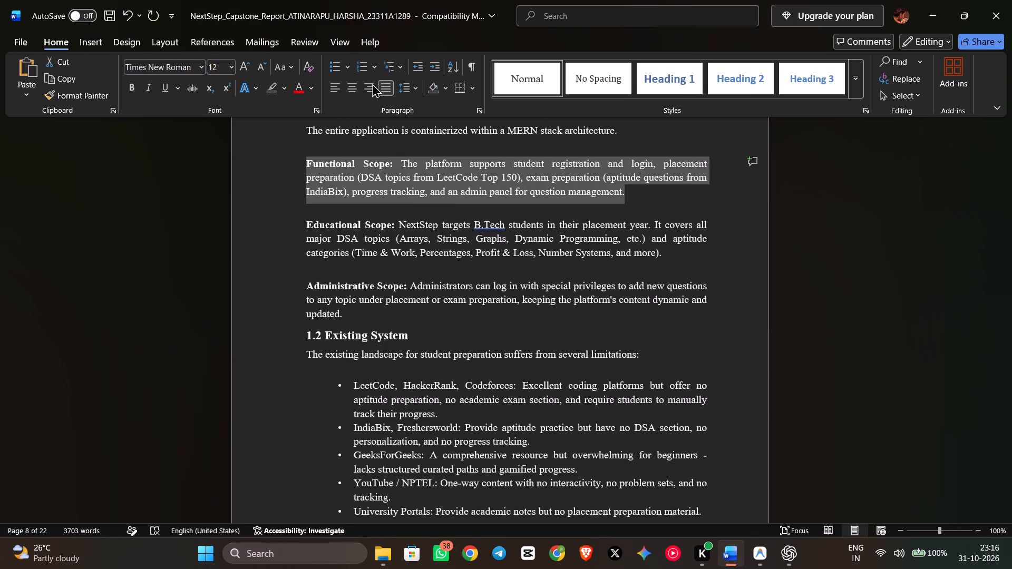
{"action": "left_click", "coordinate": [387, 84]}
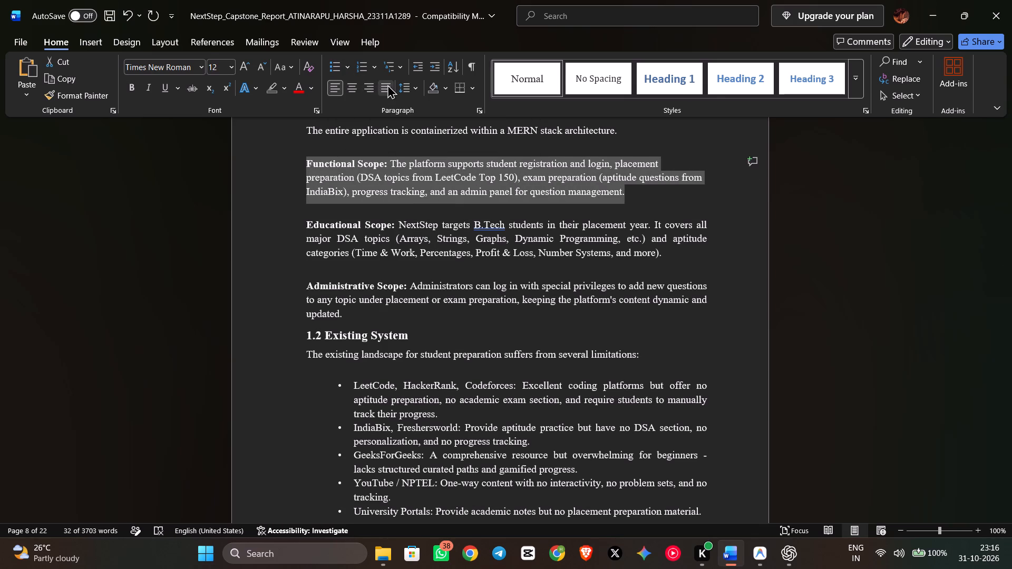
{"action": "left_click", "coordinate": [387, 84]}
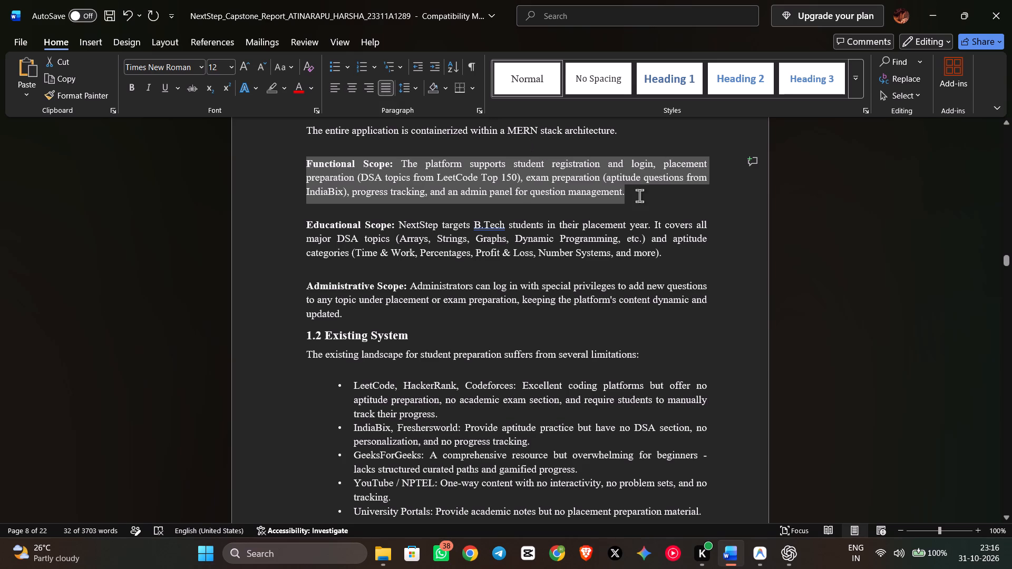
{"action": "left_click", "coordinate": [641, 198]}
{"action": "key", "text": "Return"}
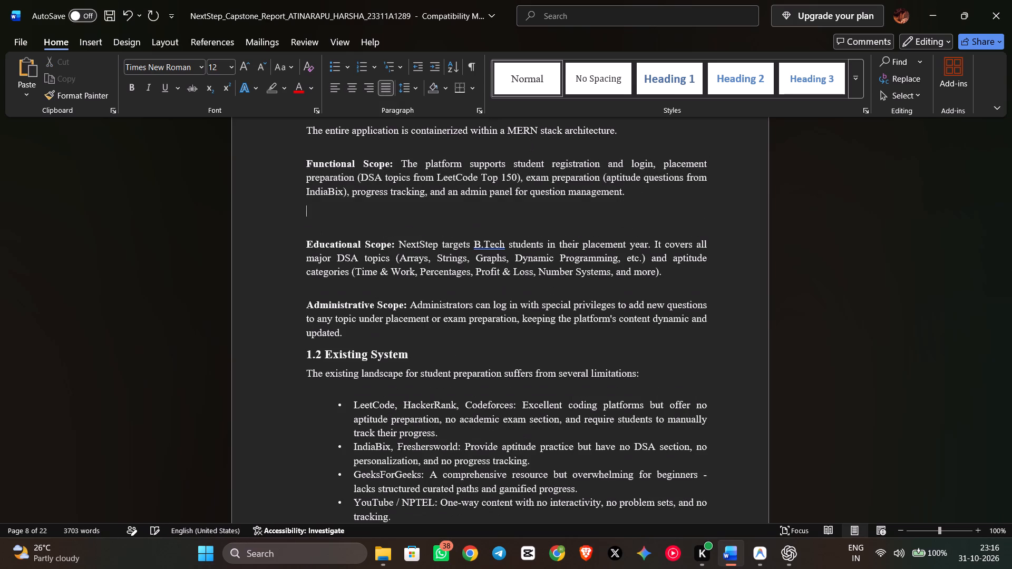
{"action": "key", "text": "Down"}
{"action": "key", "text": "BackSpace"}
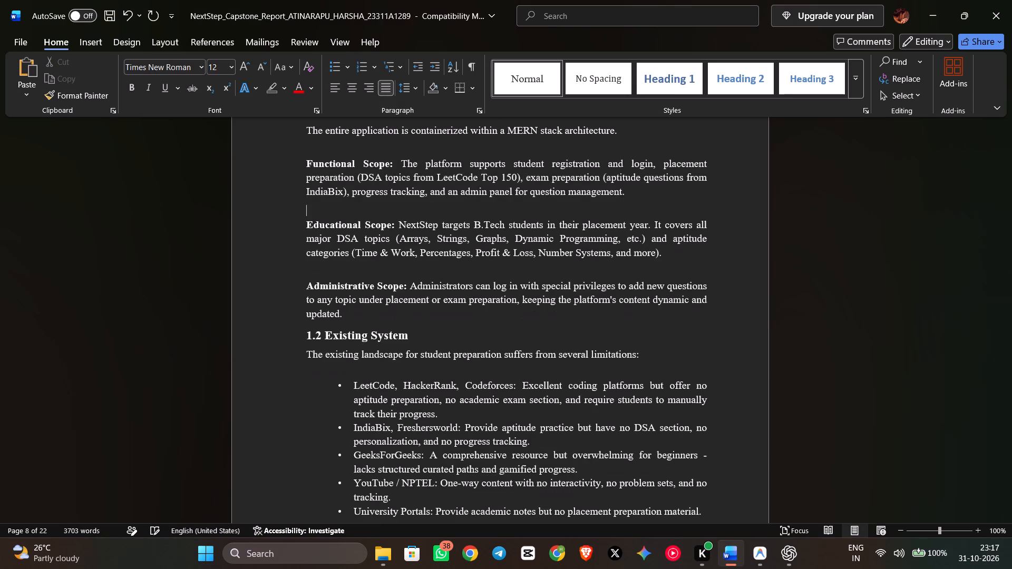
Review the layout of sections 1.2 Existing System and 1.3 Proposed System, including how the bullet list runs across the page break.
{"action": "scroll", "coordinate": [668, 208], "scroll_direction": "down", "scroll_amount": 4}
{"action": "scroll", "coordinate": [505, 268], "scroll_direction": "down", "scroll_amount": 6}
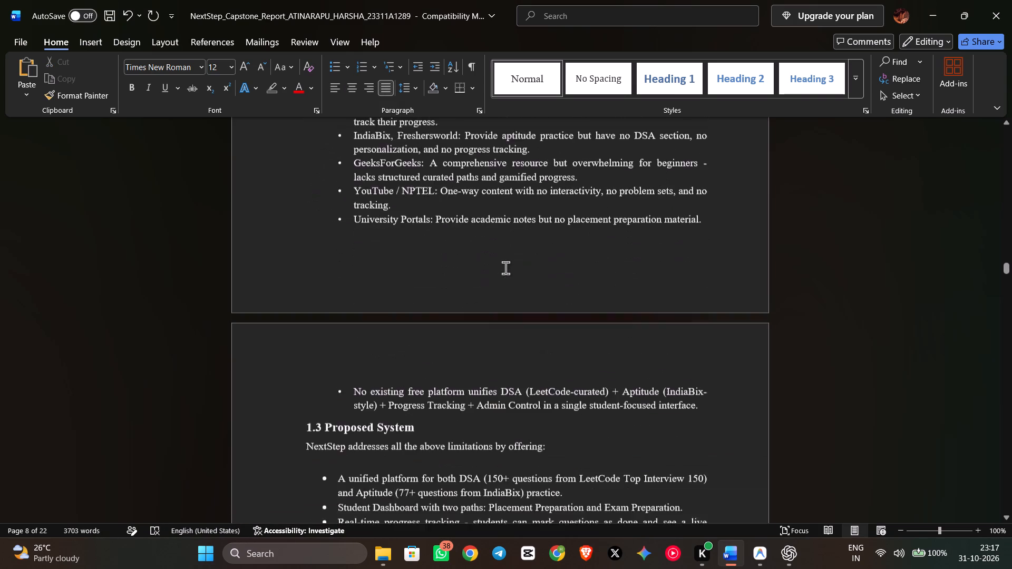
{"action": "scroll", "coordinate": [505, 268], "scroll_direction": "down", "scroll_amount": 5}
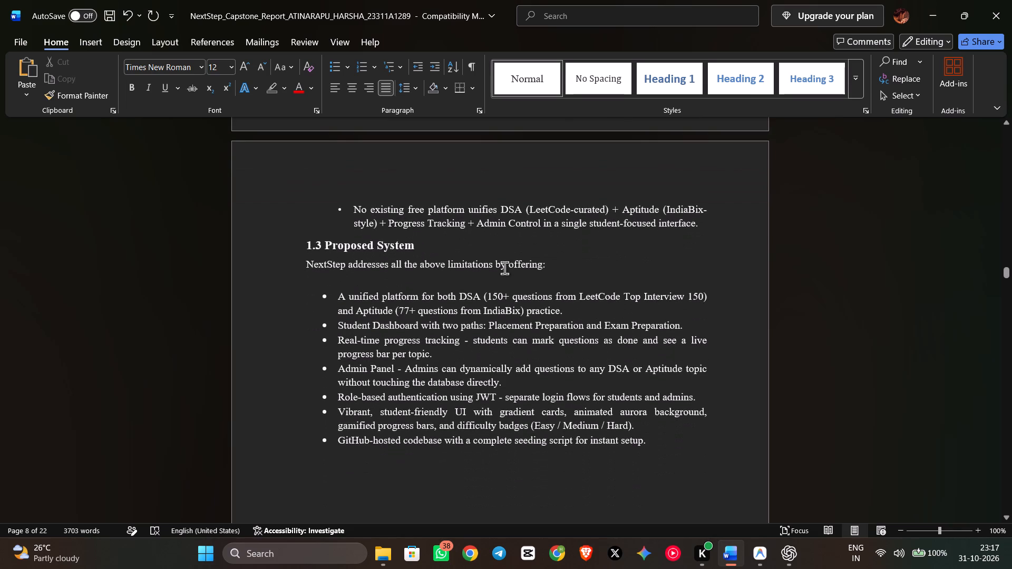
{"action": "scroll", "coordinate": [504, 268], "scroll_direction": "up", "scroll_amount": 11}
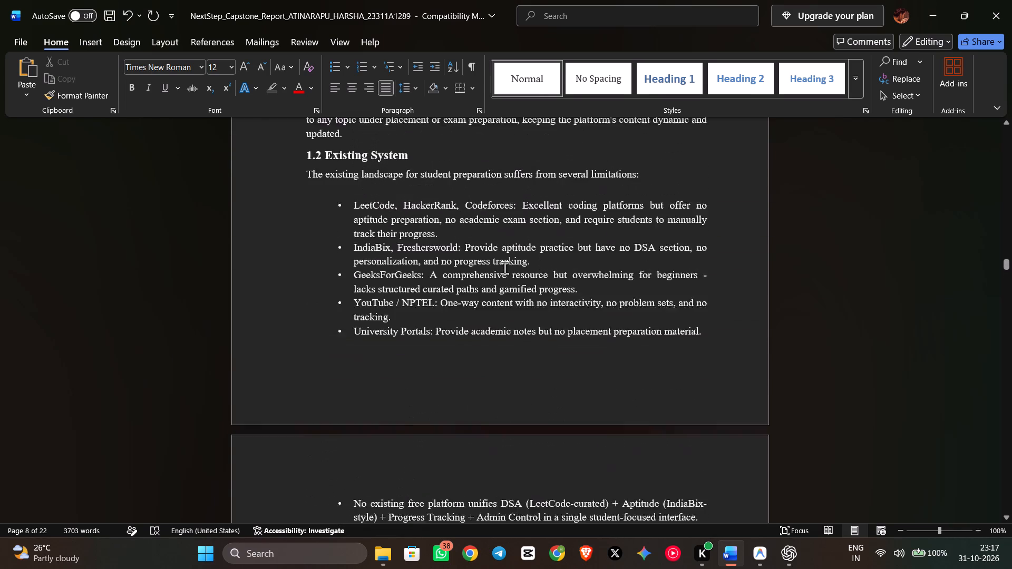
{"action": "scroll", "coordinate": [504, 268], "scroll_direction": "up", "scroll_amount": 4}
{"action": "scroll", "coordinate": [504, 268], "scroll_direction": "down", "scroll_amount": 13}
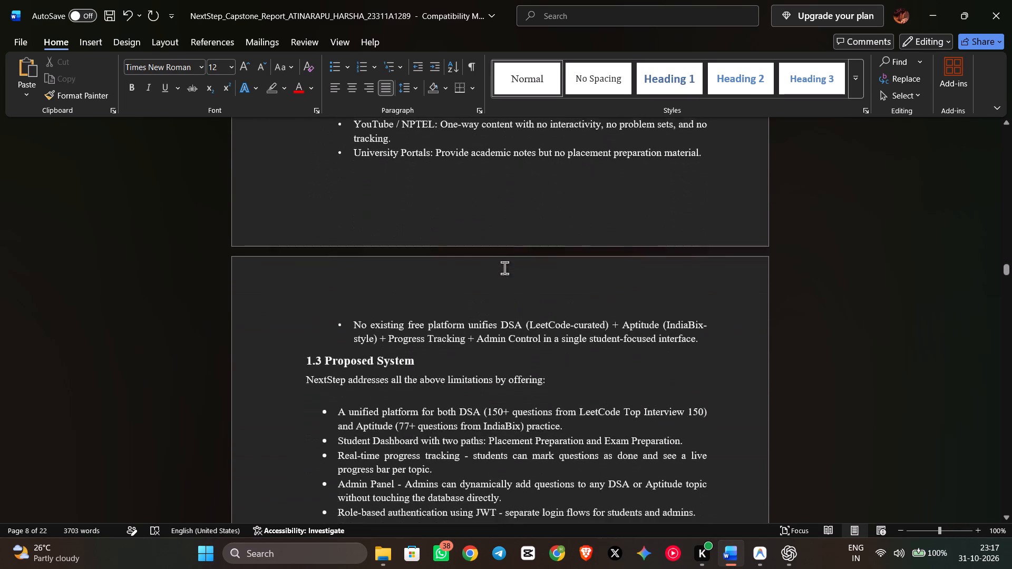
Replace the automatic number before SYSTEM ANALYSIS with plain text "2." and remove the heading's indent so it starts at the page margin.
{"action": "scroll", "coordinate": [504, 268], "scroll_direction": "down", "scroll_amount": 3}
{"action": "scroll", "coordinate": [499, 264], "scroll_direction": "up", "scroll_amount": 7}
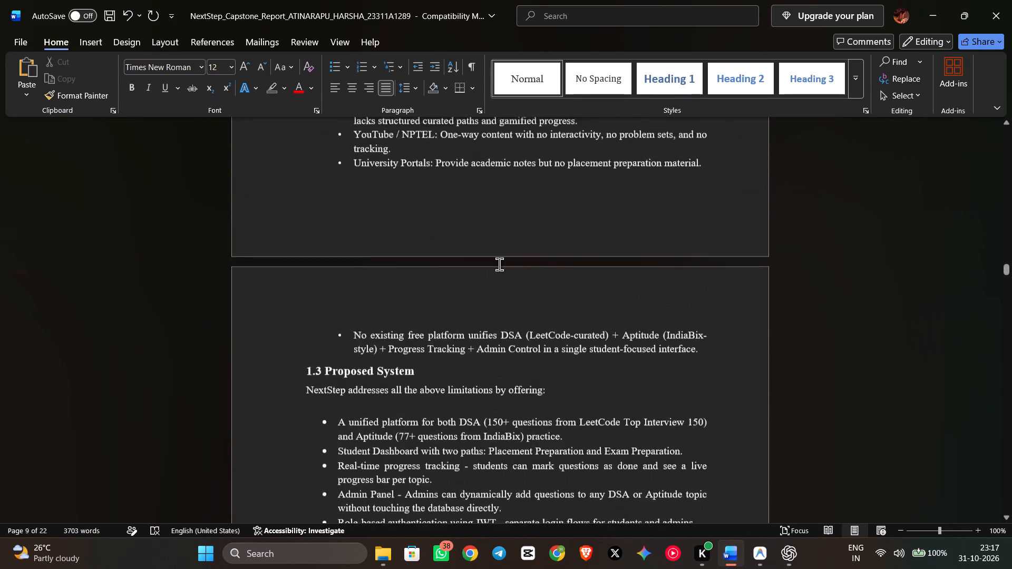
{"action": "scroll", "coordinate": [499, 264], "scroll_direction": "up", "scroll_amount": 3}
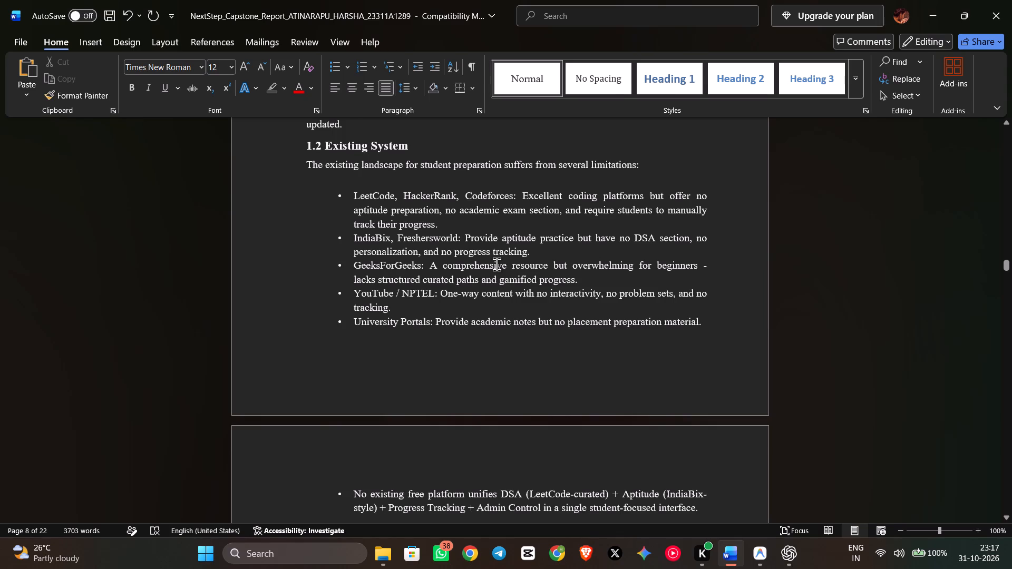
{"action": "scroll", "coordinate": [497, 264], "scroll_direction": "down", "scroll_amount": 17}
{"action": "scroll", "coordinate": [500, 264], "scroll_direction": "down", "scroll_amount": 5}
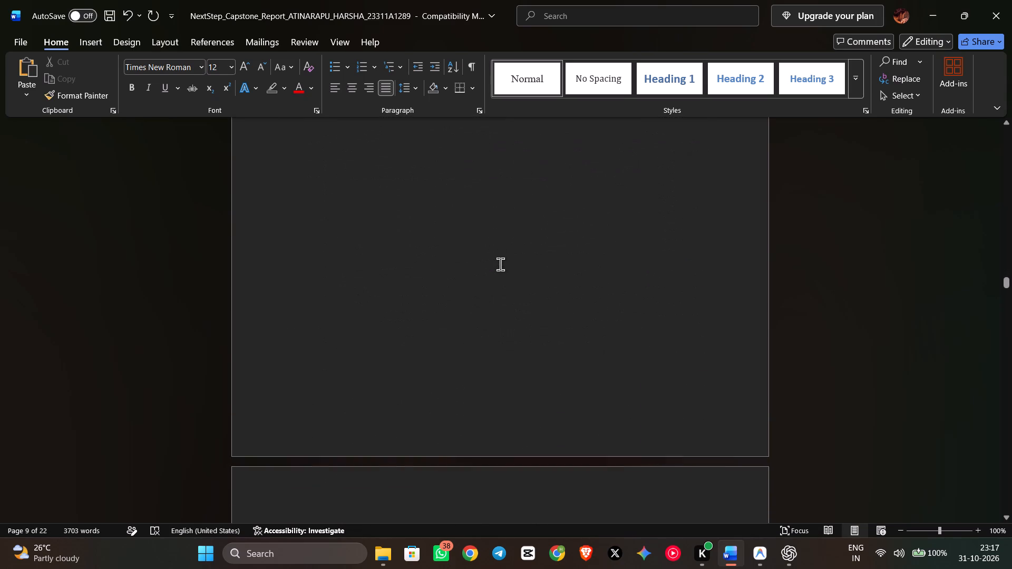
{"action": "scroll", "coordinate": [500, 264], "scroll_direction": "down", "scroll_amount": 10}
{"action": "left_click", "coordinate": [337, 195]}
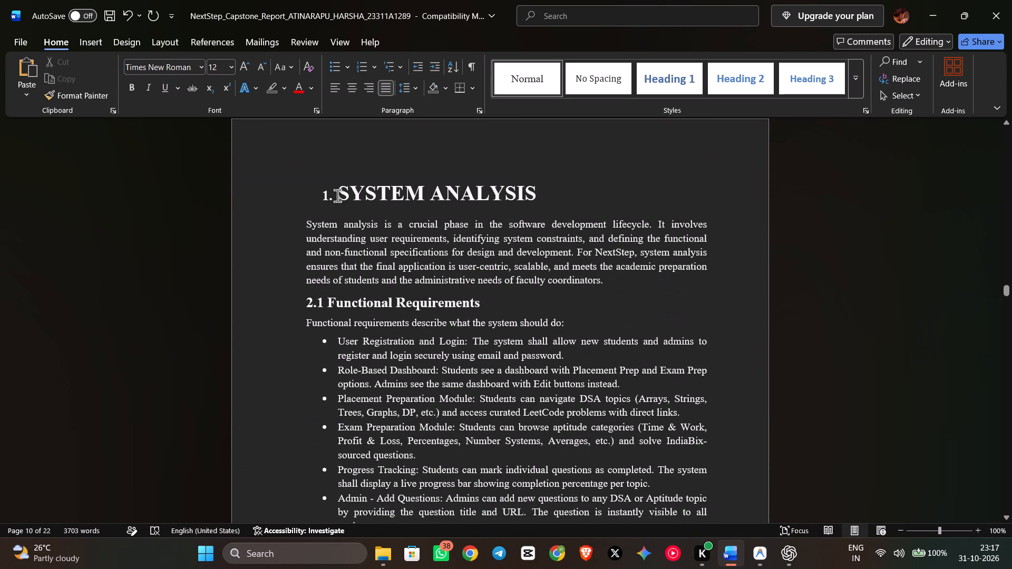
{"action": "key", "text": "BackSpace"}
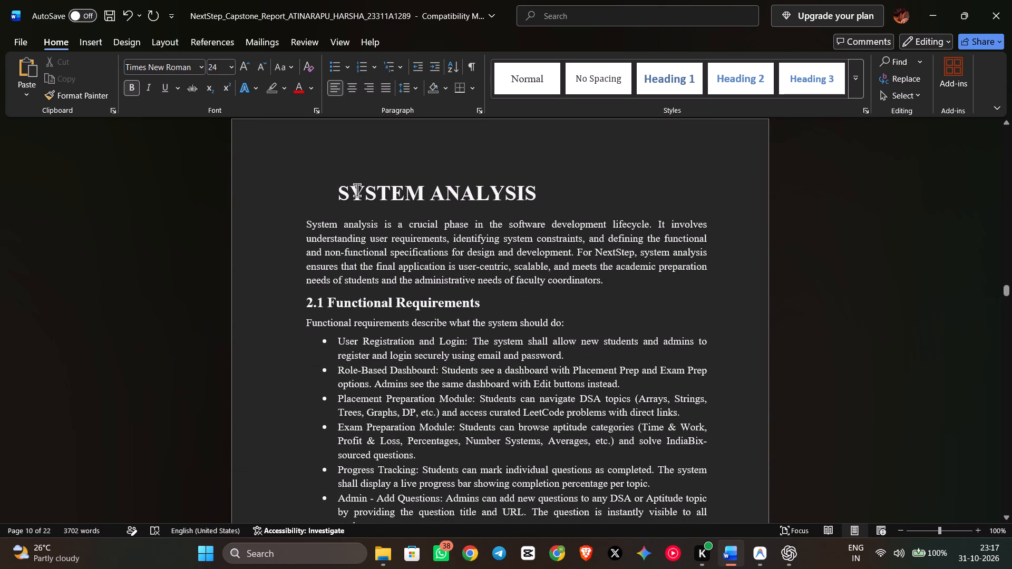
{"action": "type", "text": "1."}
{"action": "key", "text": "Left"}
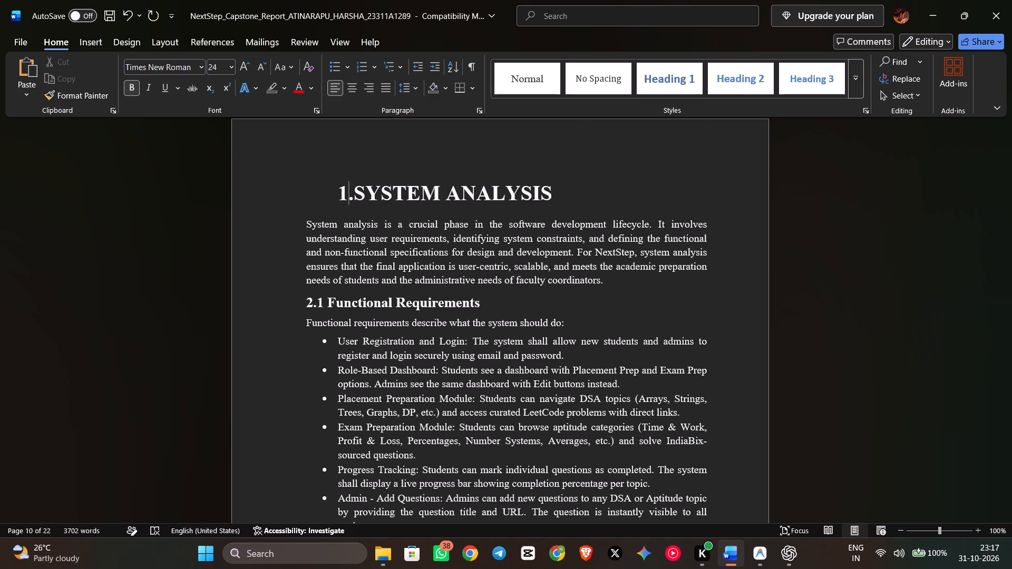
{"action": "key", "text": "Left"}
{"action": "key", "text": "Right"}
{"action": "key", "text": "BackSpace"}
{"action": "key", "text": "2"}
{"action": "key", "text": "Left"}
{"action": "key", "text": "BackSpace"}
Review chapter 2 and the start of chapter 3, checking the section heading sizes, numbering, bullets and spacing, including 2.3 Software Requirements and 3.1 Architecture Design.
{"action": "scroll", "coordinate": [532, 227], "scroll_direction": "down", "scroll_amount": 4}
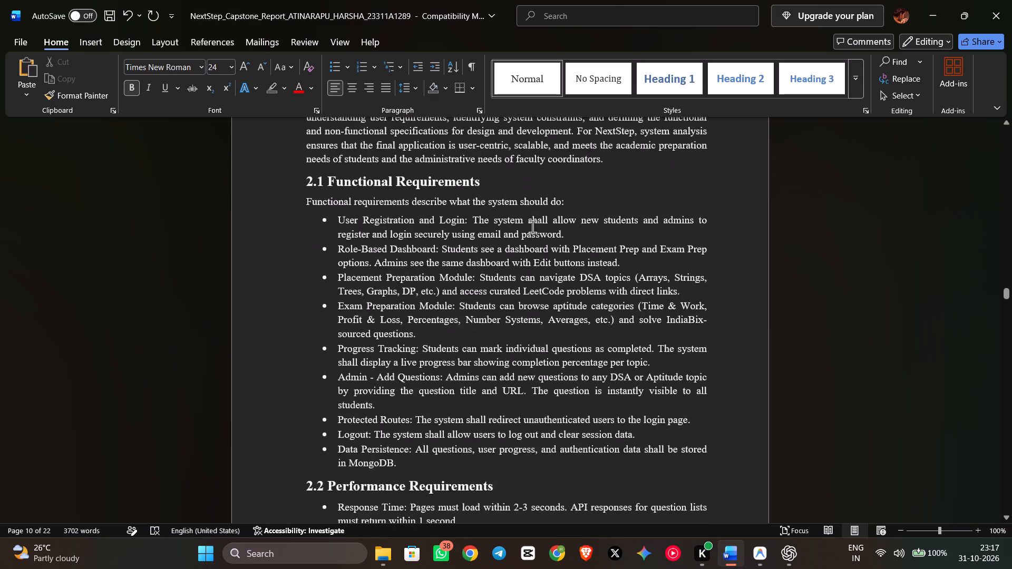
{"action": "scroll", "coordinate": [532, 227], "scroll_direction": "down", "scroll_amount": 20}
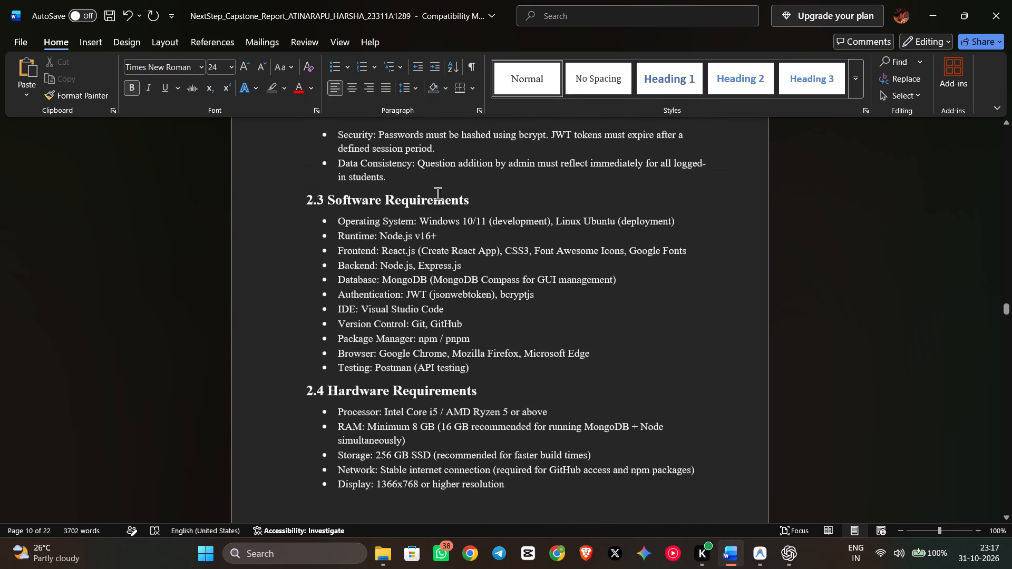
{"action": "left_click", "coordinate": [422, 201]}
{"action": "scroll", "coordinate": [449, 238], "scroll_direction": "down", "scroll_amount": 5}
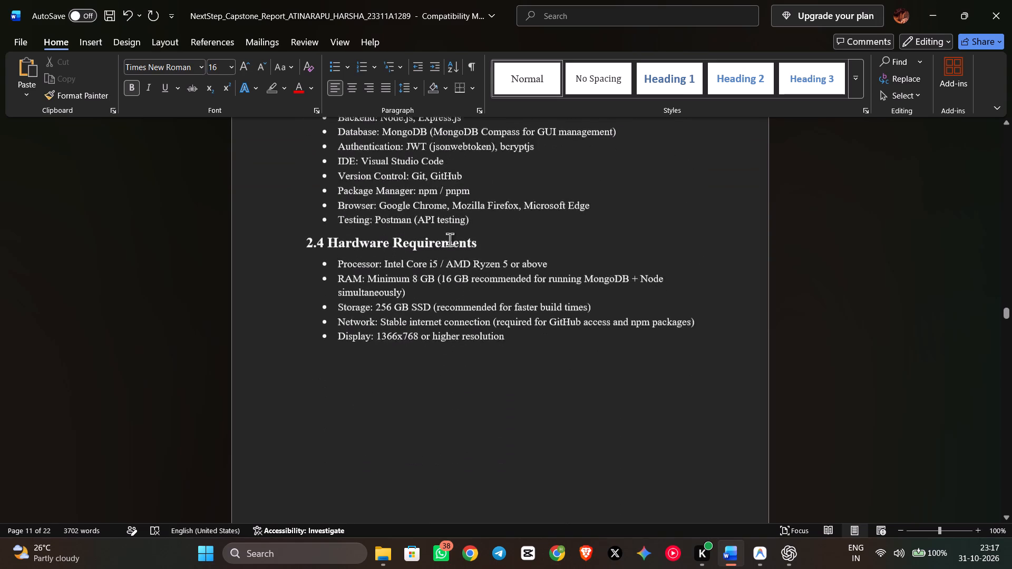
{"action": "scroll", "coordinate": [450, 239], "scroll_direction": "down", "scroll_amount": 13}
{"action": "scroll", "coordinate": [404, 277], "scroll_direction": "down", "scroll_amount": 3}
{"action": "left_click", "coordinate": [398, 279]}
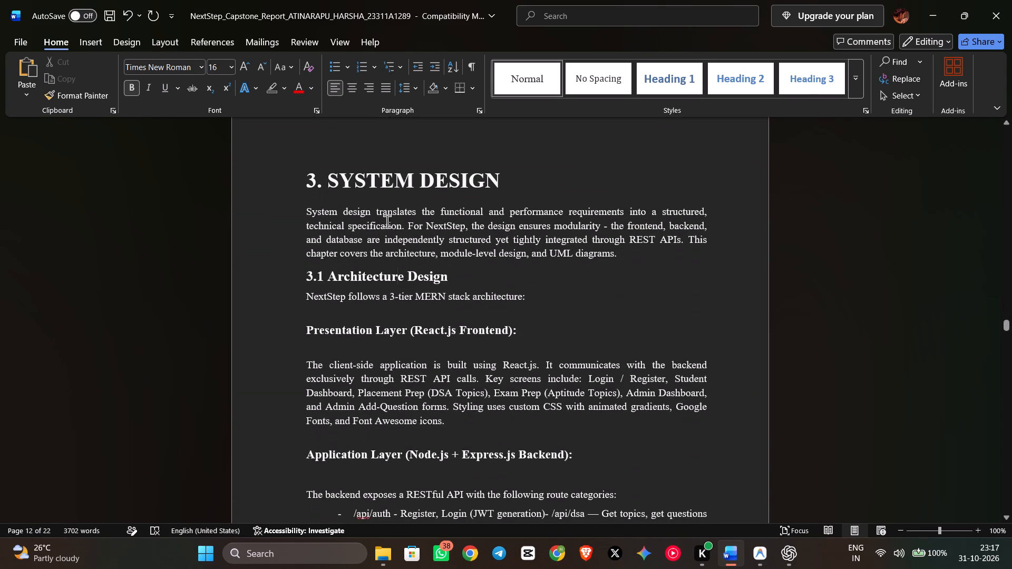
{"action": "scroll", "coordinate": [421, 294], "scroll_direction": "down", "scroll_amount": 6}
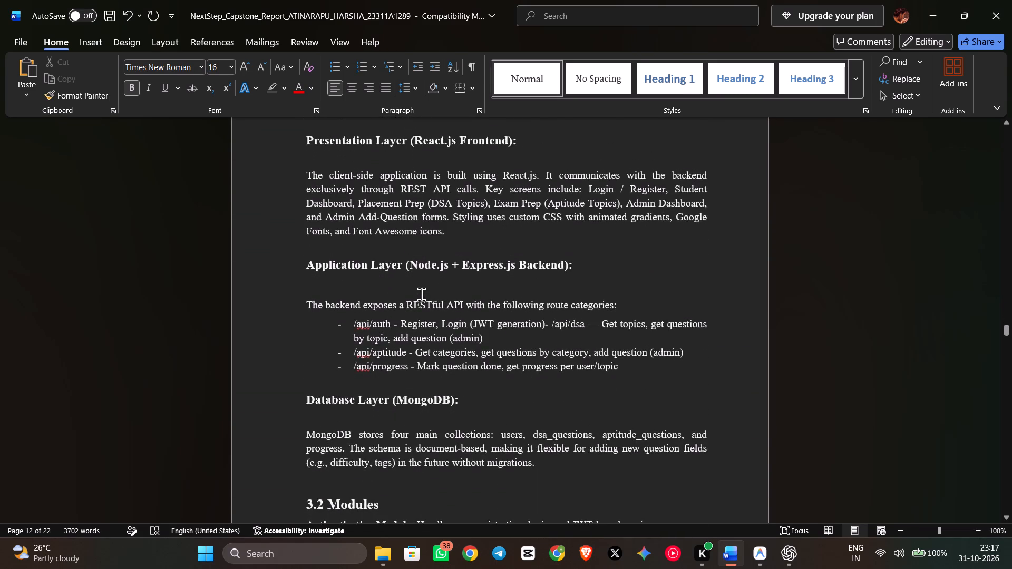
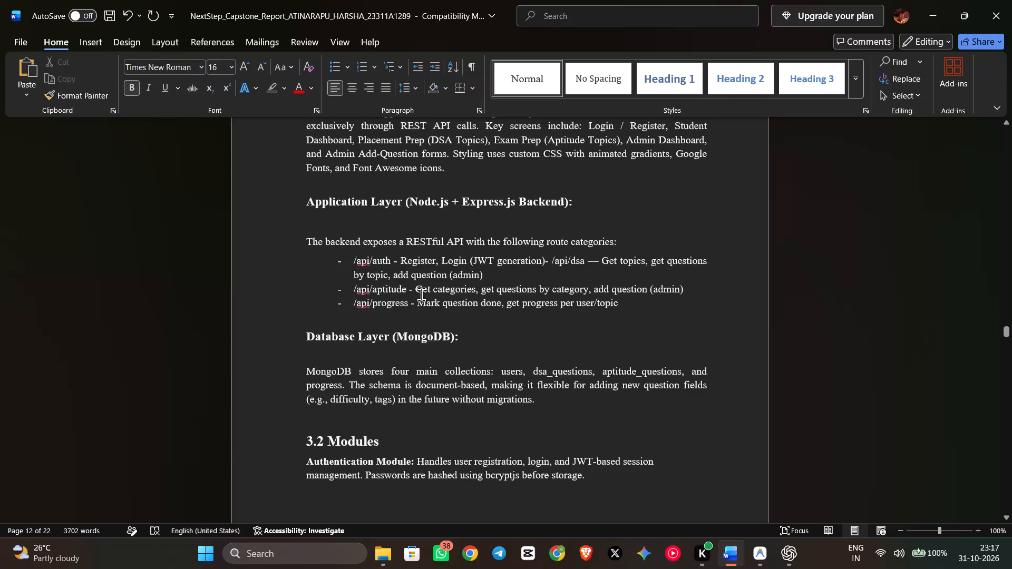
Move the "3.2 Modules" heading to the start of the next page by inserting two blank lines before it.
{"action": "scroll", "coordinate": [421, 293], "scroll_direction": "down", "scroll_amount": 5}
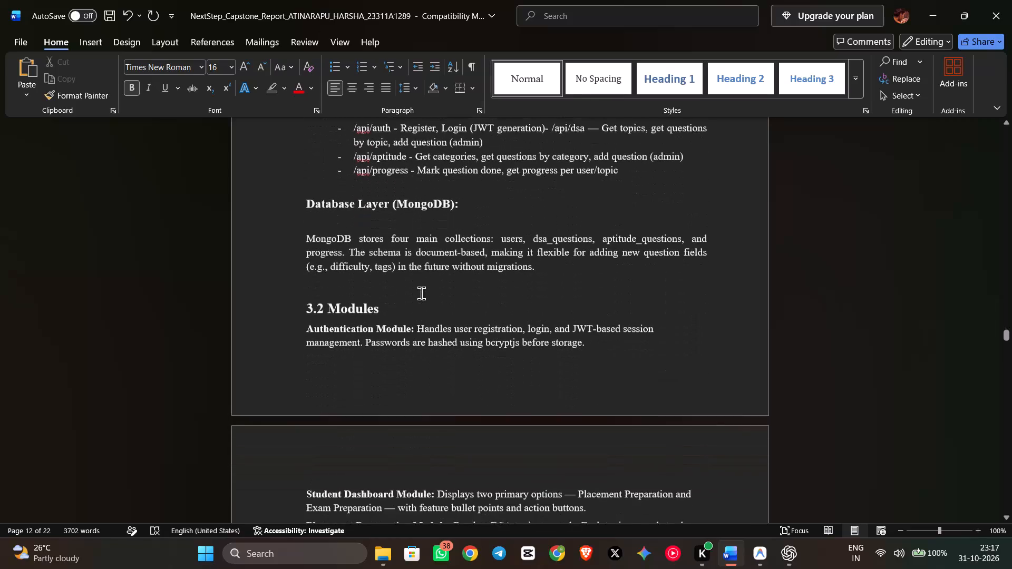
{"action": "left_click_drag", "start_coordinate": [385, 283], "coordinate": [310, 279]}
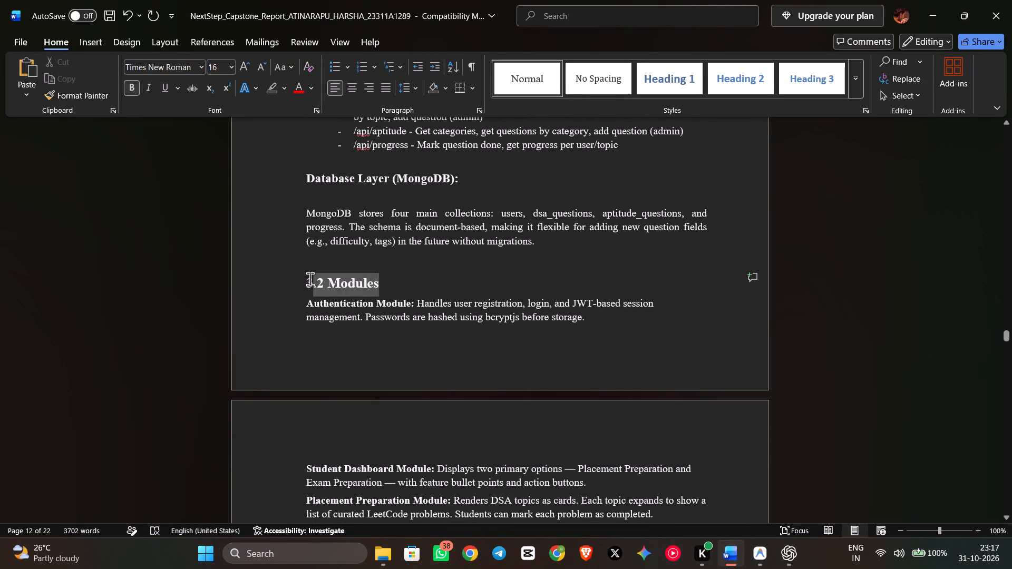
{"action": "left_click_drag", "start_coordinate": [310, 279], "coordinate": [306, 279]}
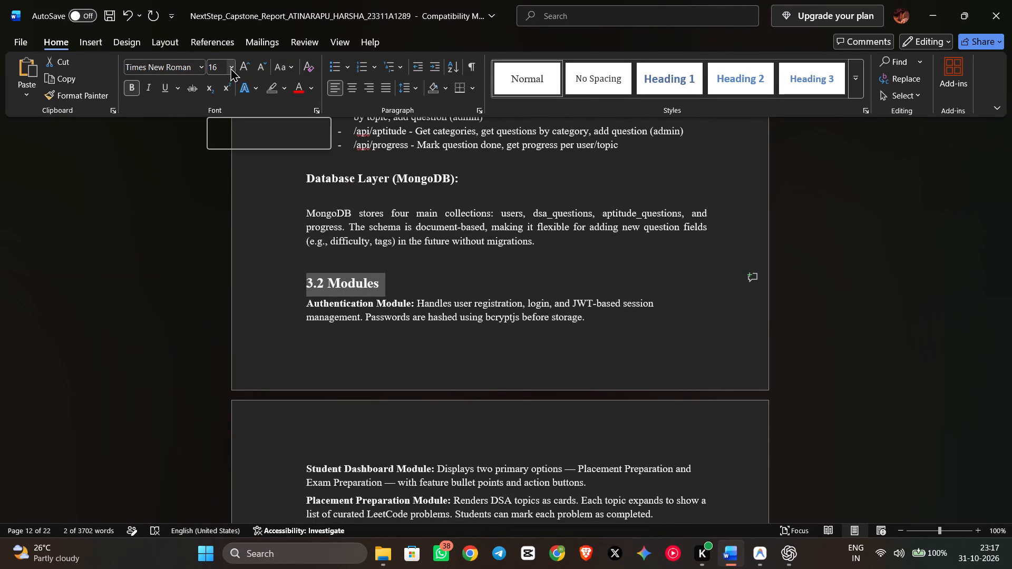
{"action": "left_click", "coordinate": [230, 67]}
{"action": "left_click", "coordinate": [230, 67]}
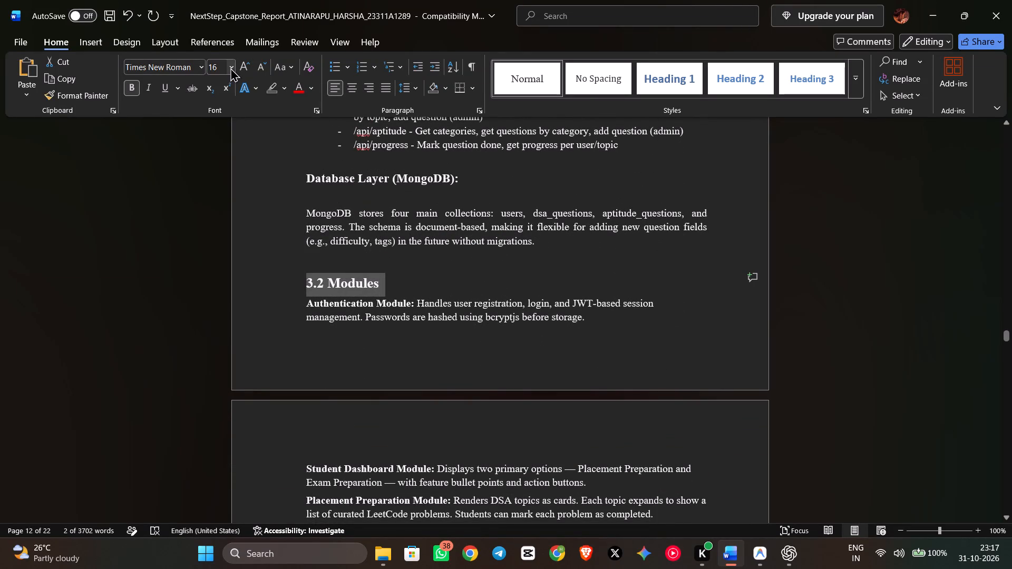
{"action": "left_click", "coordinate": [296, 276]}
{"action": "left_click", "coordinate": [305, 282]}
{"action": "left_click", "coordinate": [309, 291]}
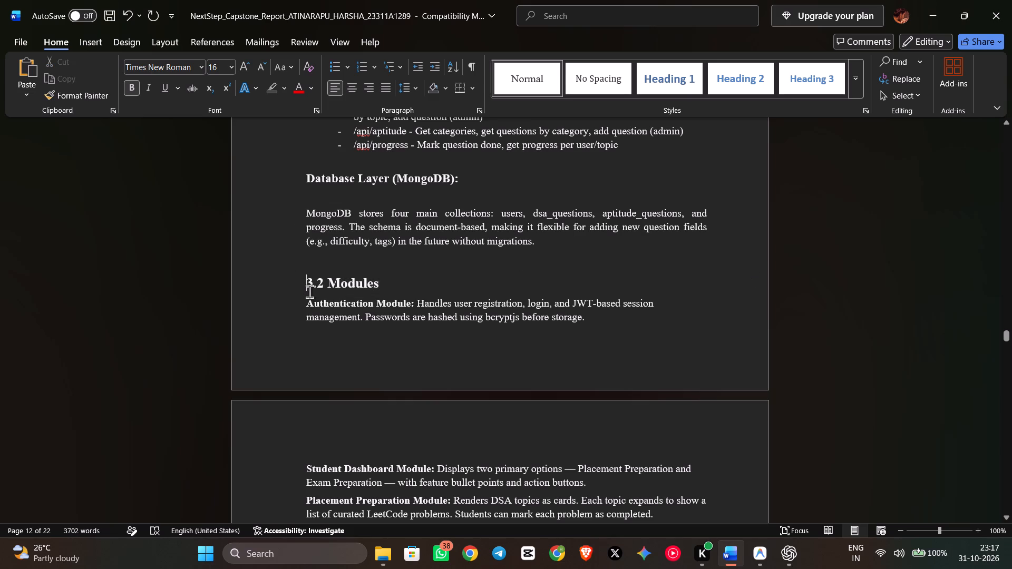
{"action": "key", "text": "Return"}
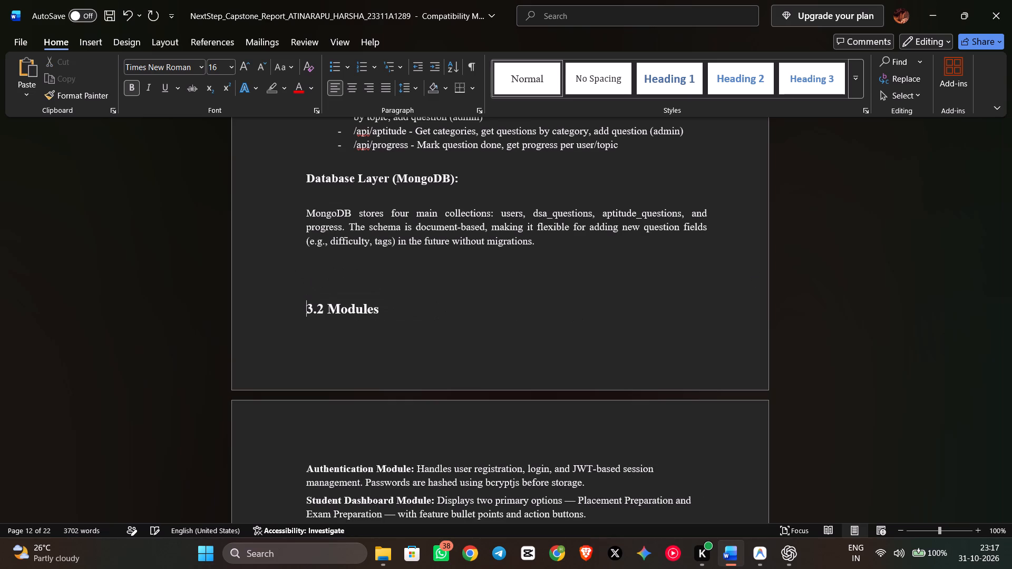
{"action": "key", "text": "Return"}
Justify all the module description paragraphs under 3.2 Modules, from Authentication Module through Database Seeding Module.
{"action": "scroll", "coordinate": [431, 272], "scroll_direction": "up", "scroll_amount": 5}
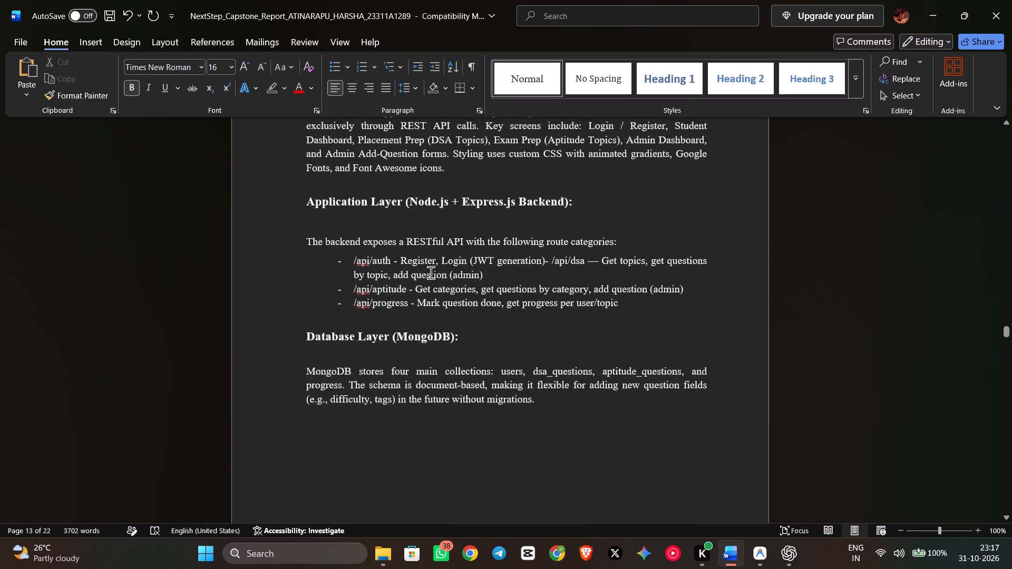
{"action": "scroll", "coordinate": [431, 272], "scroll_direction": "up", "scroll_amount": 5}
{"action": "scroll", "coordinate": [431, 272], "scroll_direction": "down", "scroll_amount": 4}
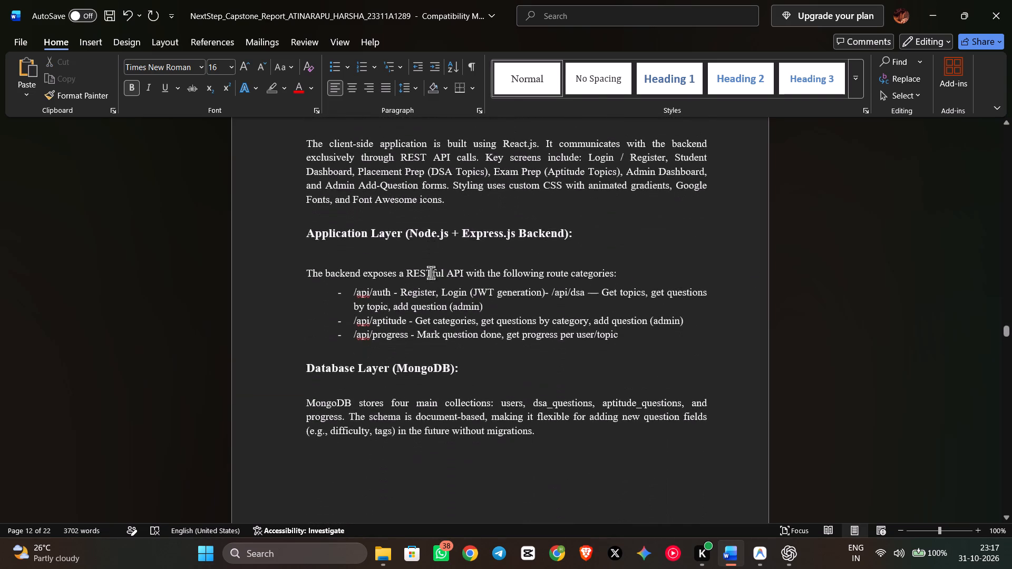
{"action": "scroll", "coordinate": [431, 272], "scroll_direction": "down", "scroll_amount": 15}
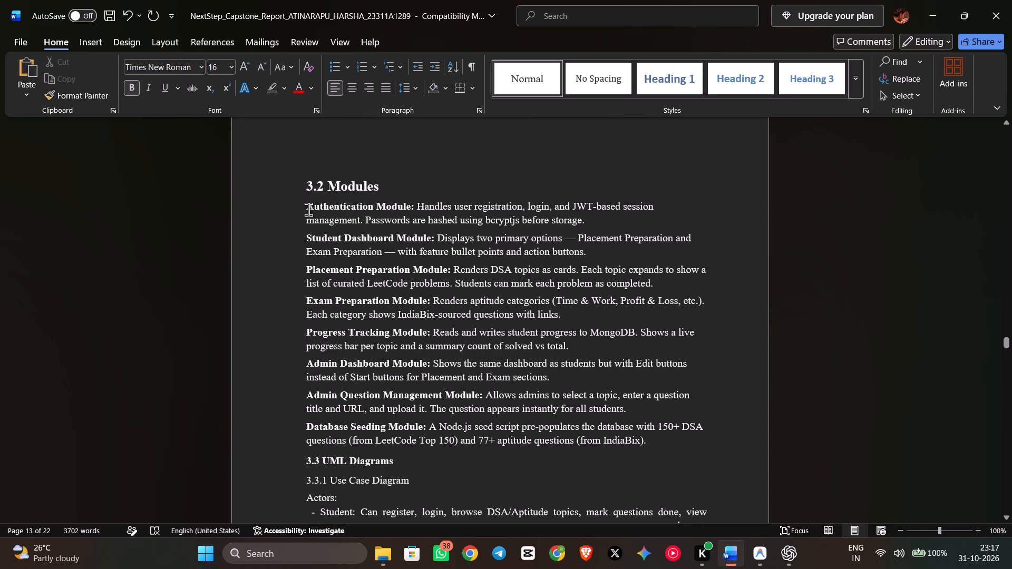
{"action": "left_click_drag", "start_coordinate": [308, 209], "coordinate": [652, 440]}
{"action": "left_click", "coordinate": [387, 87]}
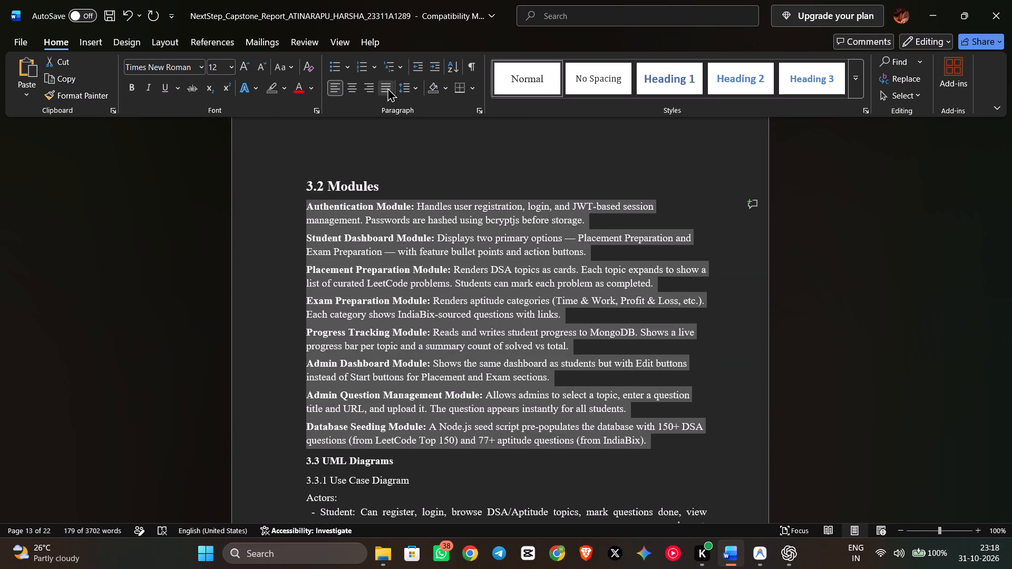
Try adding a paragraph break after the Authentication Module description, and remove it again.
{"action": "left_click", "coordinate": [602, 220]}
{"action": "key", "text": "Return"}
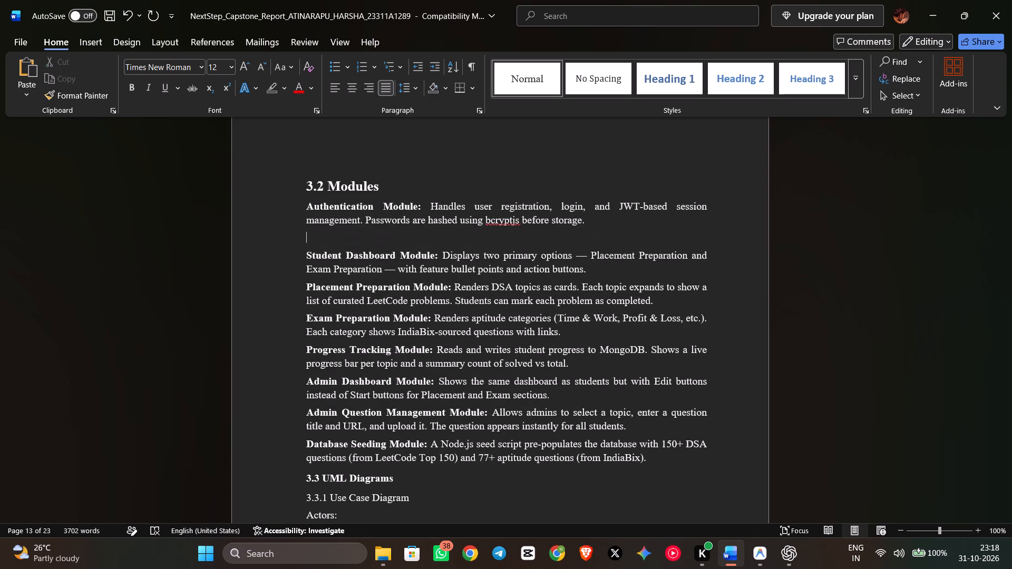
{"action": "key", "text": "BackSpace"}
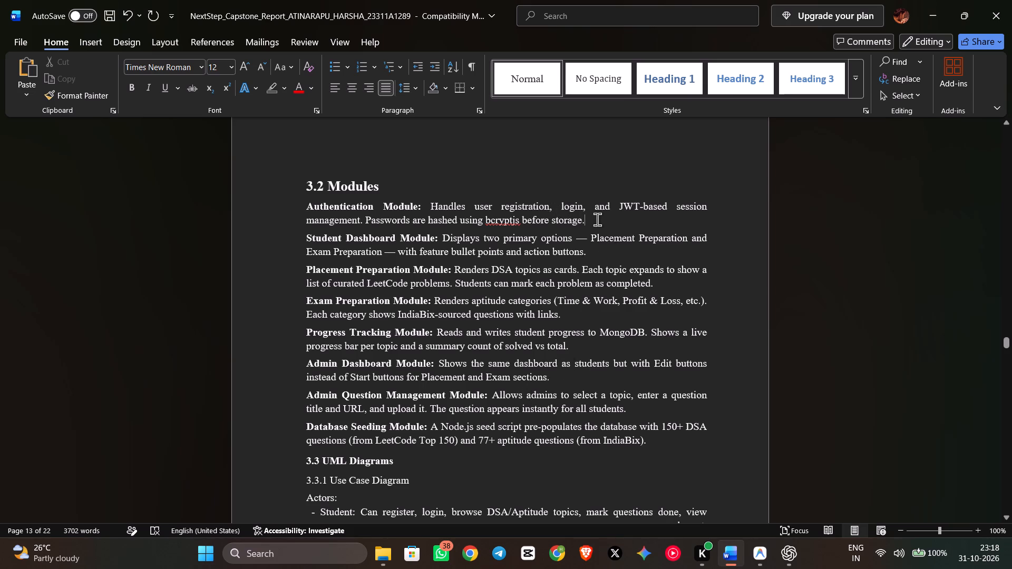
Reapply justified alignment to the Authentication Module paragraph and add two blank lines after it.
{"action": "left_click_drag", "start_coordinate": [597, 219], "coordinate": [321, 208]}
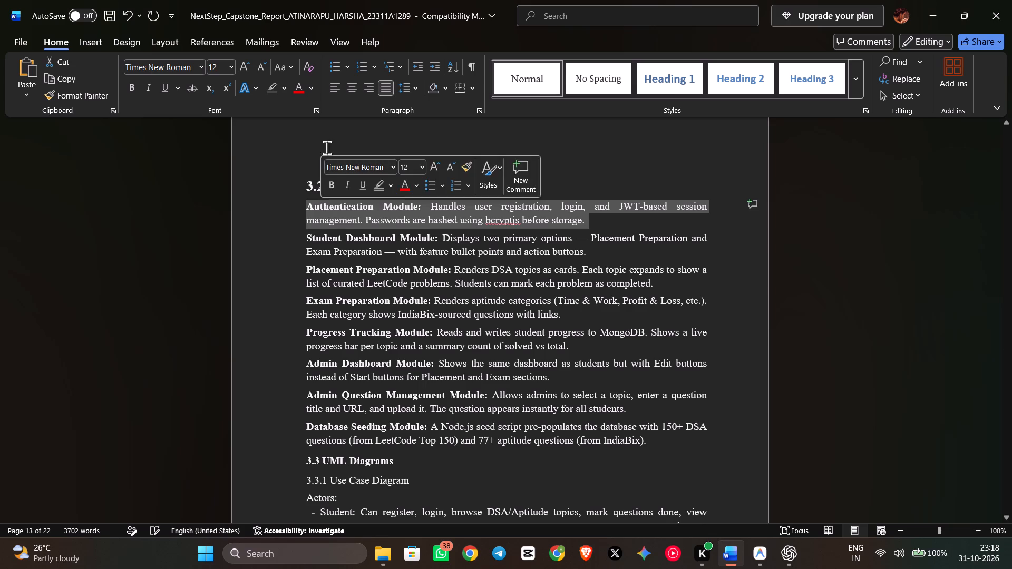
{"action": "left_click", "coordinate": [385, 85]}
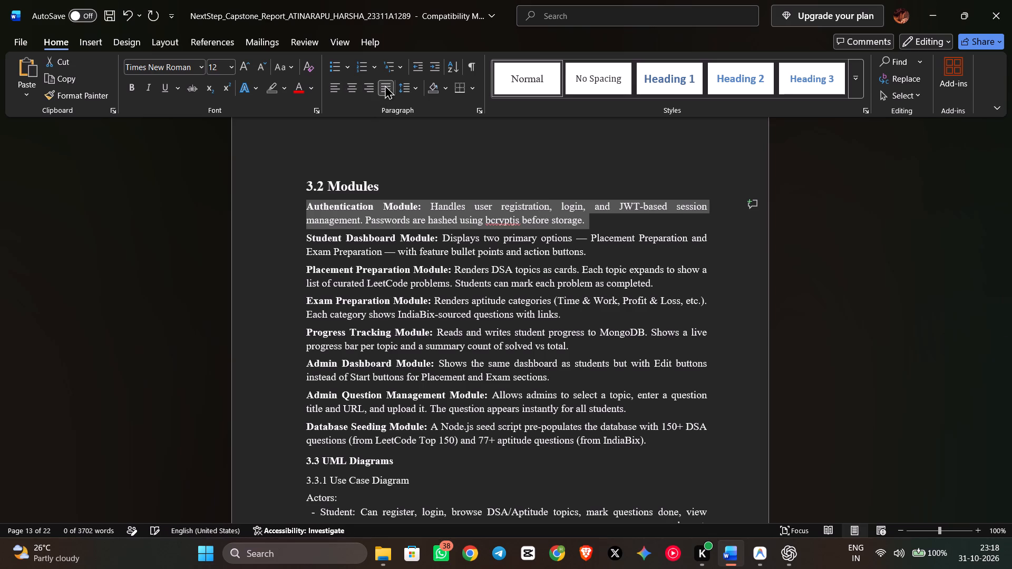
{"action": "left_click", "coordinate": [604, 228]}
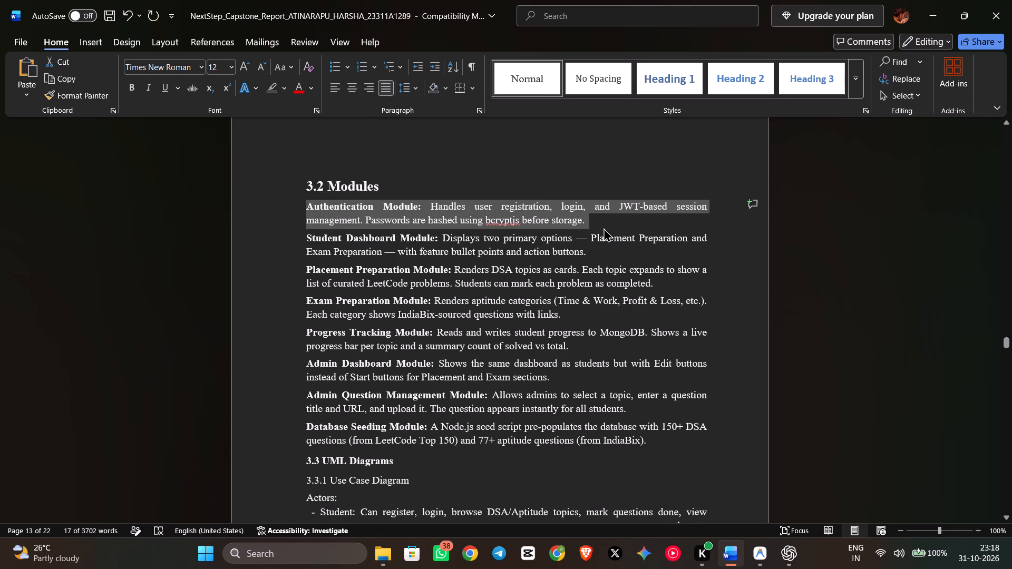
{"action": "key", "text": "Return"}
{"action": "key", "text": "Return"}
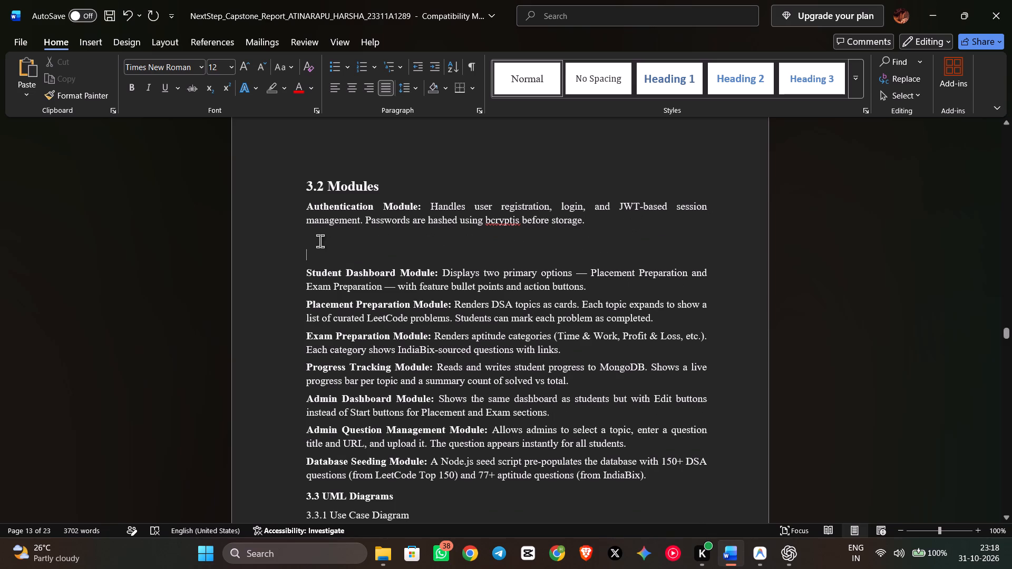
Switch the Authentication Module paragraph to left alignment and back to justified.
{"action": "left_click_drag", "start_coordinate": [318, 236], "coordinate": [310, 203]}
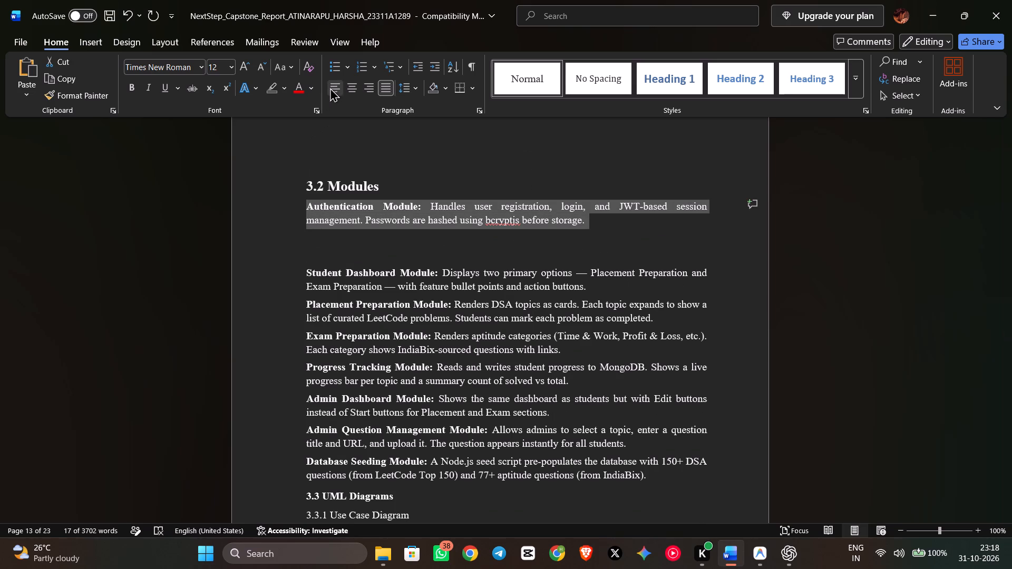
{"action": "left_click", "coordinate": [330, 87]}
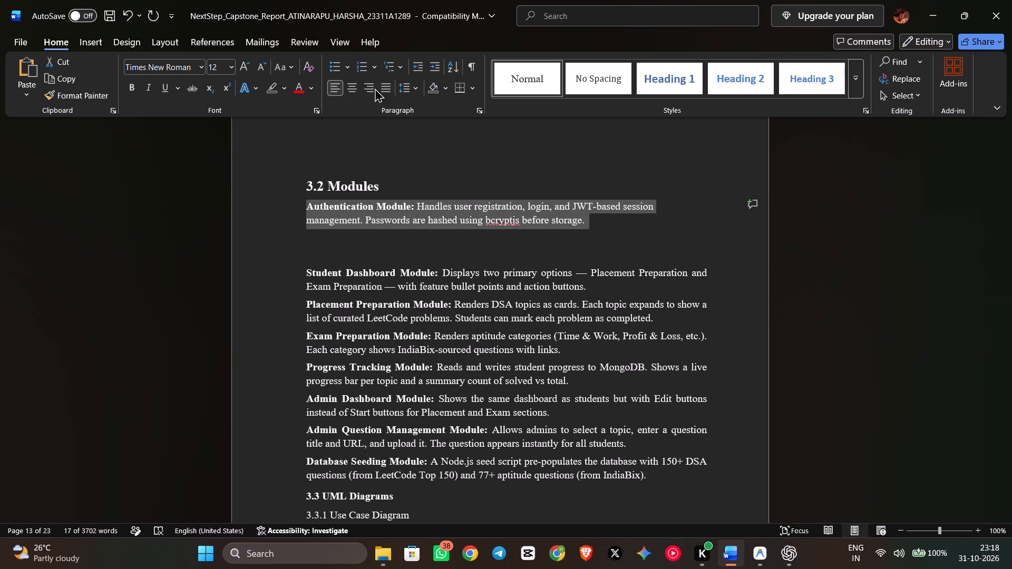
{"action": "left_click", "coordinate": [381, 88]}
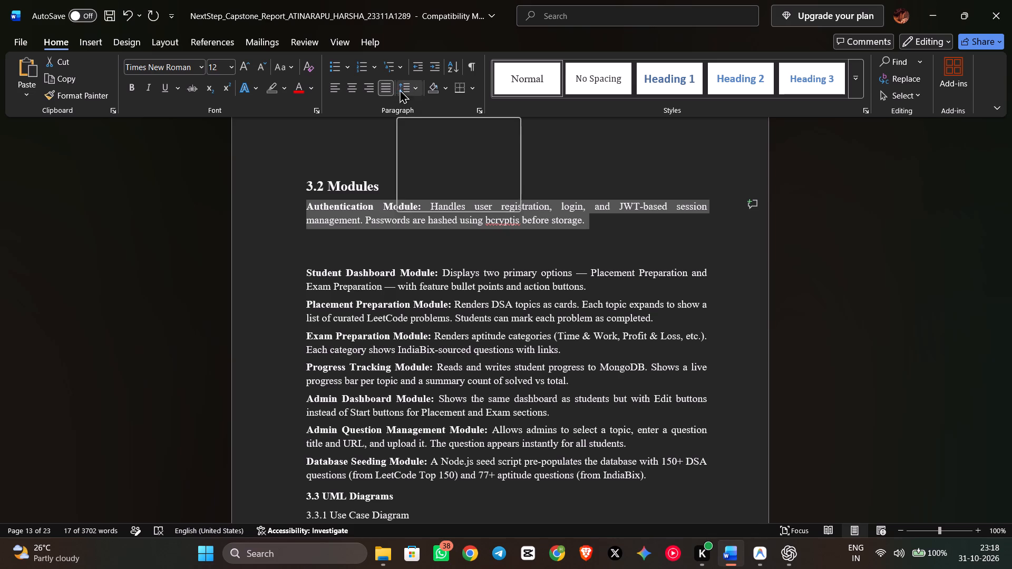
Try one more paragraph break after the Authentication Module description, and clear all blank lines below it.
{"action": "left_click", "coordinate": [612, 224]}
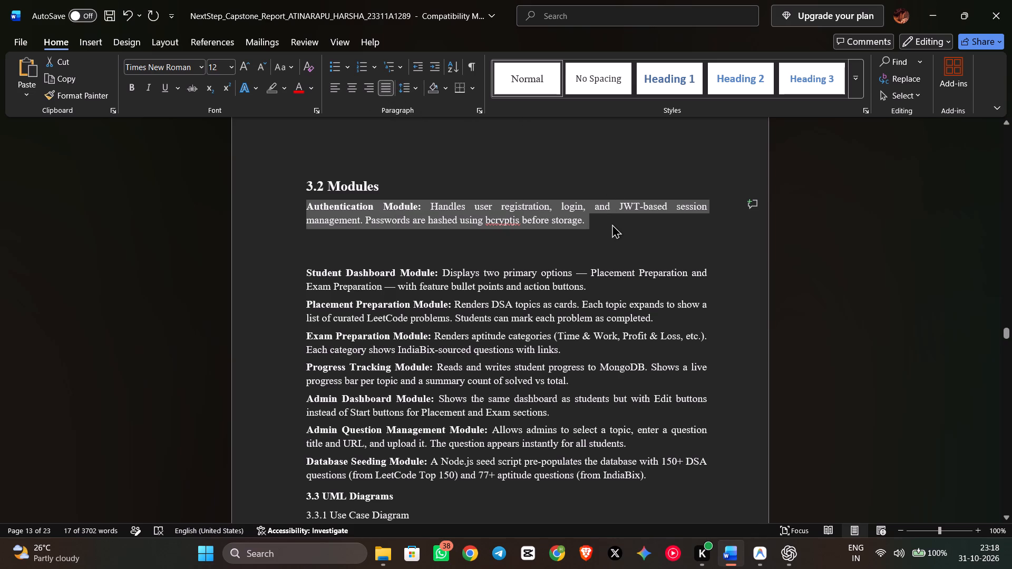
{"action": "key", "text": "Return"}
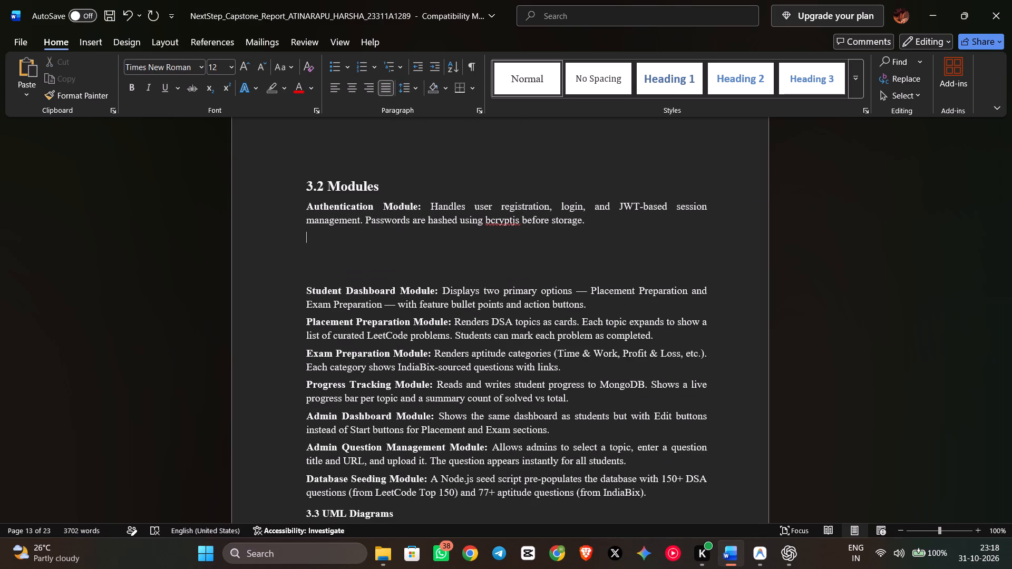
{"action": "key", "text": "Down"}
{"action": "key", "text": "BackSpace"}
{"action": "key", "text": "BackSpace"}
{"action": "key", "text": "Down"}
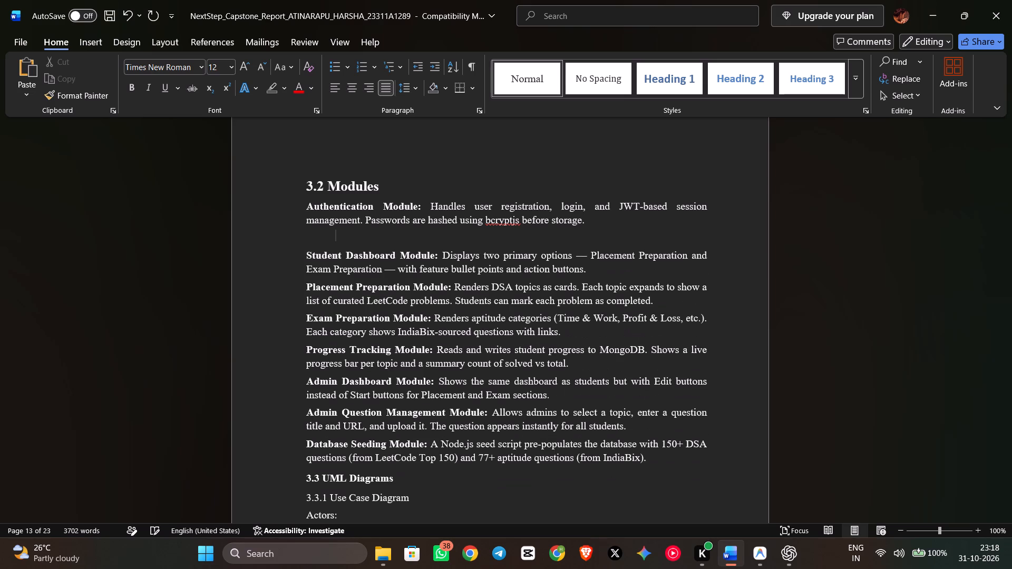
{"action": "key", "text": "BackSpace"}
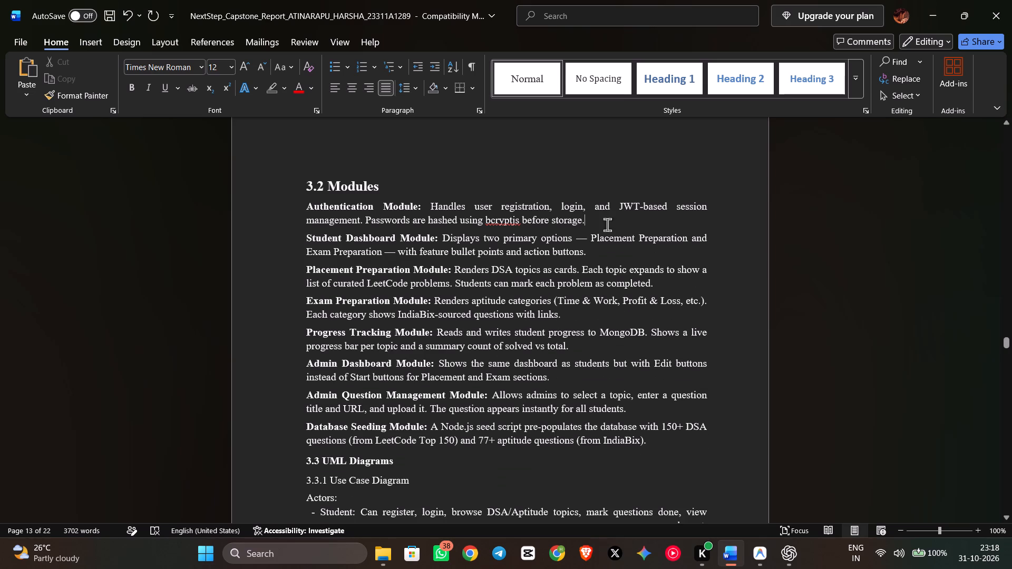
Replace both long dashes in the Student Dashboard Module description with hyphens.
{"action": "left_click", "coordinate": [586, 240]}
{"action": "key", "text": "BackSpace"}
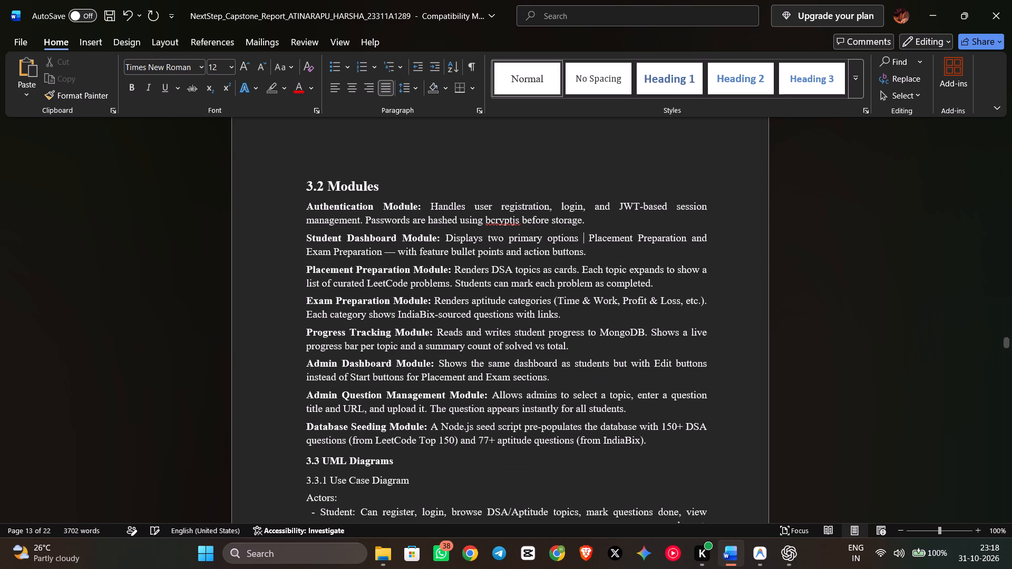
{"action": "key", "text": "minus"}
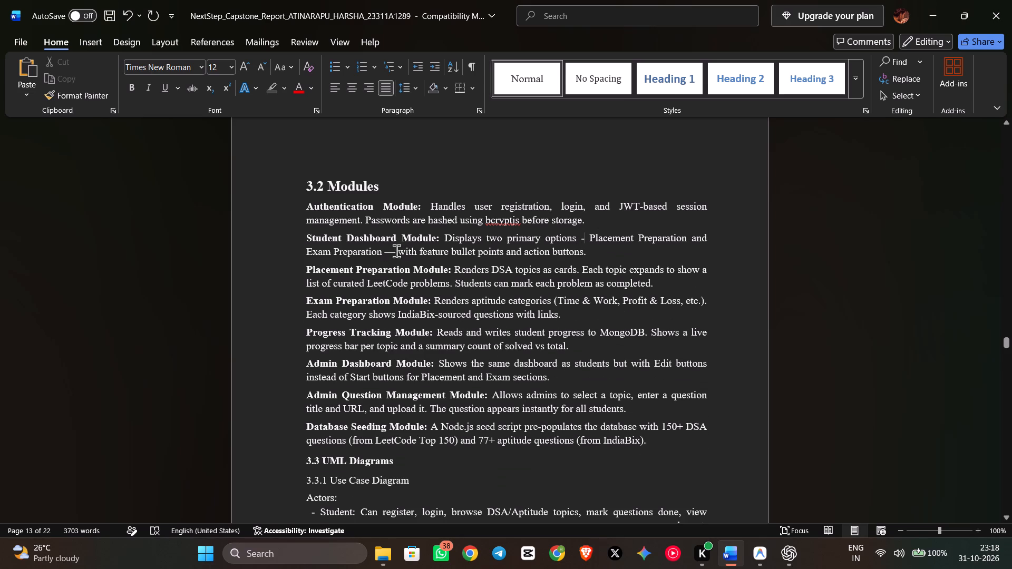
{"action": "left_click", "coordinate": [395, 251]}
{"action": "key", "text": "BackSpace"}
{"action": "key", "text": "minus"}
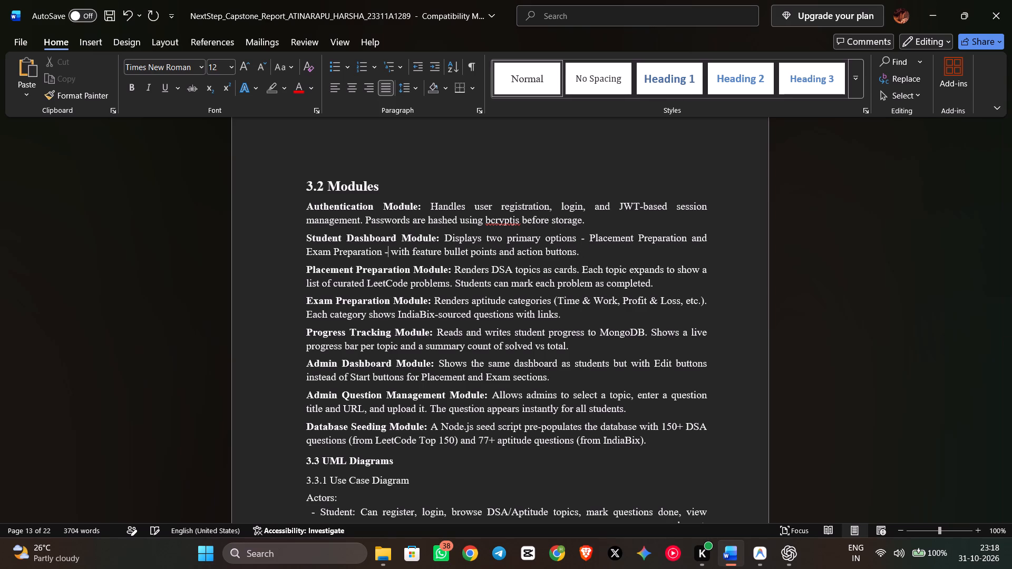
Review the layout of the 3.2 Modules section and the 3.3 UML Diagrams use case text below it.
{"action": "scroll", "coordinate": [579, 183], "scroll_direction": "down", "scroll_amount": 3}
{"action": "scroll", "coordinate": [592, 219], "scroll_direction": "up", "scroll_amount": 2}
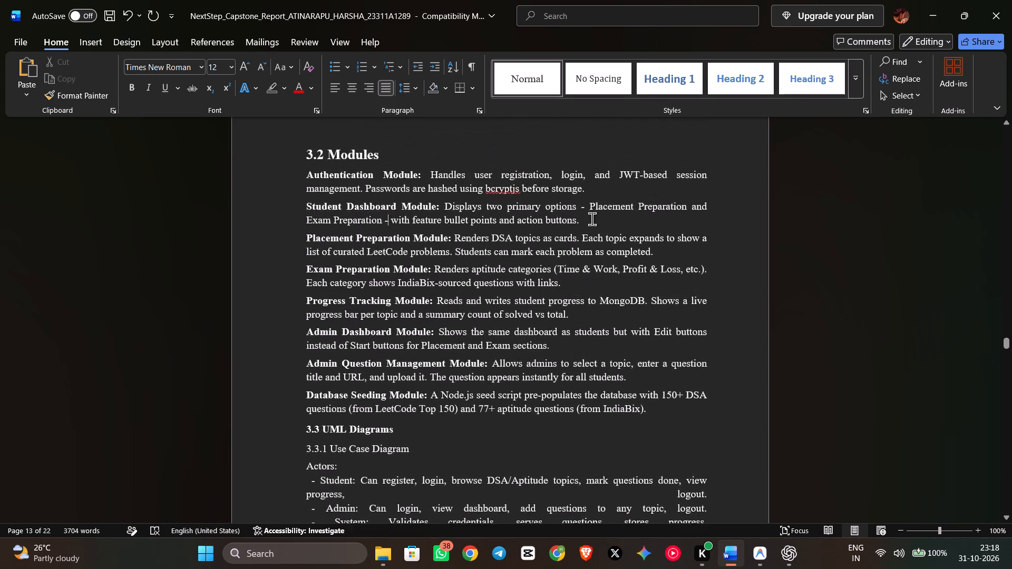
{"action": "scroll", "coordinate": [592, 219], "scroll_direction": "down", "scroll_amount": 4}
{"action": "scroll", "coordinate": [583, 267], "scroll_direction": "up", "scroll_amount": 3}
{"action": "scroll", "coordinate": [583, 267], "scroll_direction": "down", "scroll_amount": 8}
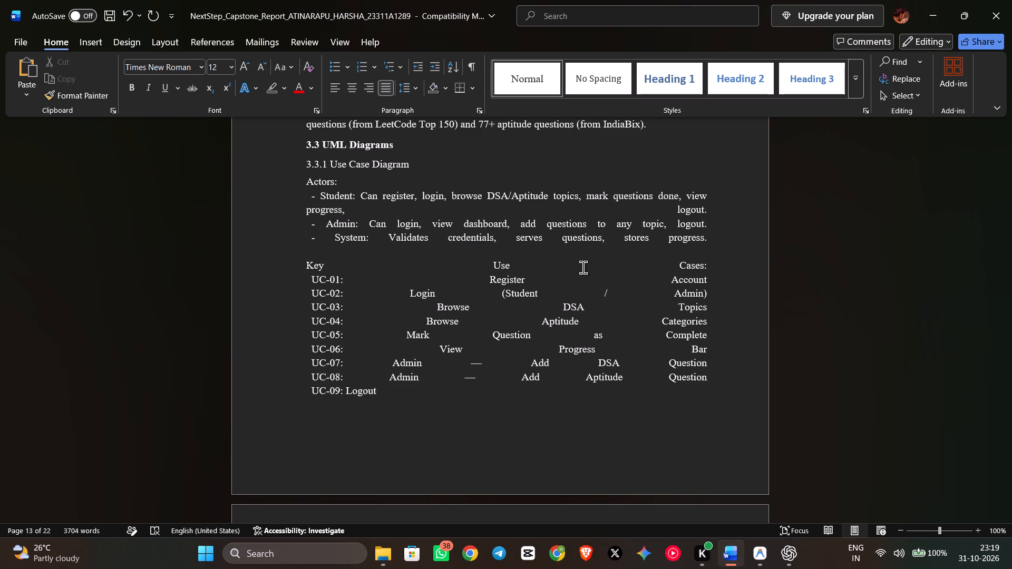
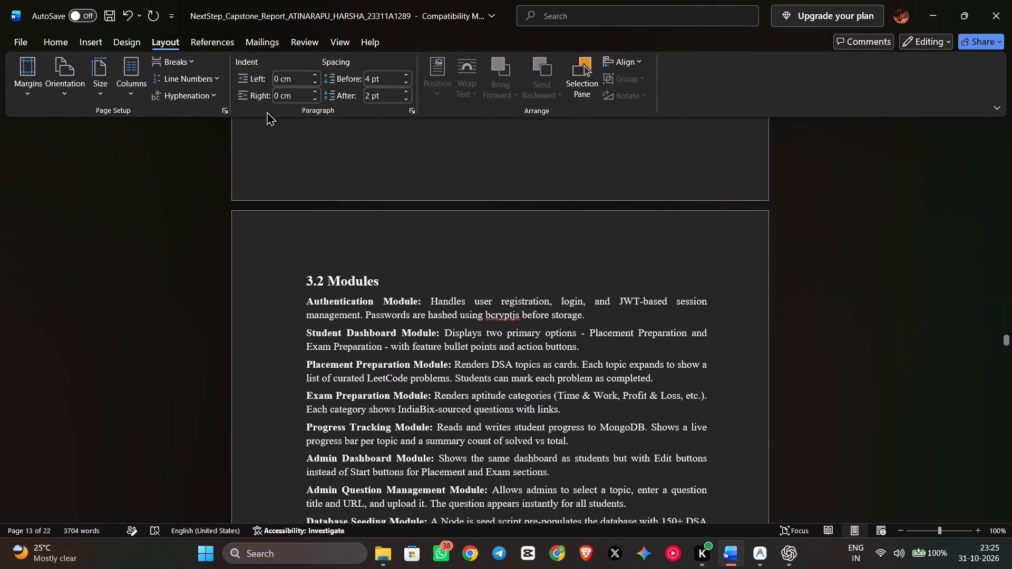
{"action": "left_click", "coordinate": [203, 97]}
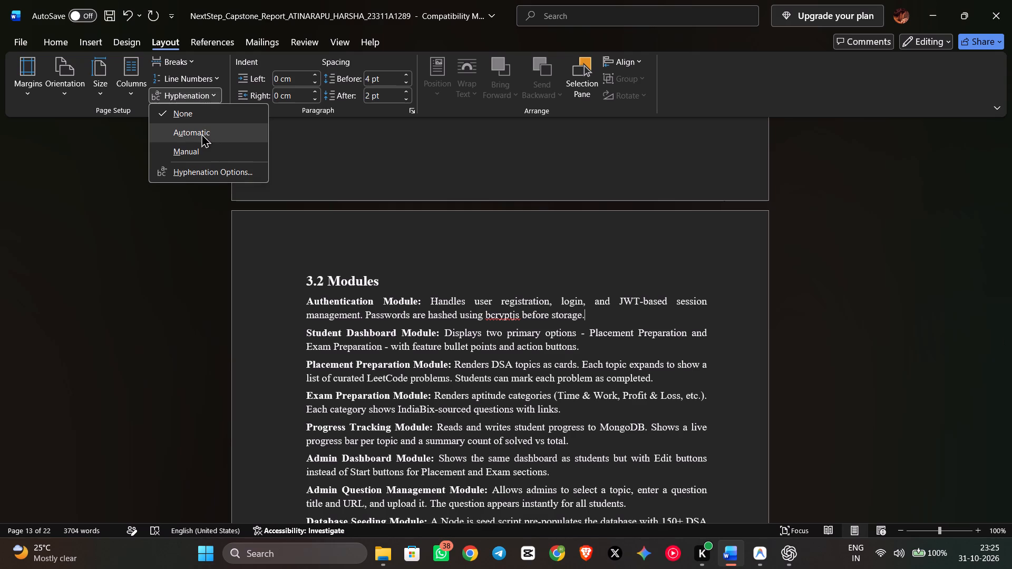
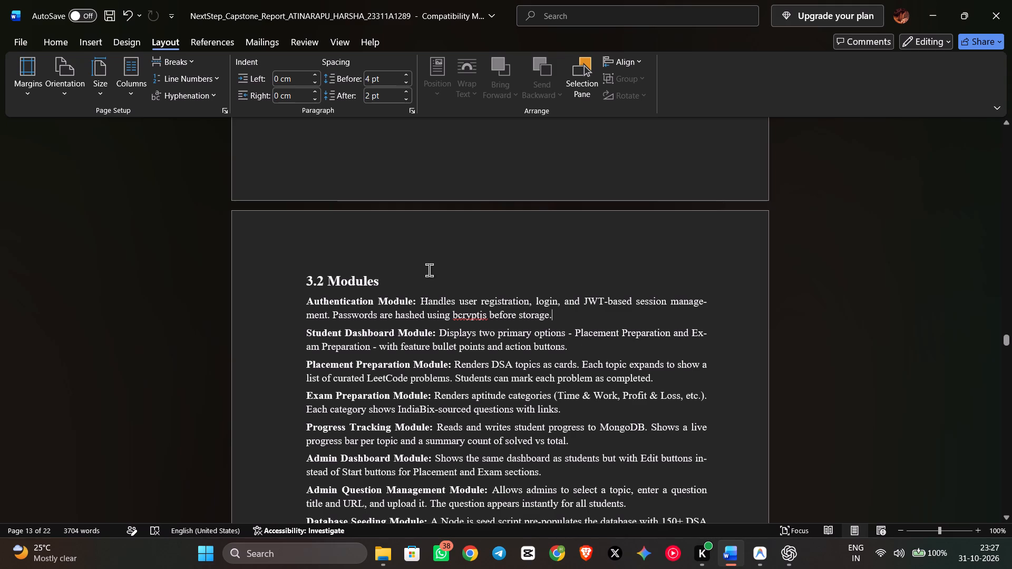
Review the hyphenated text across the Application Layer, Database Layer and 3.2 Modules sections, down to the UML diagrams section.
{"action": "scroll", "coordinate": [424, 270], "scroll_direction": "up", "scroll_amount": 12}
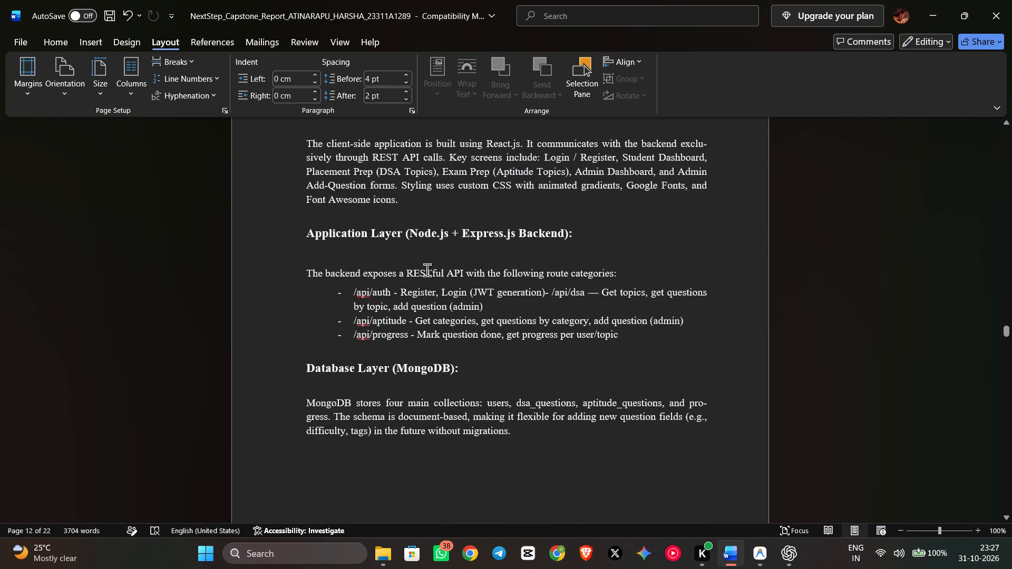
{"action": "scroll", "coordinate": [427, 270], "scroll_direction": "down", "scroll_amount": 7}
{"action": "scroll", "coordinate": [431, 264], "scroll_direction": "up", "scroll_amount": 6}
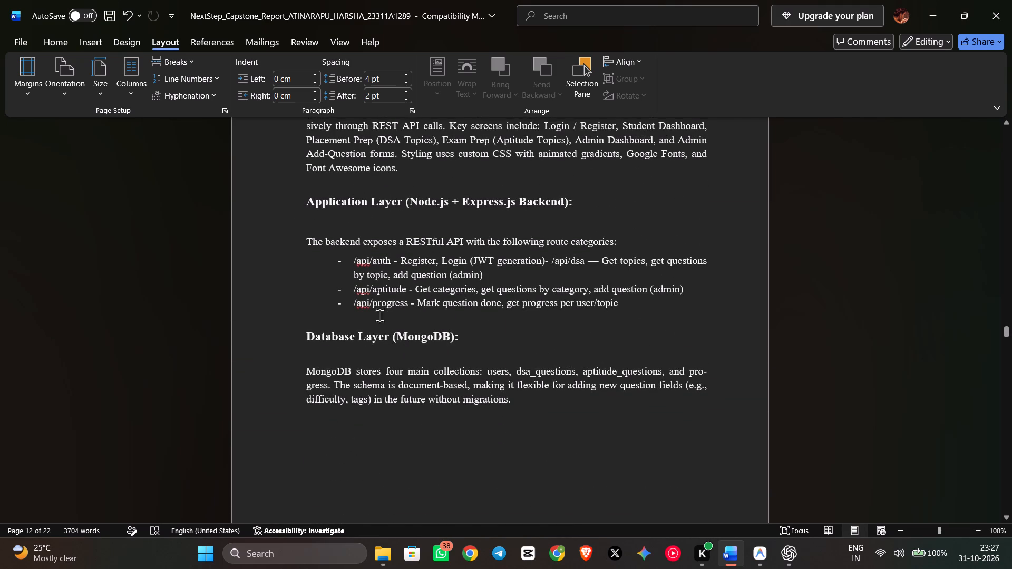
{"action": "scroll", "coordinate": [379, 315], "scroll_direction": "up", "scroll_amount": 6}
{"action": "scroll", "coordinate": [379, 313], "scroll_direction": "down", "scroll_amount": 7}
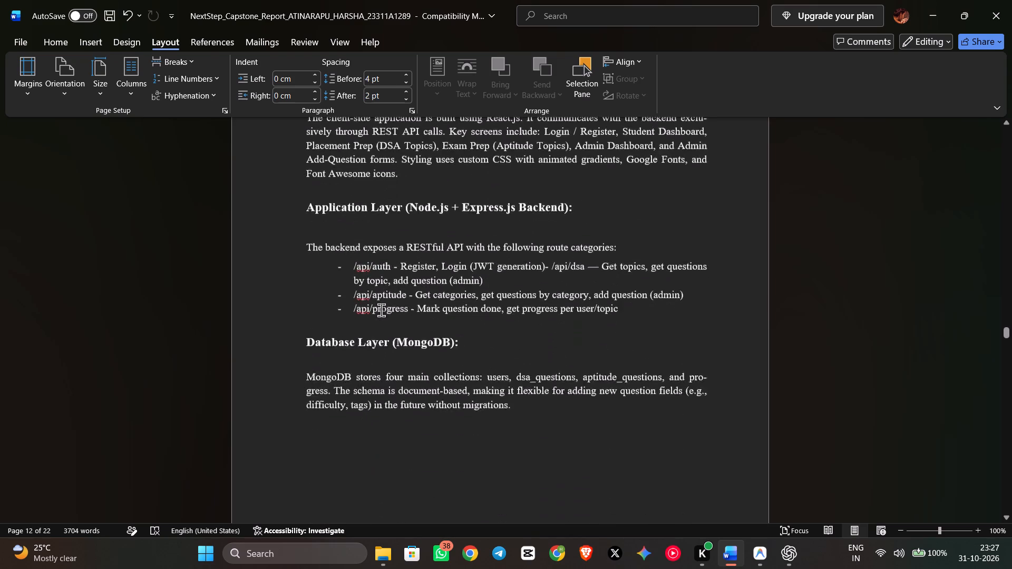
{"action": "scroll", "coordinate": [381, 310], "scroll_direction": "down", "scroll_amount": 16}
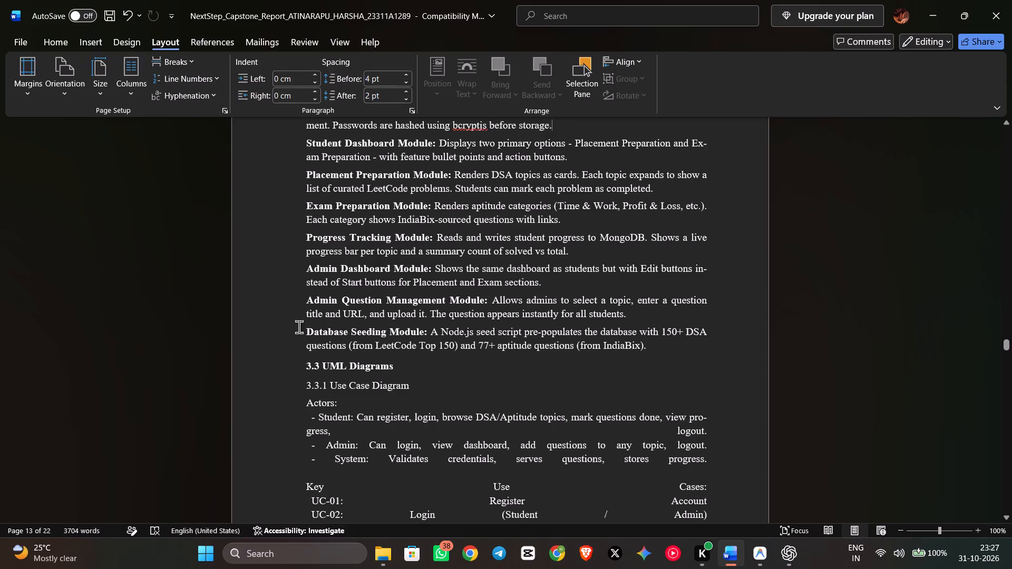
Select the "3.3 UML Diagrams" heading and bring up the text formatting controls.
{"action": "left_click_drag", "start_coordinate": [400, 368], "coordinate": [304, 367]}
{"action": "left_click", "coordinate": [49, 43]}
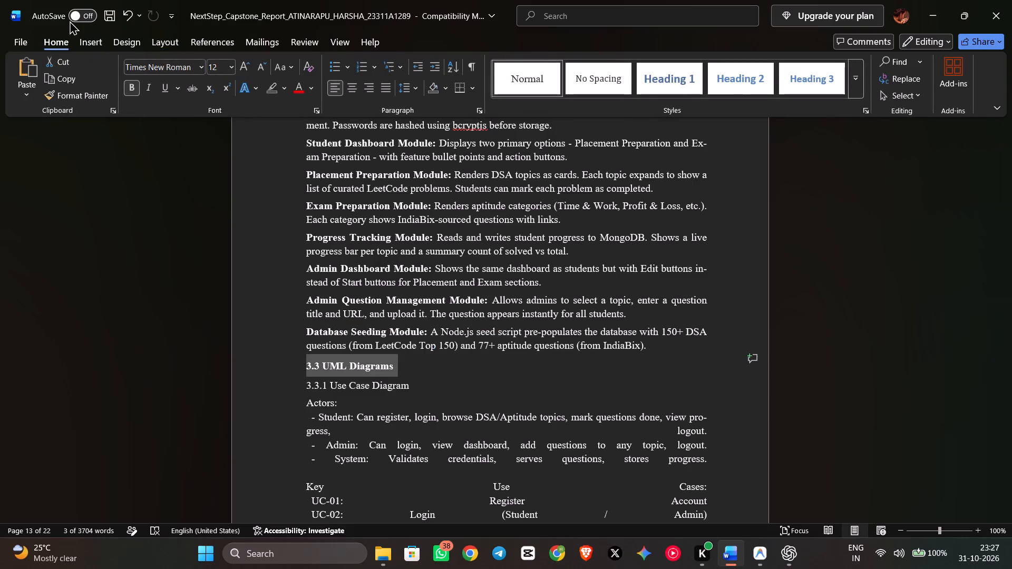
Turn on AutoSave by uploading a copy of the report to the personal OneDrive account.
{"action": "left_click", "coordinate": [79, 18]}
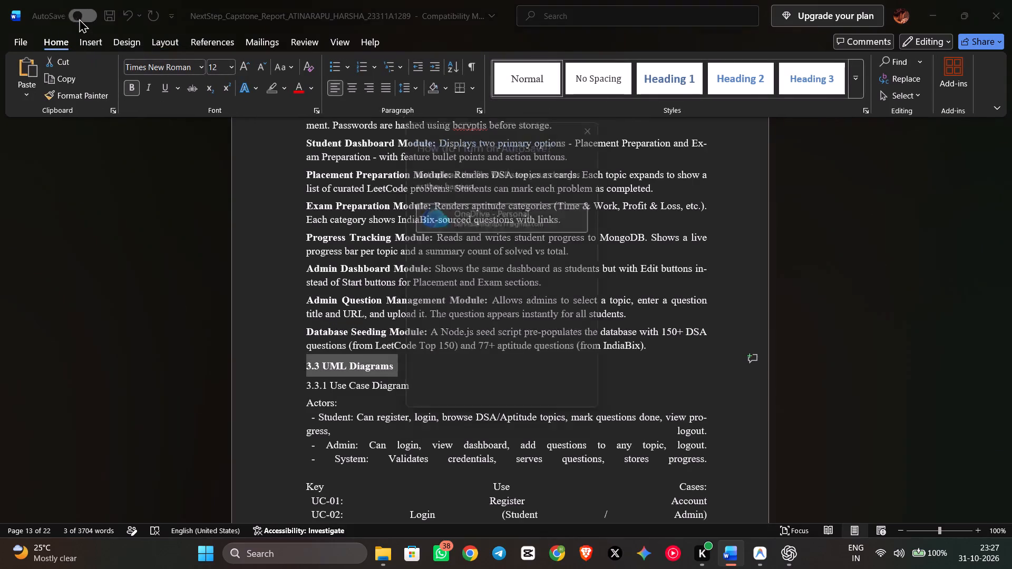
{"action": "left_click", "coordinate": [466, 211]}
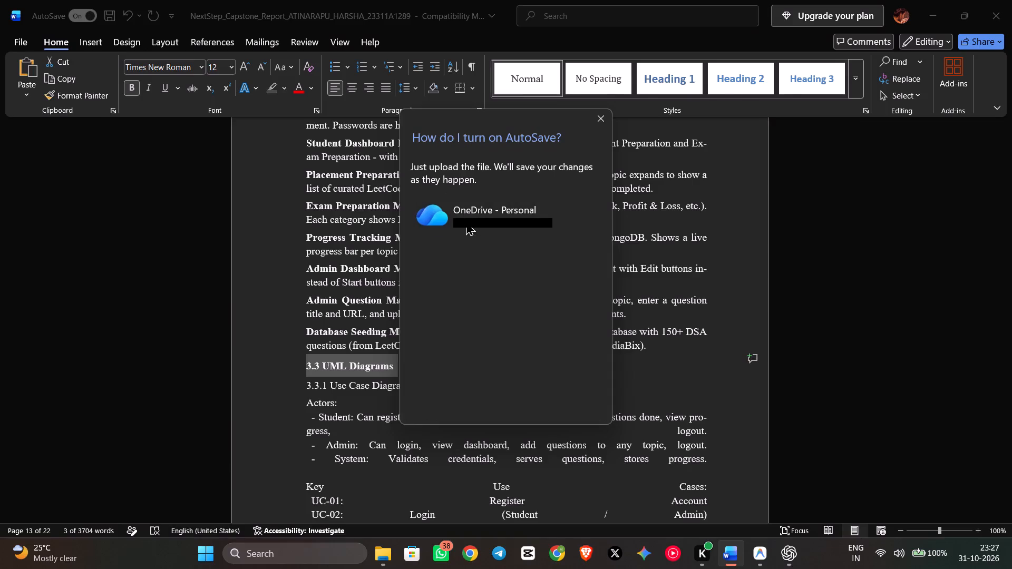
{"action": "left_click", "coordinate": [178, 227]}
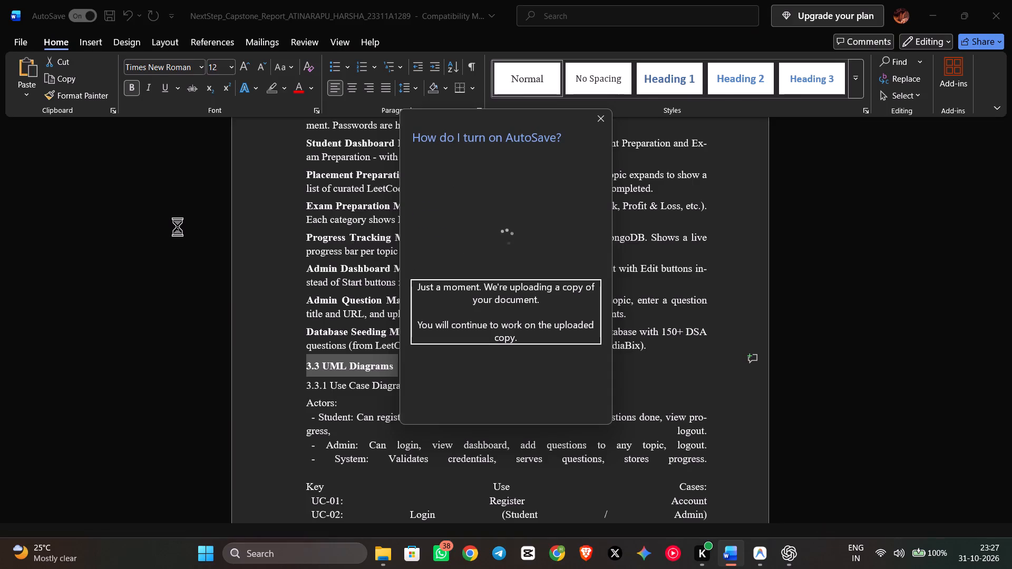
{"action": "left_click", "coordinate": [265, 219]}
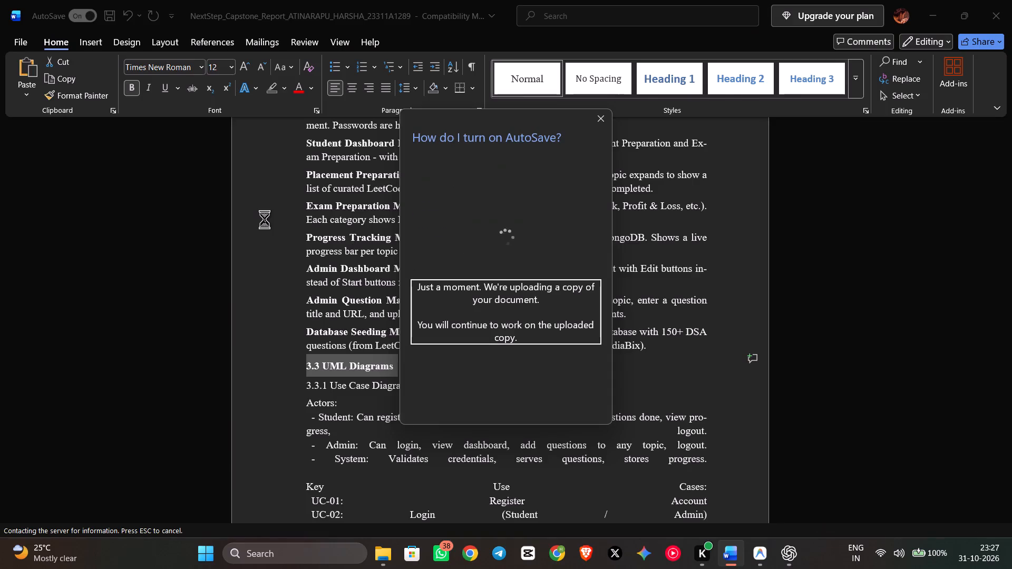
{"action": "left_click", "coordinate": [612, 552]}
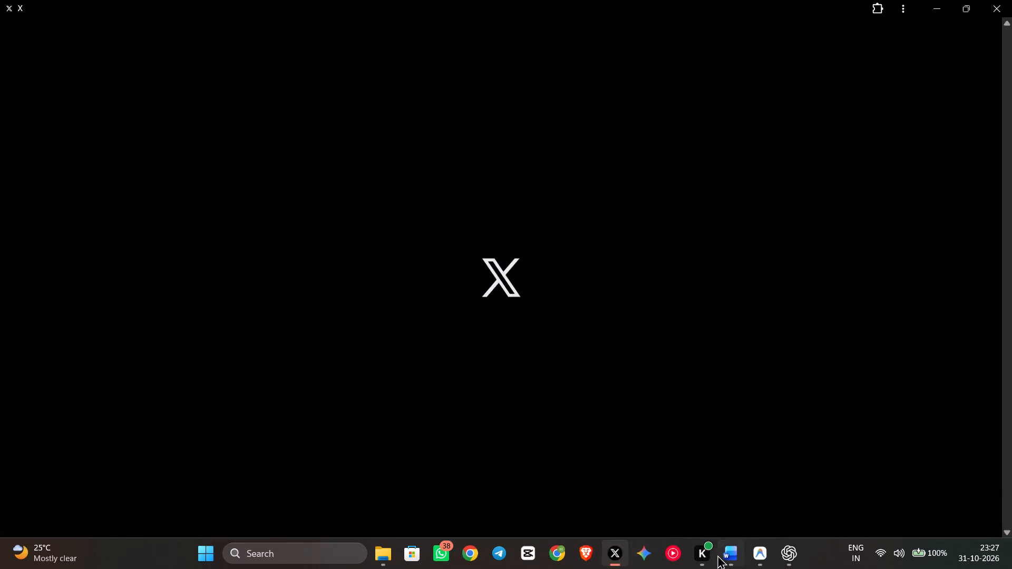
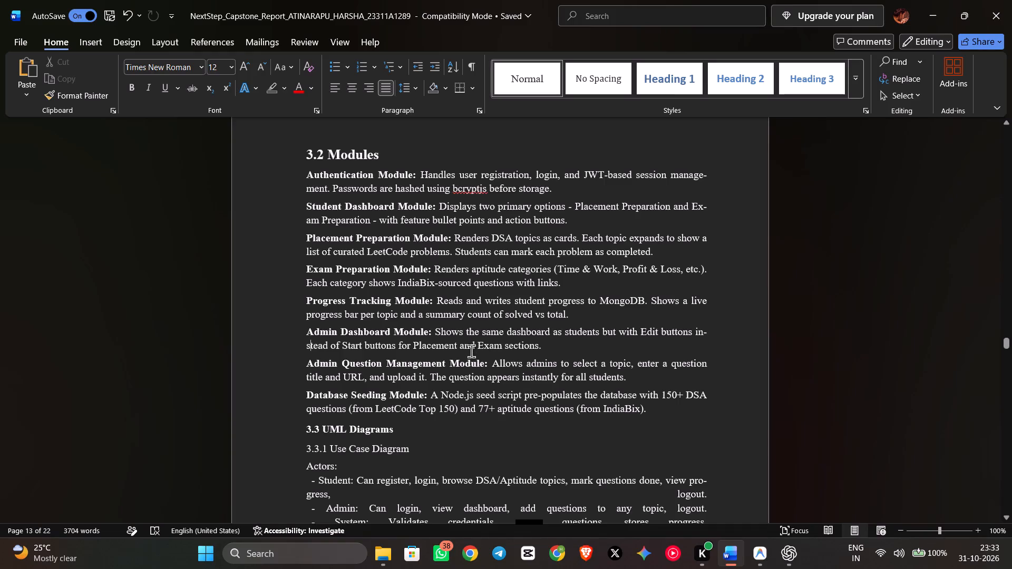
Set the "3.3 UML Diagrams" heading to font size 16, matching the 3.2 Modules heading.
{"action": "scroll", "coordinate": [477, 355], "scroll_direction": "down", "scroll_amount": 2}
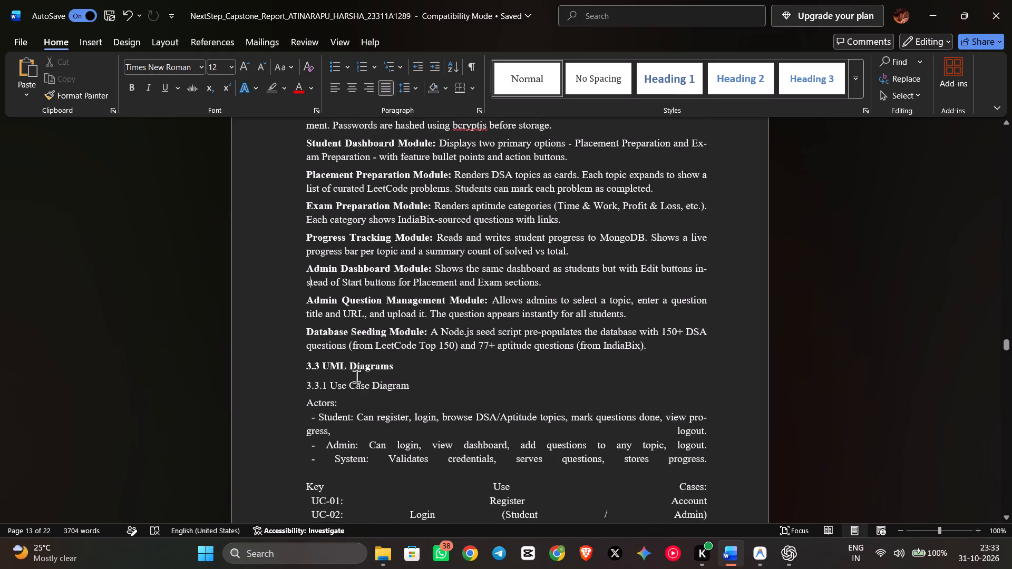
{"action": "scroll", "coordinate": [368, 375], "scroll_direction": "up", "scroll_amount": 4}
{"action": "scroll", "coordinate": [372, 375], "scroll_direction": "down", "scroll_amount": 3}
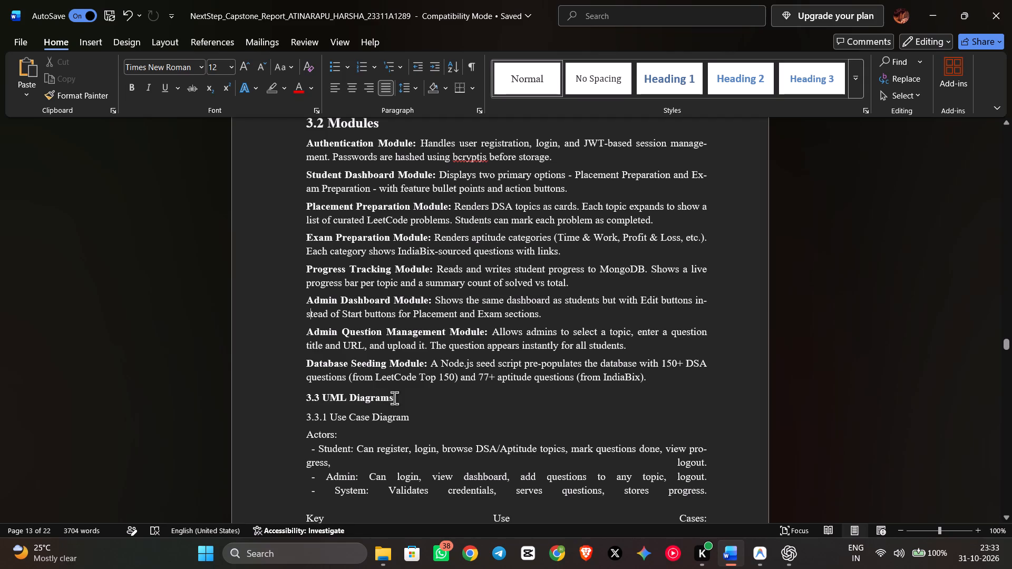
{"action": "left_click_drag", "start_coordinate": [396, 398], "coordinate": [306, 397]}
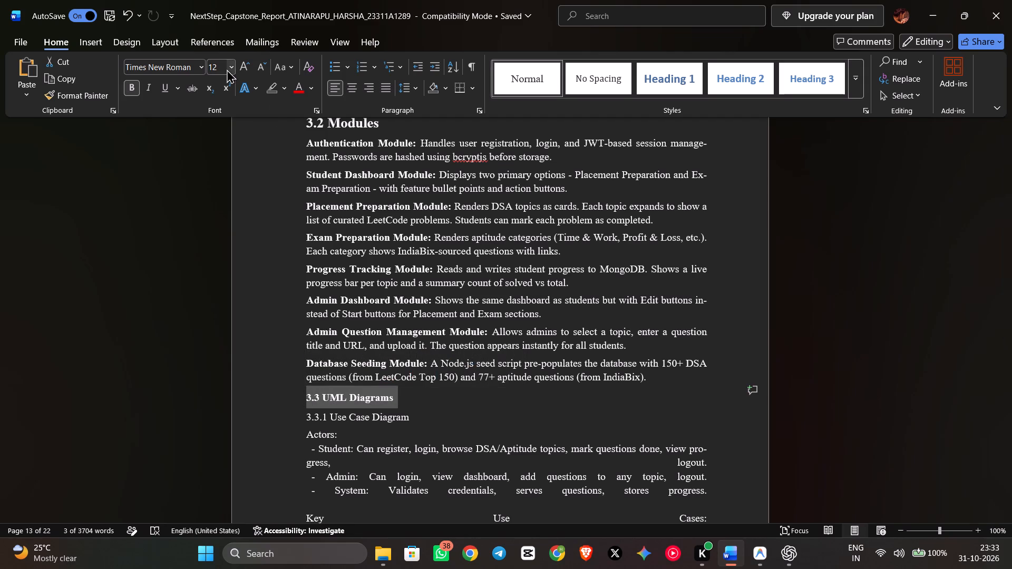
{"action": "left_click", "coordinate": [227, 69]}
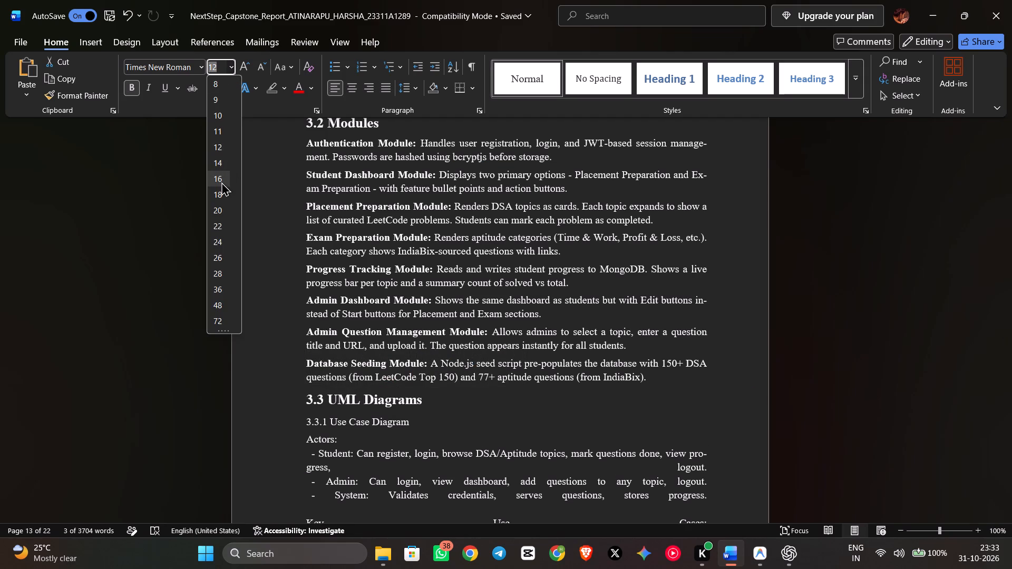
{"action": "left_click", "coordinate": [219, 178]}
{"action": "left_click", "coordinate": [461, 396]}
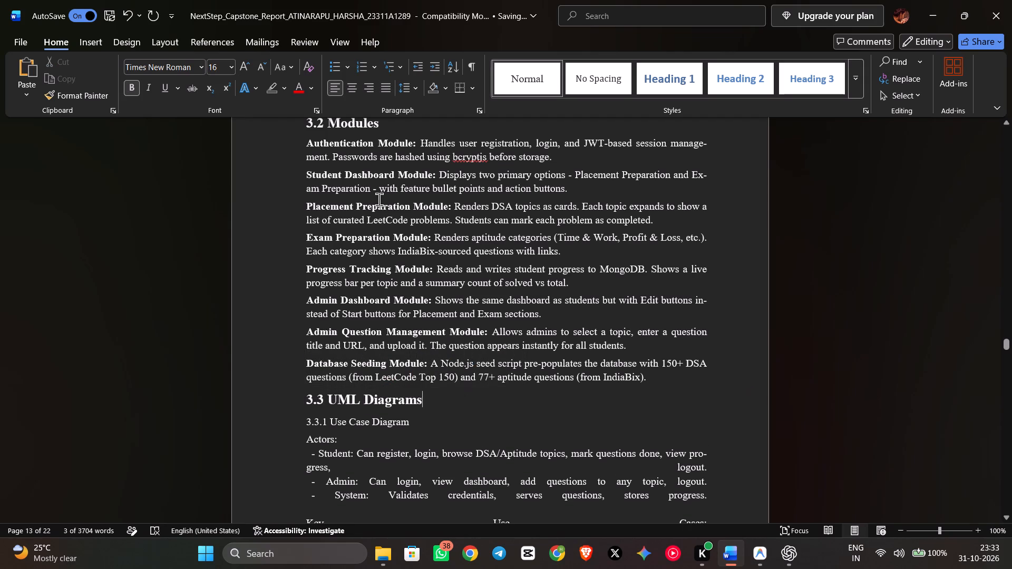
{"action": "left_click", "coordinate": [369, 126]}
Add the chapter number "4." in front of the SYSTEM IMPLEMENTATION title.
{"action": "scroll", "coordinate": [437, 259], "scroll_direction": "down", "scroll_amount": 2}
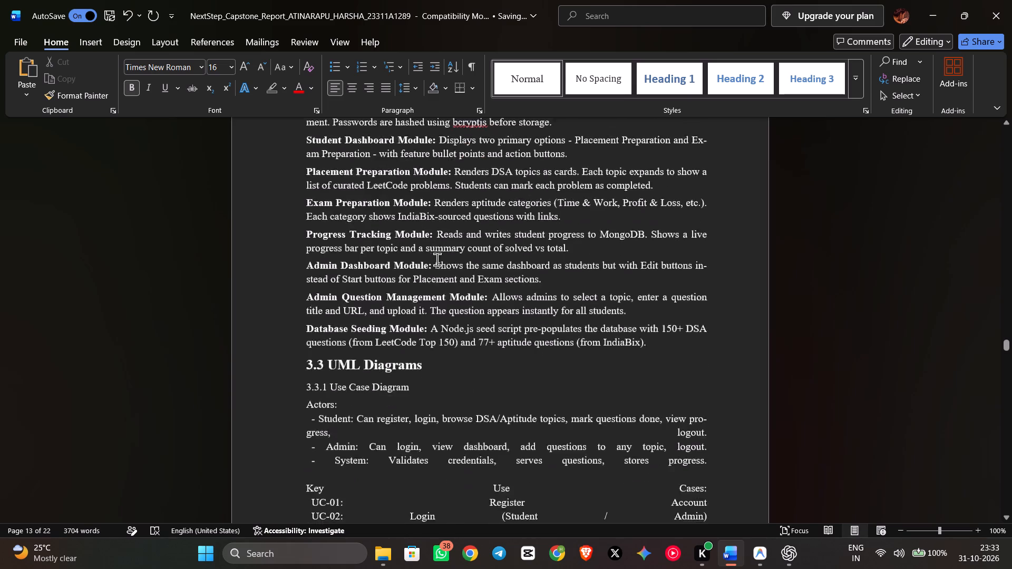
{"action": "scroll", "coordinate": [437, 259], "scroll_direction": "down", "scroll_amount": 1}
{"action": "scroll", "coordinate": [421, 298], "scroll_direction": "down", "scroll_amount": 15}
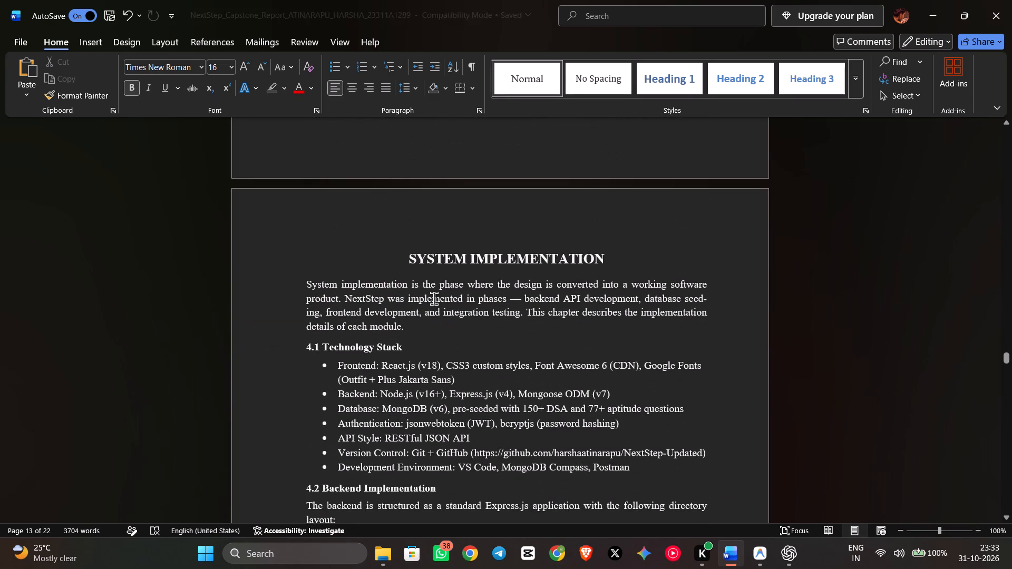
{"action": "left_click_drag", "start_coordinate": [408, 257], "coordinate": [555, 261]}
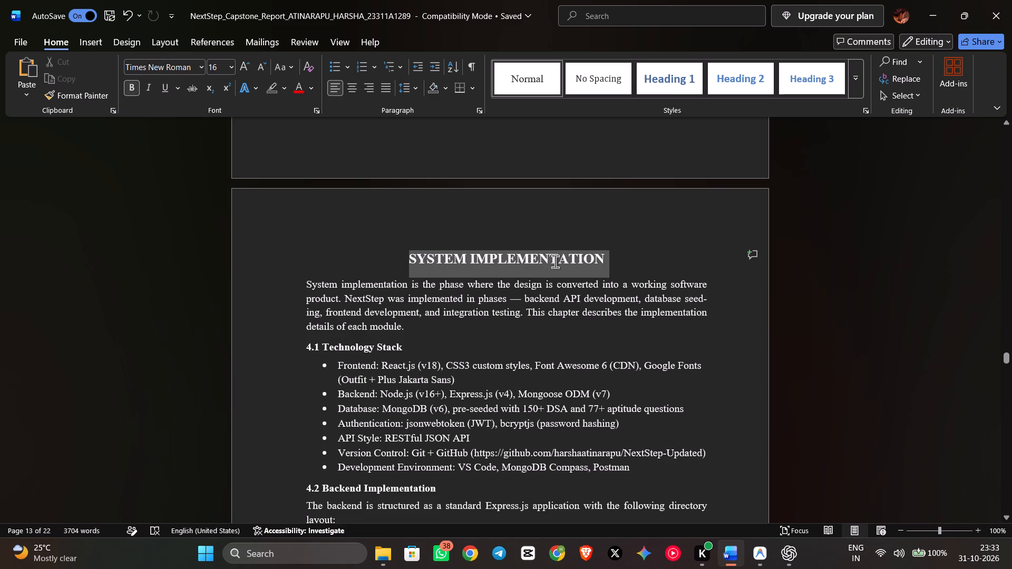
{"action": "left_click_drag", "start_coordinate": [555, 261], "coordinate": [567, 260]}
{"action": "left_click", "coordinate": [412, 251]}
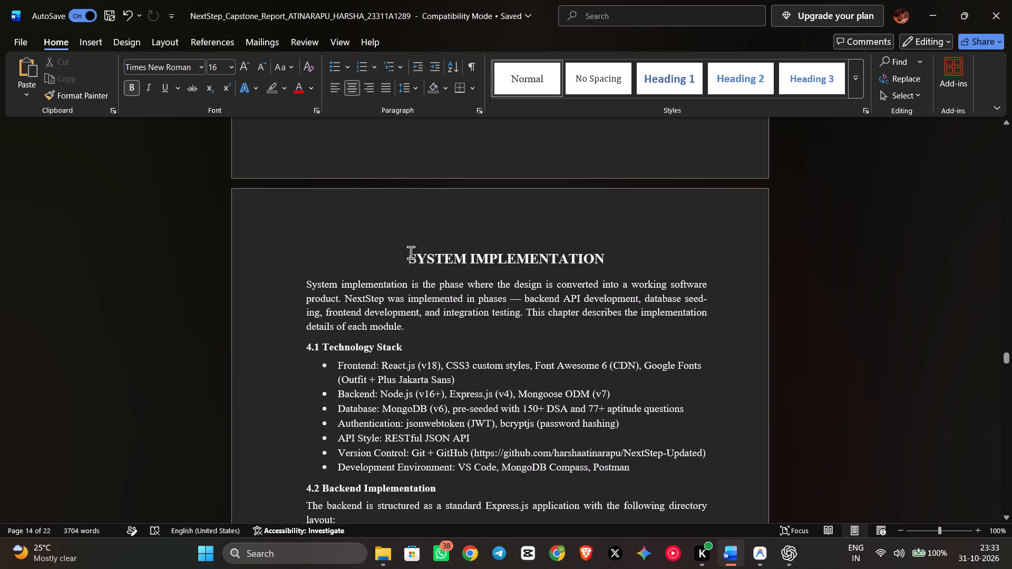
{"action": "type", "text": "4."}
{"action": "key", "text": "space"}
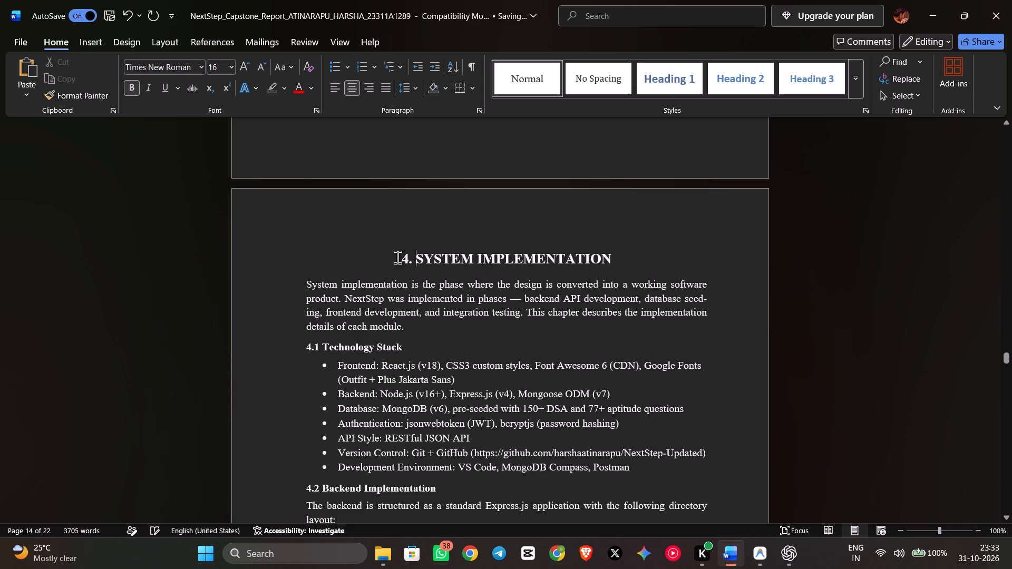
Format the "4. SYSTEM IMPLEMENTATION" title at font size 24 and align it left.
{"action": "left_click_drag", "start_coordinate": [405, 258], "coordinate": [507, 258]}
{"action": "left_click", "coordinate": [620, 253]}
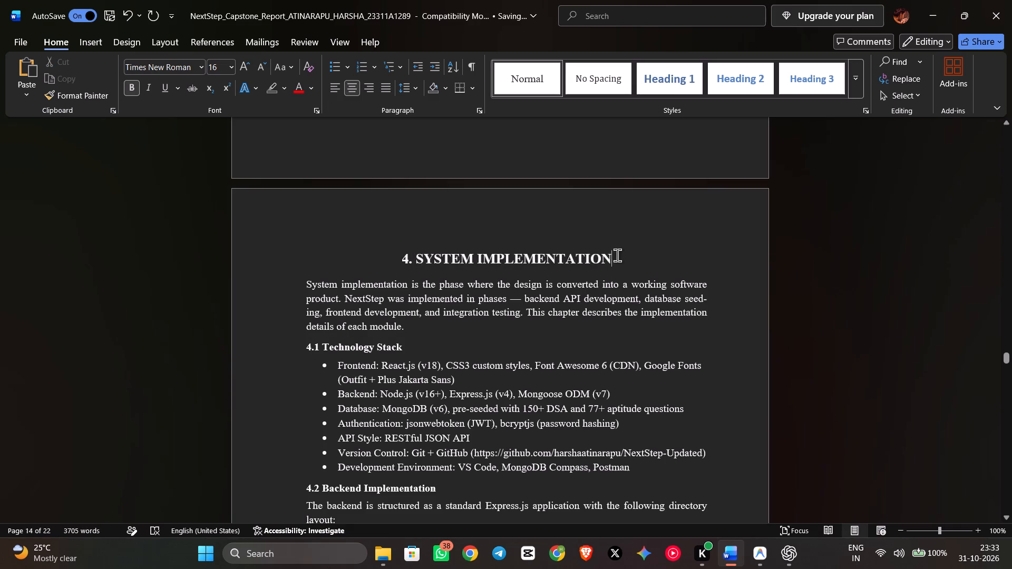
{"action": "left_click_drag", "start_coordinate": [617, 255], "coordinate": [335, 248]}
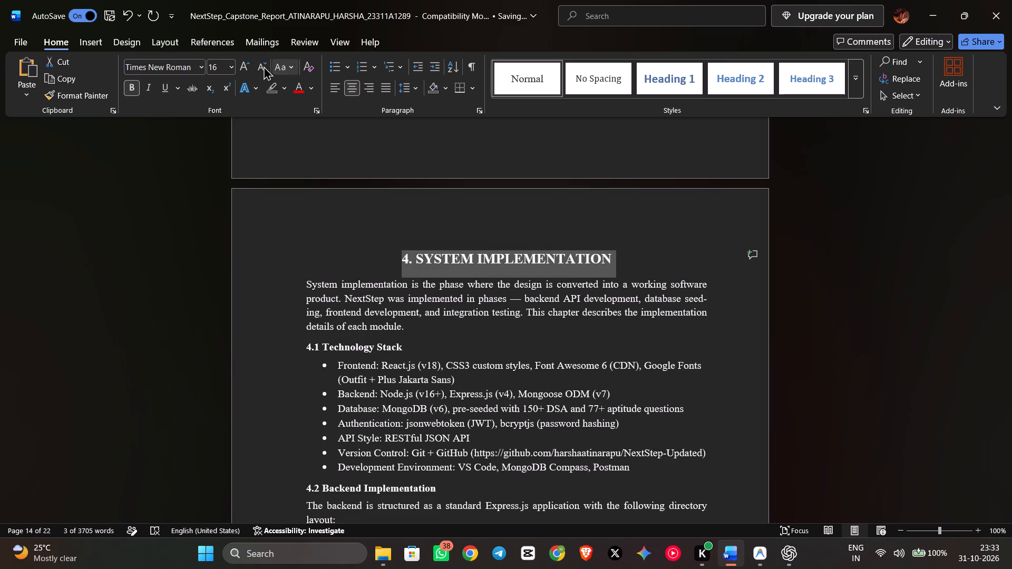
{"action": "left_click", "coordinate": [231, 68]}
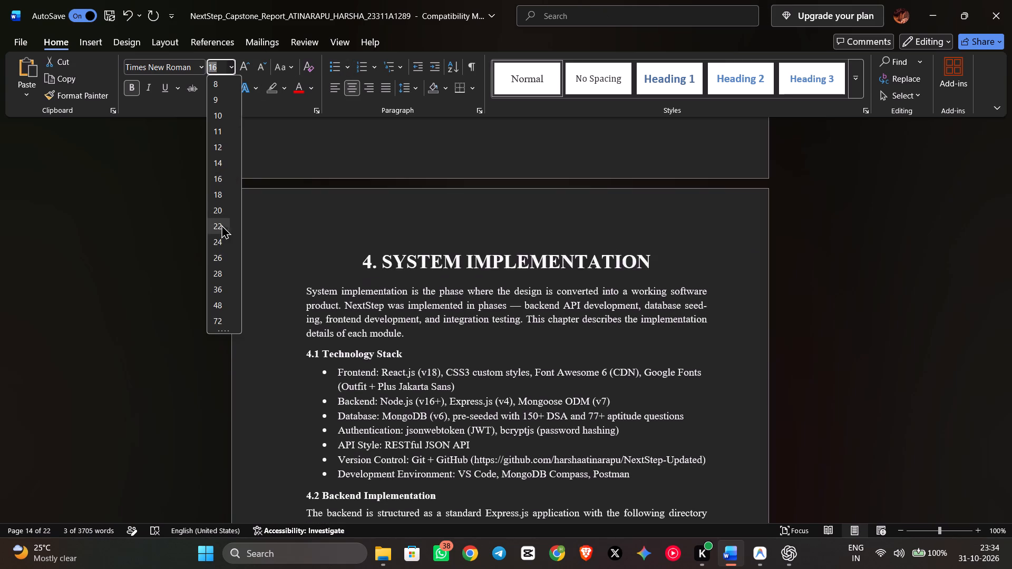
{"action": "left_click", "coordinate": [220, 238]}
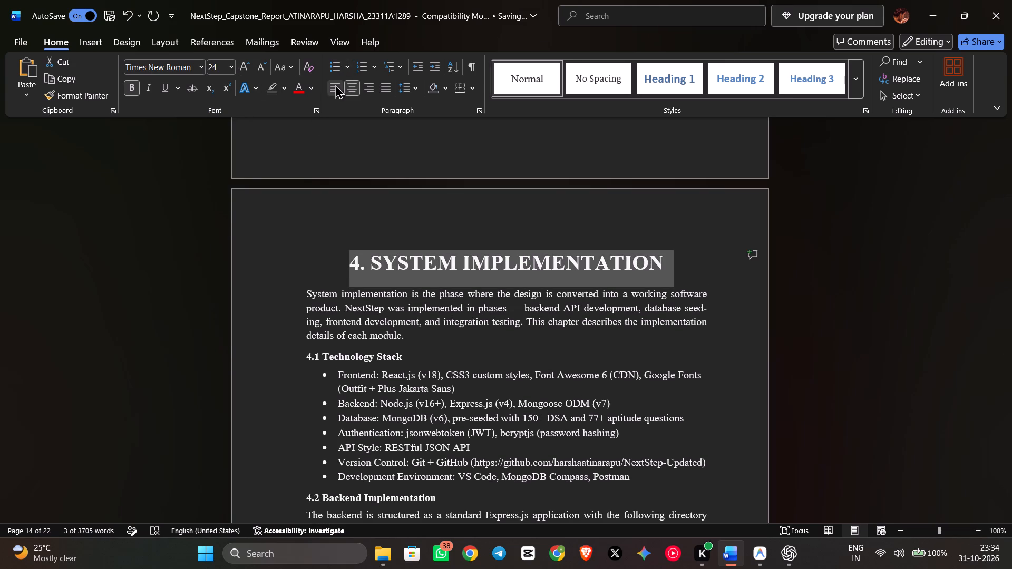
{"action": "left_click", "coordinate": [335, 85]}
{"action": "left_click", "coordinate": [402, 297]}
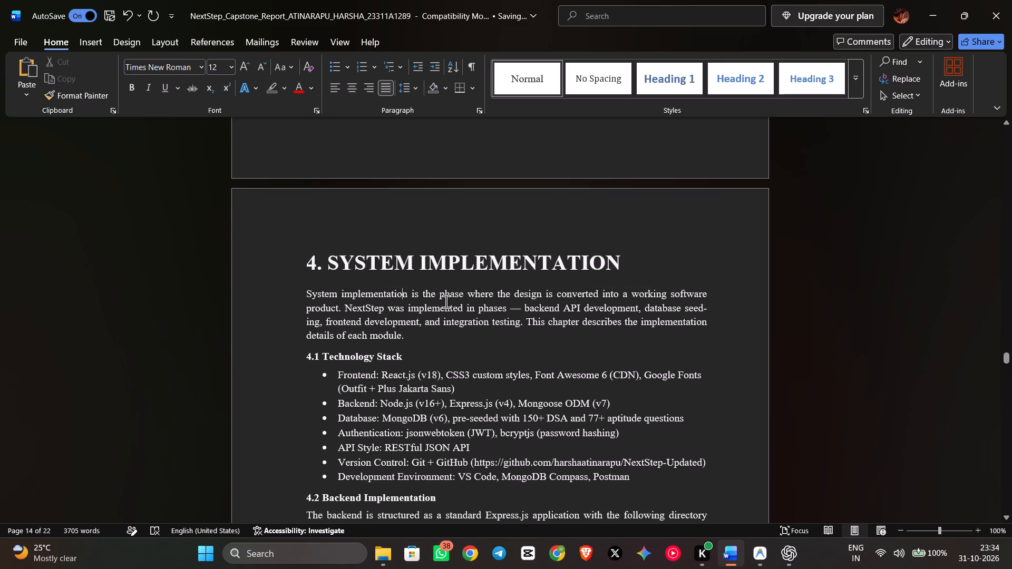
Set the "4.1 Technology Stack" heading to font size 16.
{"action": "scroll", "coordinate": [446, 301], "scroll_direction": "down", "scroll_amount": 2}
{"action": "left_click_drag", "start_coordinate": [401, 292], "coordinate": [334, 292]}
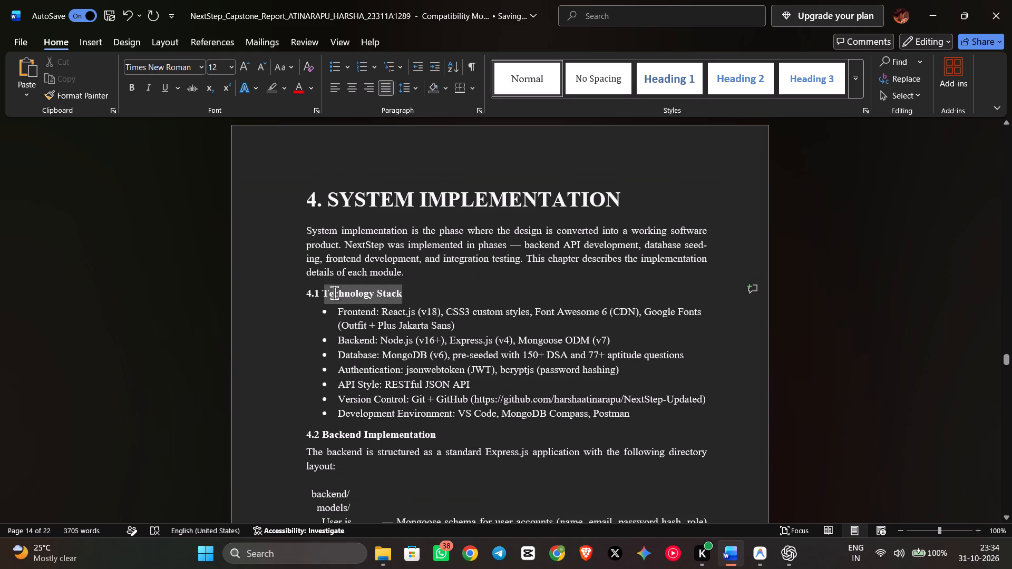
{"action": "left_click_drag", "start_coordinate": [334, 292], "coordinate": [306, 295]}
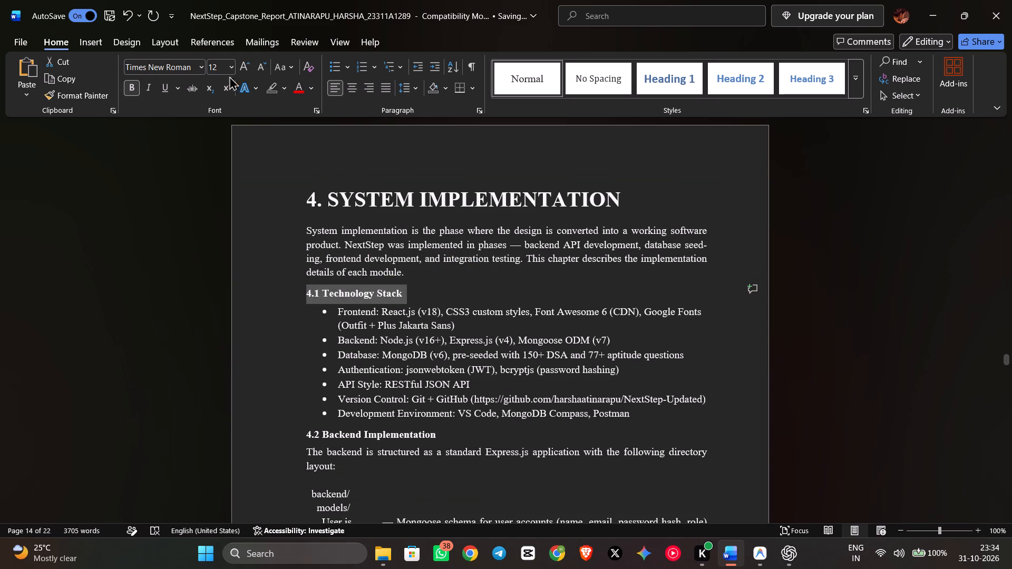
{"action": "left_click", "coordinate": [232, 68]}
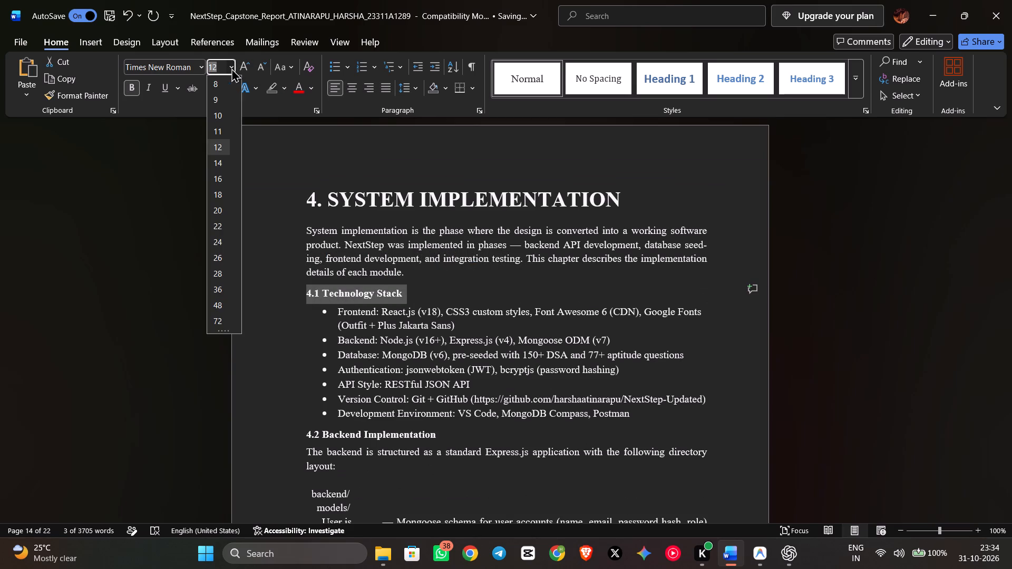
{"action": "left_click", "coordinate": [222, 175]}
Review the heading formatting and layout of chapter 3, from the Database Layer and 3.2 Modules through the 3.3 use case list.
{"action": "scroll", "coordinate": [547, 310], "scroll_direction": "up", "scroll_amount": 10}
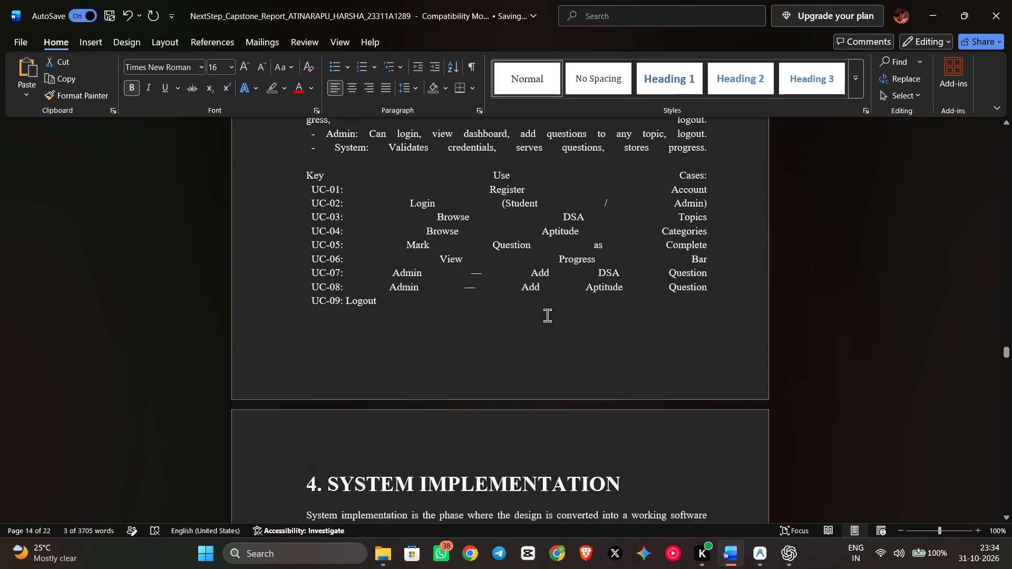
{"action": "scroll", "coordinate": [547, 315], "scroll_direction": "up", "scroll_amount": 13}
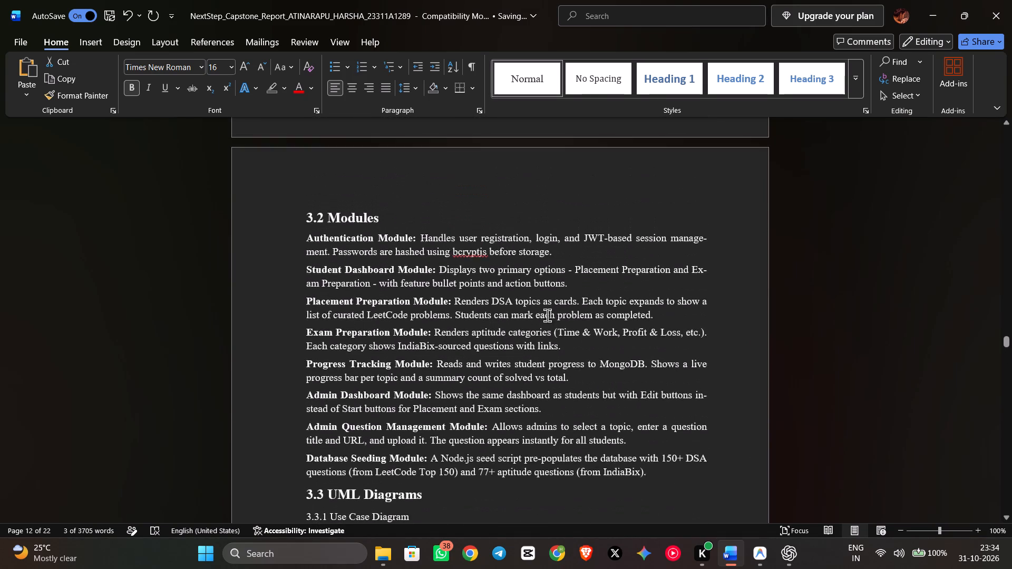
{"action": "scroll", "coordinate": [547, 315], "scroll_direction": "up", "scroll_amount": 10}
{"action": "scroll", "coordinate": [547, 315], "scroll_direction": "down", "scroll_amount": 3}
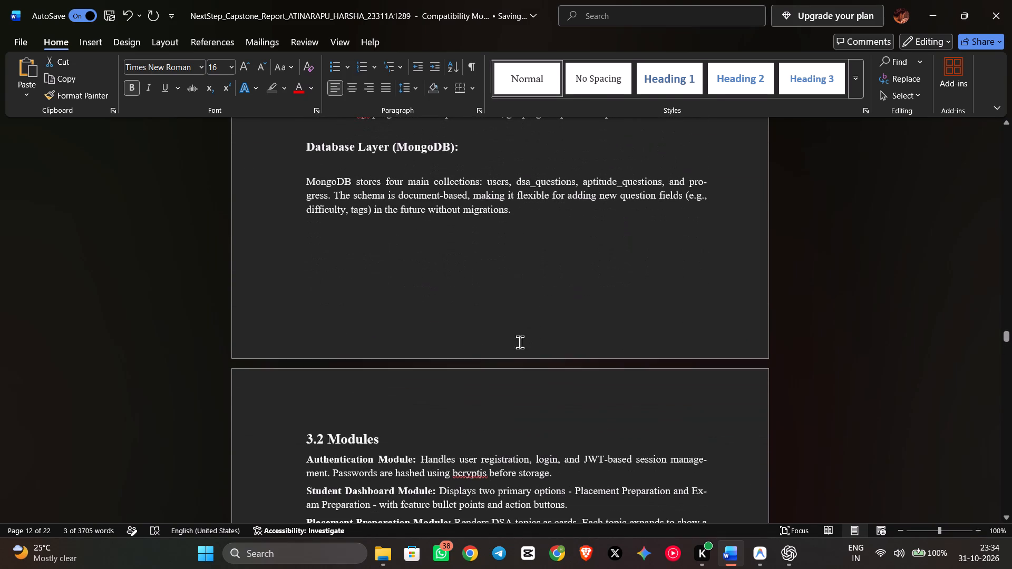
{"action": "left_click", "coordinate": [342, 442]}
{"action": "scroll", "coordinate": [382, 337], "scroll_direction": "down", "scroll_amount": 6}
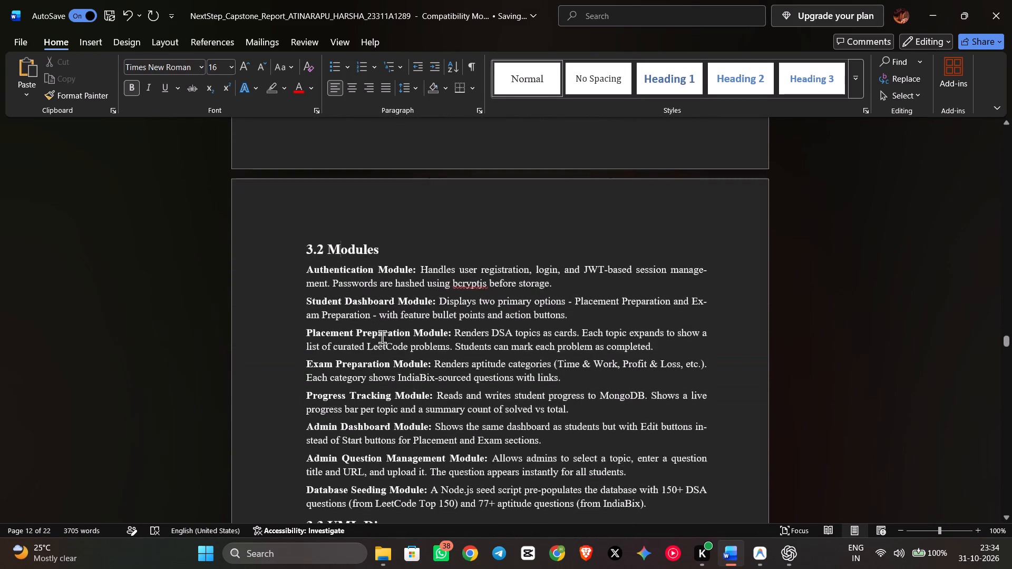
{"action": "scroll", "coordinate": [382, 337], "scroll_direction": "down", "scroll_amount": 5}
{"action": "scroll", "coordinate": [382, 336], "scroll_direction": "up", "scroll_amount": 13}
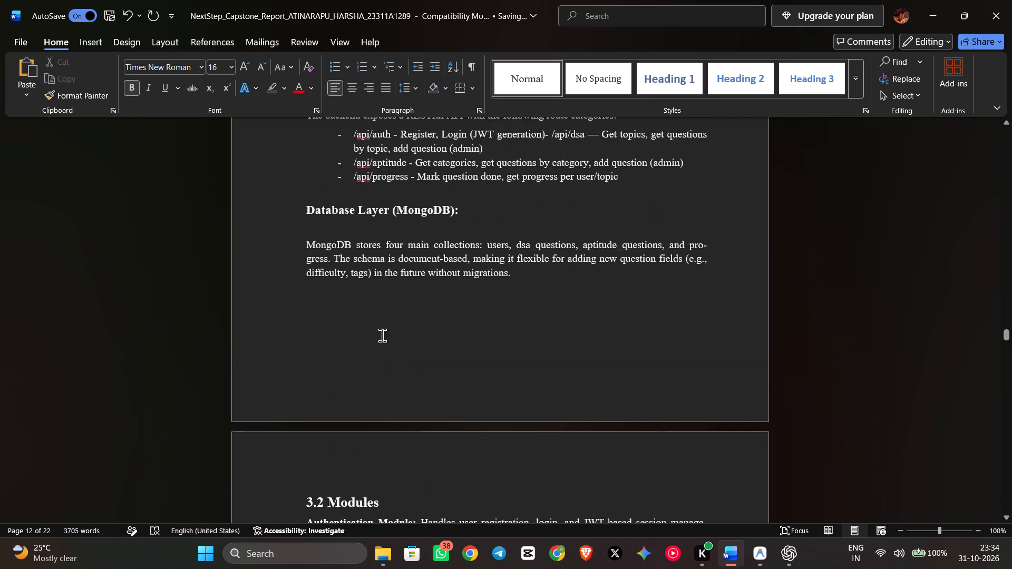
{"action": "scroll", "coordinate": [382, 335], "scroll_direction": "up", "scroll_amount": 5}
{"action": "scroll", "coordinate": [382, 335], "scroll_direction": "down", "scroll_amount": 10}
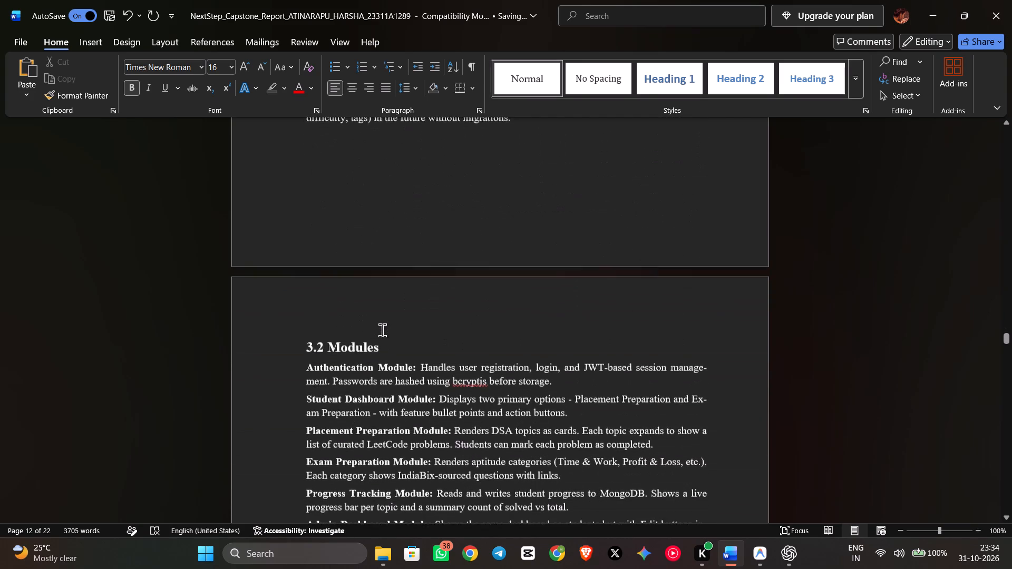
{"action": "scroll", "coordinate": [382, 327], "scroll_direction": "down", "scroll_amount": 6}
{"action": "scroll", "coordinate": [382, 327], "scroll_direction": "up", "scroll_amount": 11}
{"action": "scroll", "coordinate": [381, 305], "scroll_direction": "down", "scroll_amount": 17}
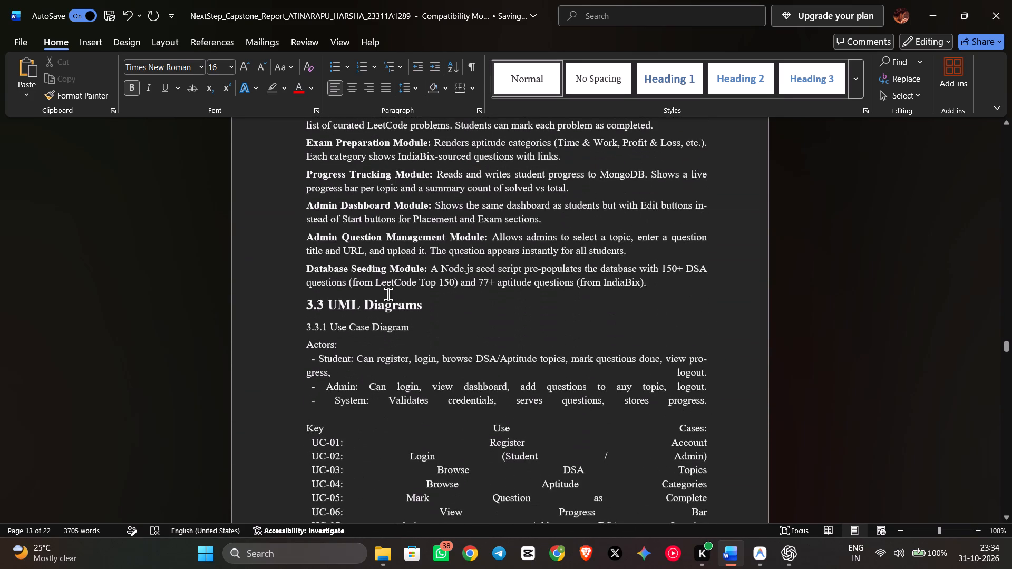
{"action": "scroll", "coordinate": [388, 294], "scroll_direction": "down", "scroll_amount": 8}
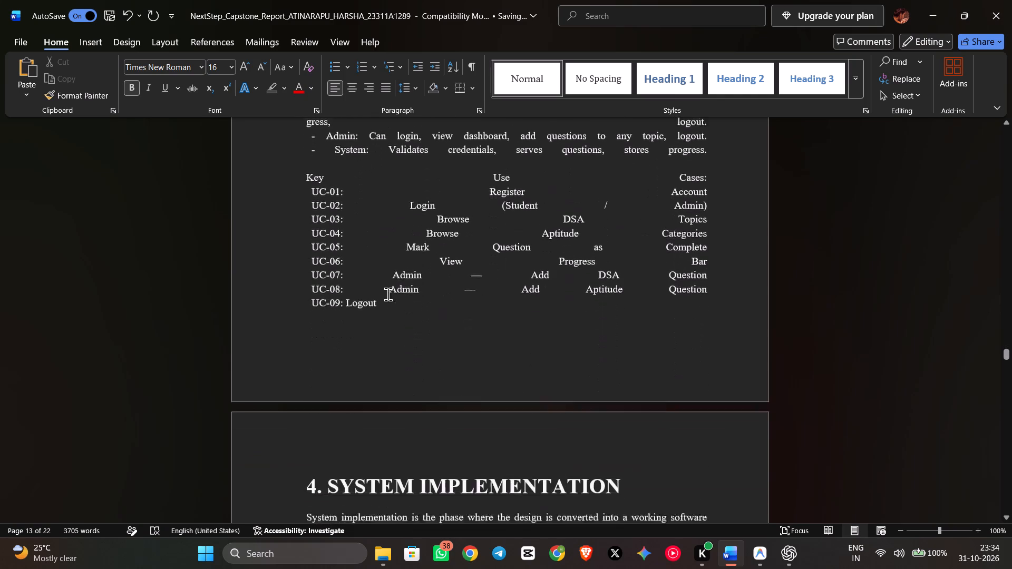
Set the "4.2 Backend Implementation" heading to font size 16.
{"action": "scroll", "coordinate": [388, 294], "scroll_direction": "down", "scroll_amount": 12}
{"action": "left_click_drag", "start_coordinate": [443, 280], "coordinate": [388, 284]}
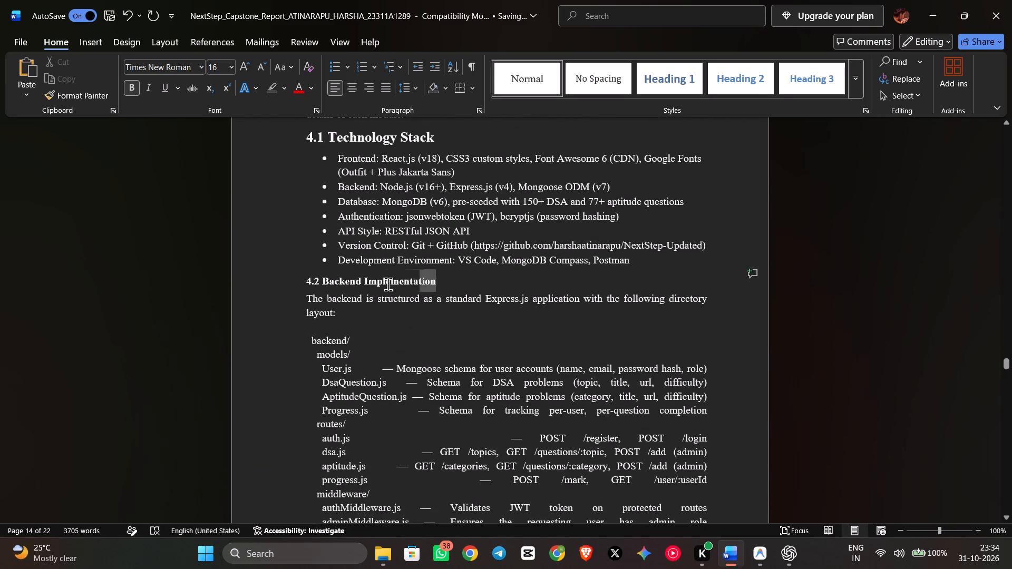
{"action": "left_click_drag", "start_coordinate": [388, 284], "coordinate": [307, 276]}
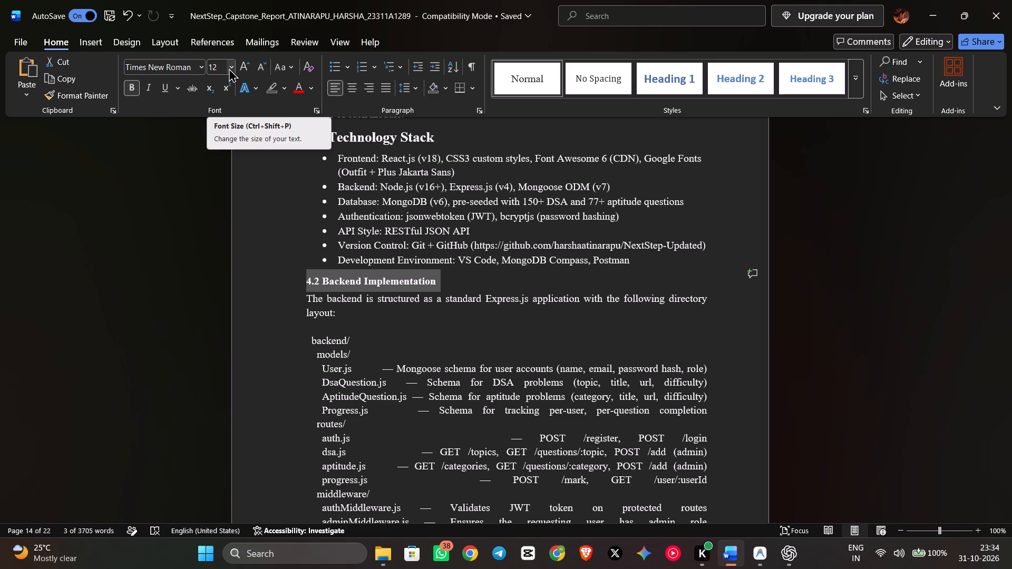
{"action": "left_click", "coordinate": [229, 68]}
{"action": "left_click", "coordinate": [217, 180]}
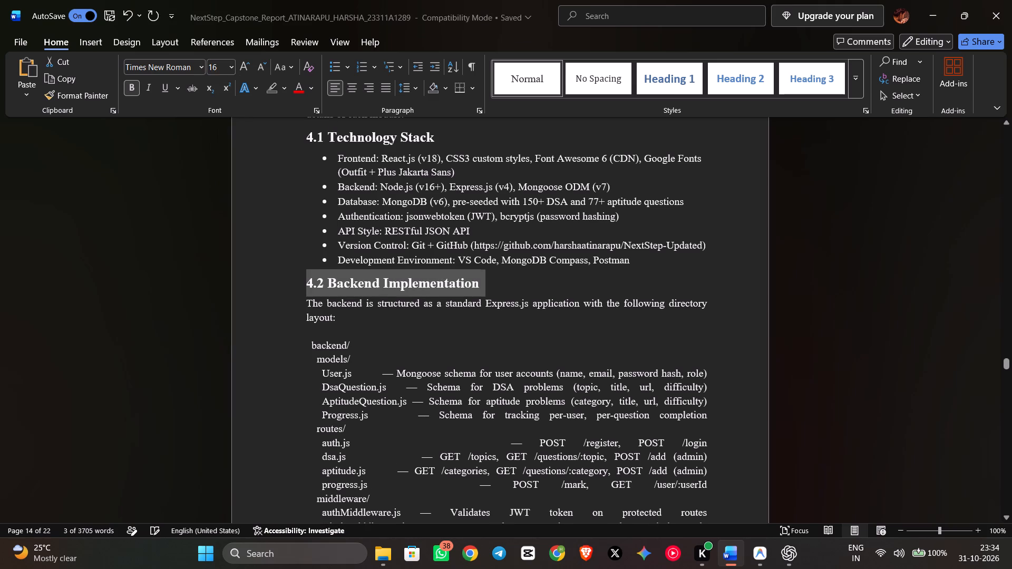
{"action": "left_click", "coordinate": [497, 279]}
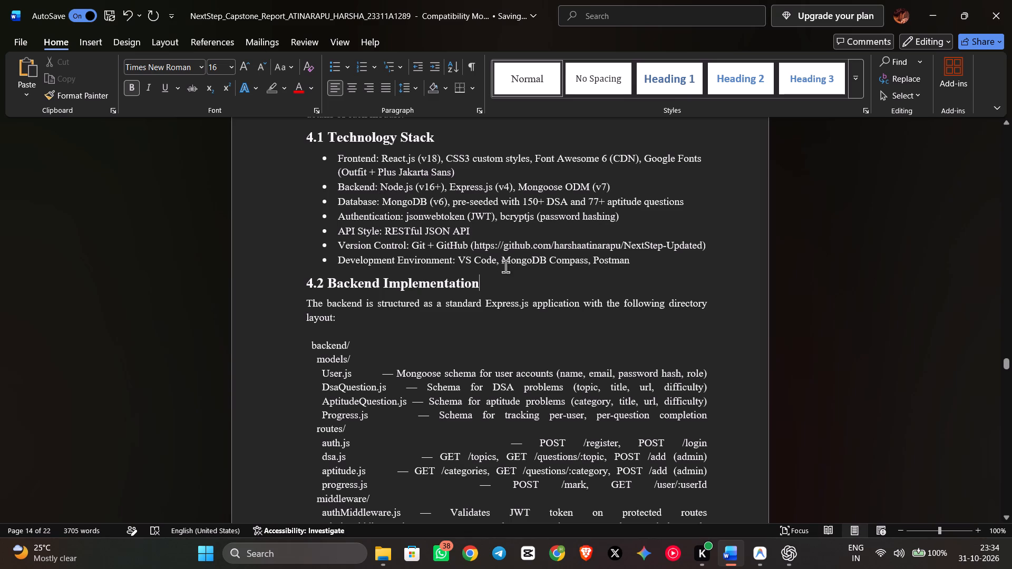
Examine the backend directory layout listing in section 4.2 Backend Implementation and the text that follows it.
{"action": "scroll", "coordinate": [319, 286], "scroll_direction": "down", "scroll_amount": 4}
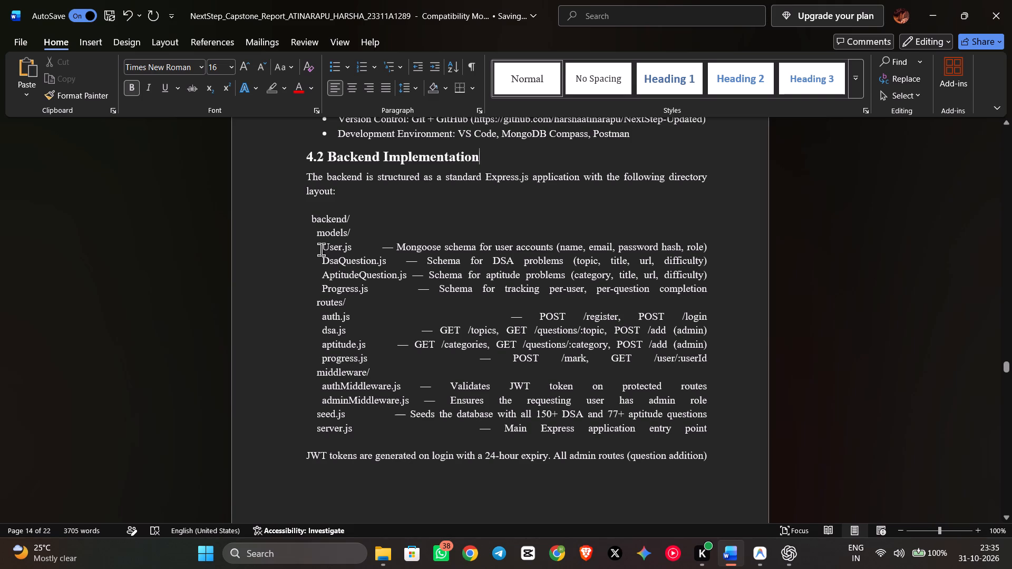
{"action": "scroll", "coordinate": [320, 249], "scroll_direction": "down", "scroll_amount": 9}
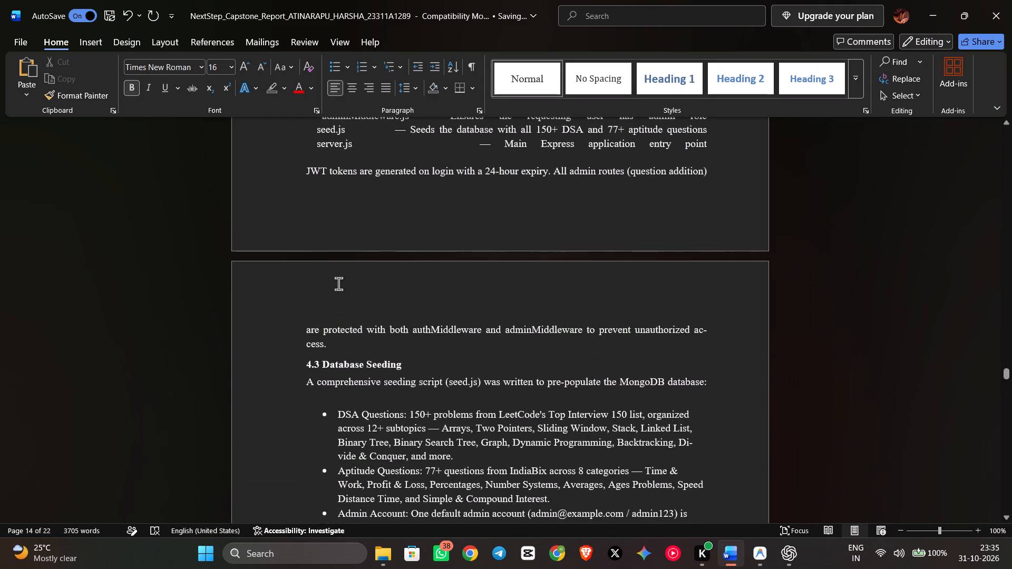
{"action": "scroll", "coordinate": [338, 283], "scroll_direction": "up", "scroll_amount": 11}
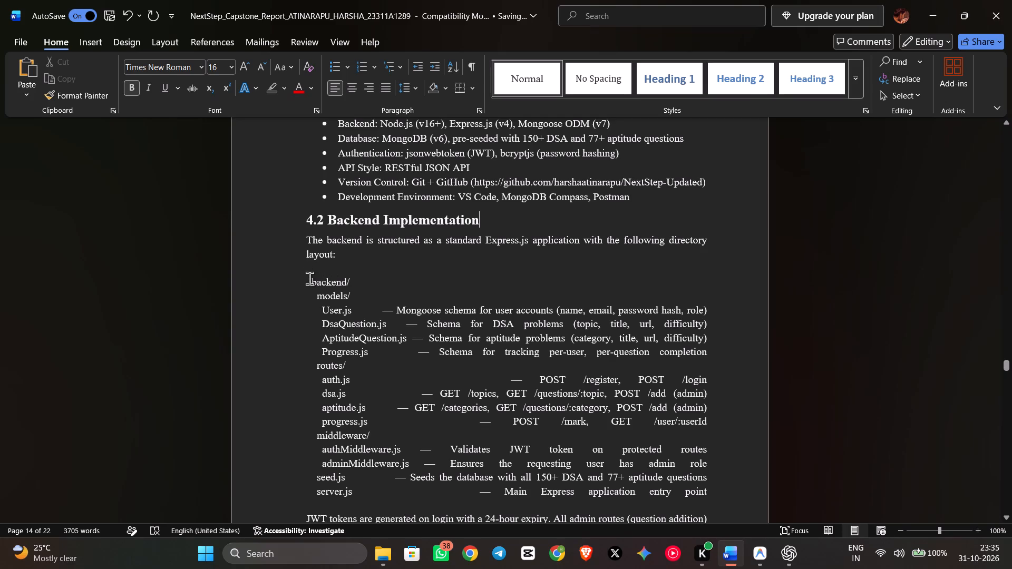
{"action": "left_click_drag", "start_coordinate": [309, 278], "coordinate": [322, 291]}
{"action": "left_click", "coordinate": [523, 310]}
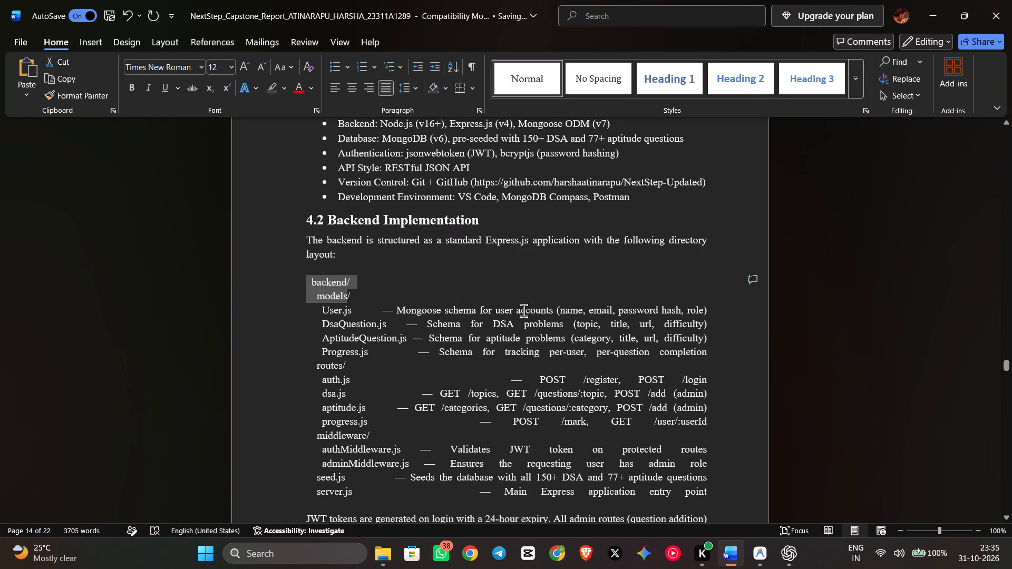
Set the "4.3 Database Seeding" heading to font size 16.
{"action": "scroll", "coordinate": [523, 310], "scroll_direction": "down", "scroll_amount": 18}
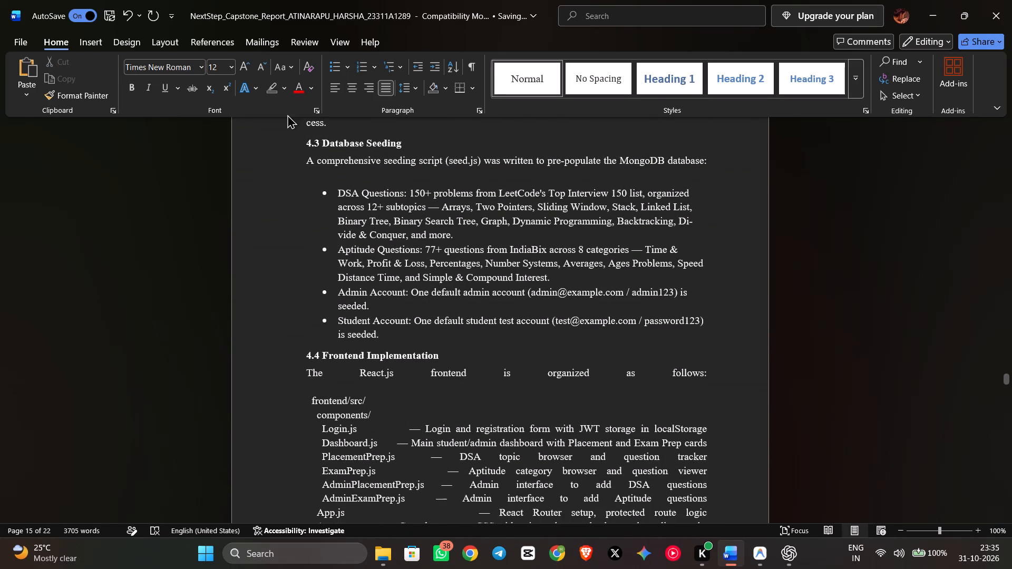
{"action": "left_click_drag", "start_coordinate": [305, 141], "coordinate": [401, 149]}
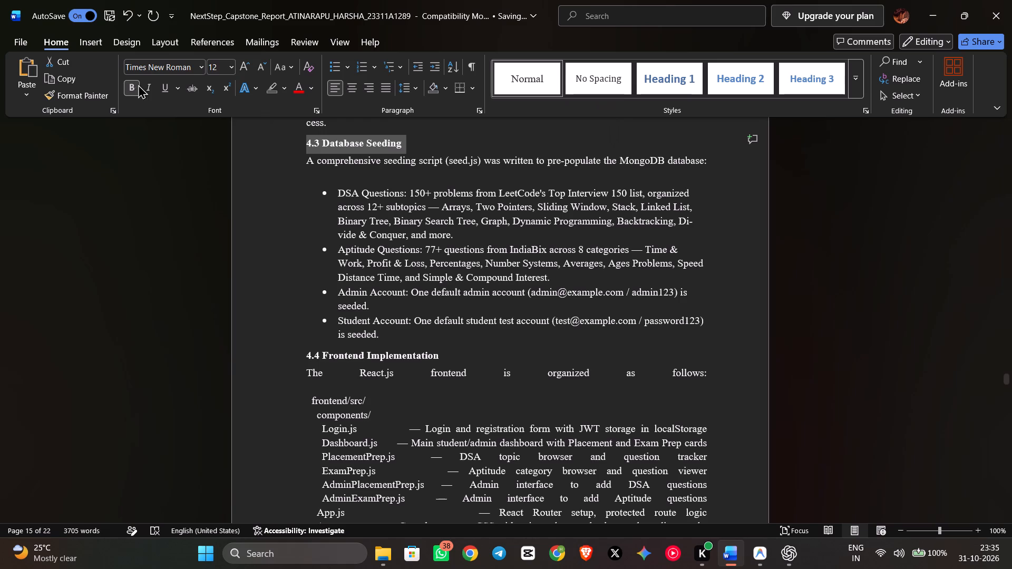
{"action": "left_click", "coordinate": [232, 67]}
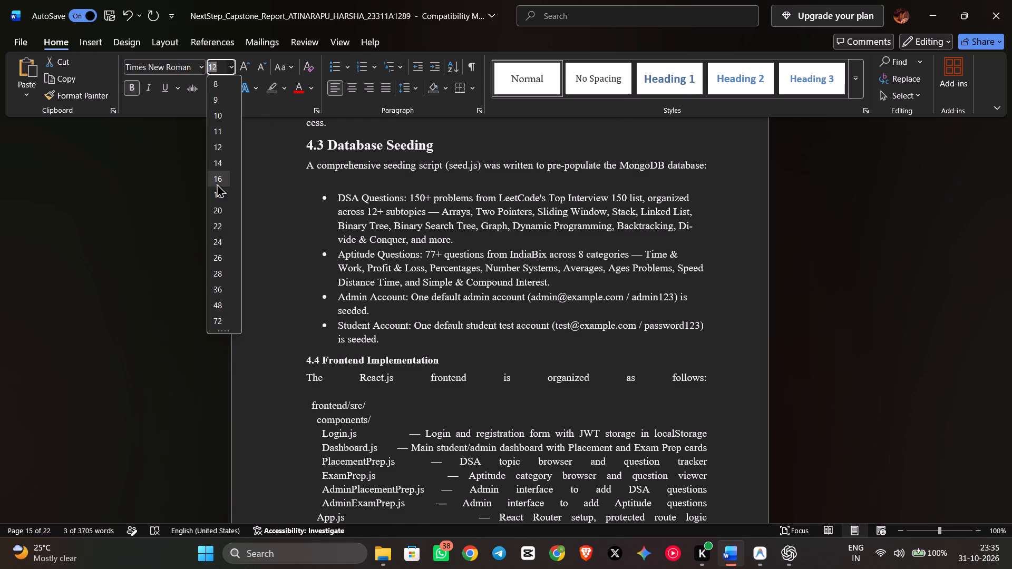
{"action": "left_click", "coordinate": [217, 184]}
{"action": "scroll", "coordinate": [345, 231], "scroll_direction": "down", "scroll_amount": 1}
{"action": "scroll", "coordinate": [369, 232], "scroll_direction": "up", "scroll_amount": 1}
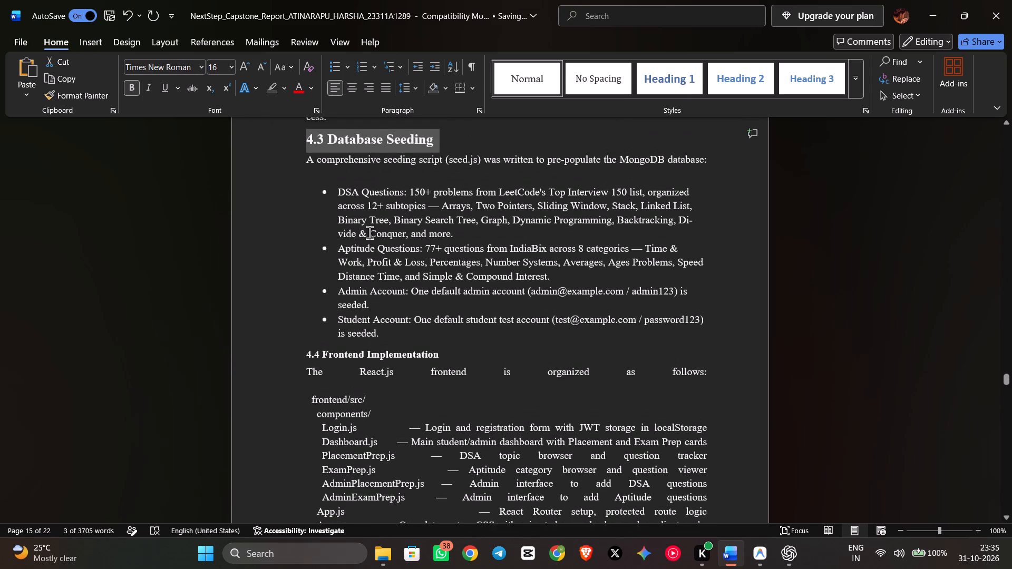
Justify the four bullet points under 4.3 Database Seeding, from DSA Questions to Student Account.
{"action": "left_click", "coordinate": [416, 206]}
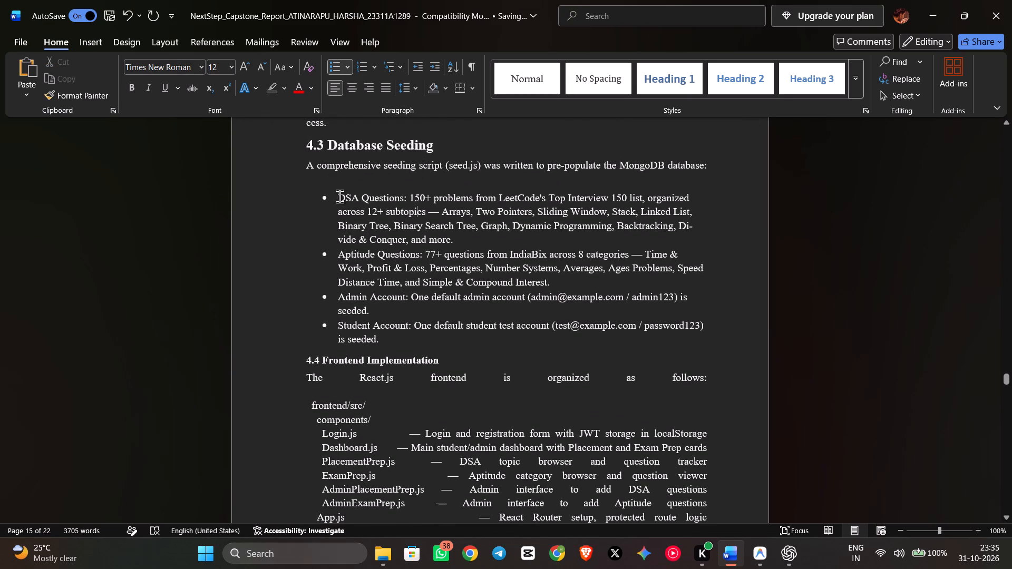
{"action": "left_click_drag", "start_coordinate": [331, 199], "coordinate": [465, 339]}
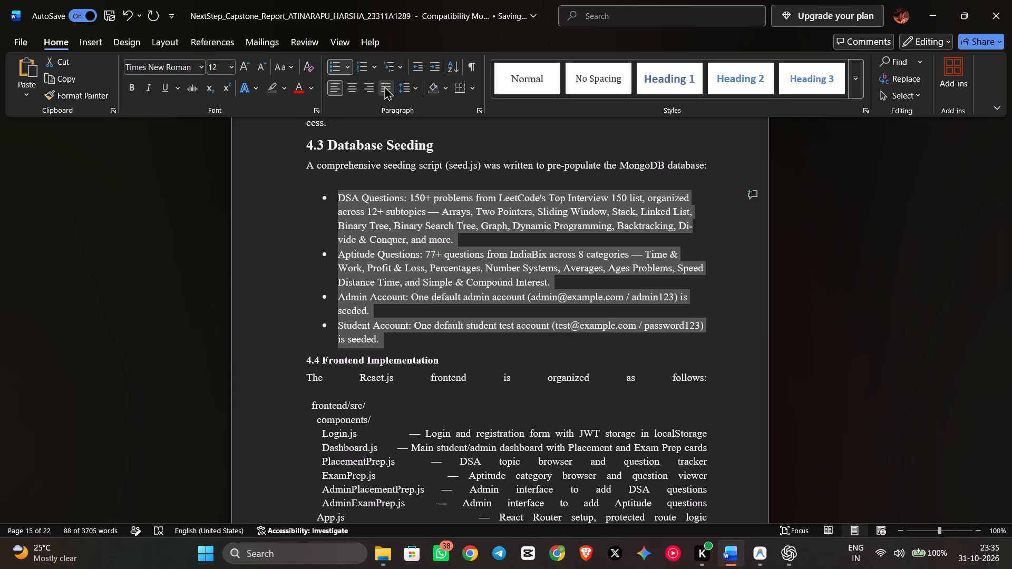
{"action": "left_click", "coordinate": [384, 86]}
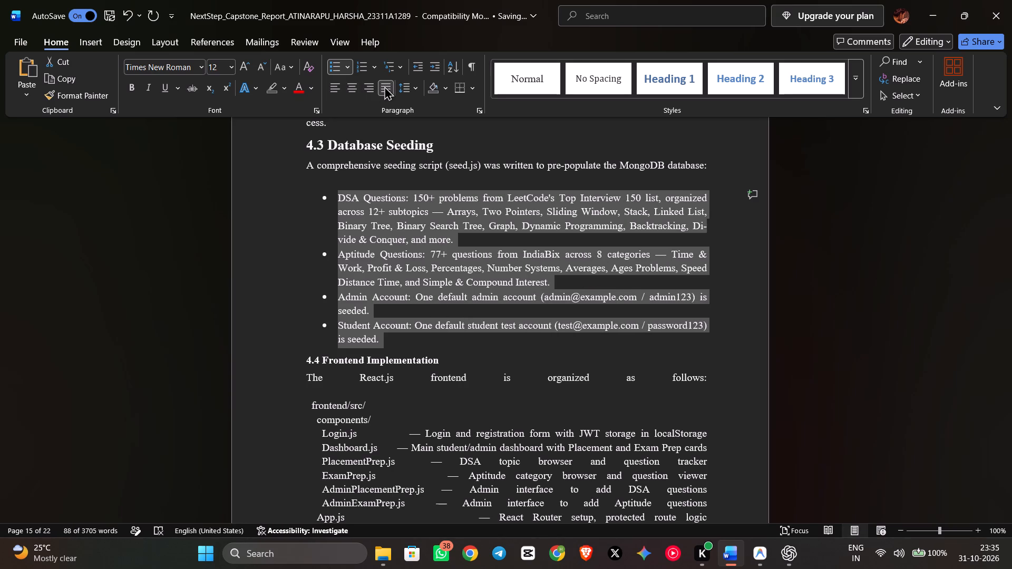
Replace the long dashes with hyphens after "12+ subtopics" and "8 categories" in the DSA Questions and Aptitude Questions bullets.
{"action": "left_click", "coordinate": [447, 208]}
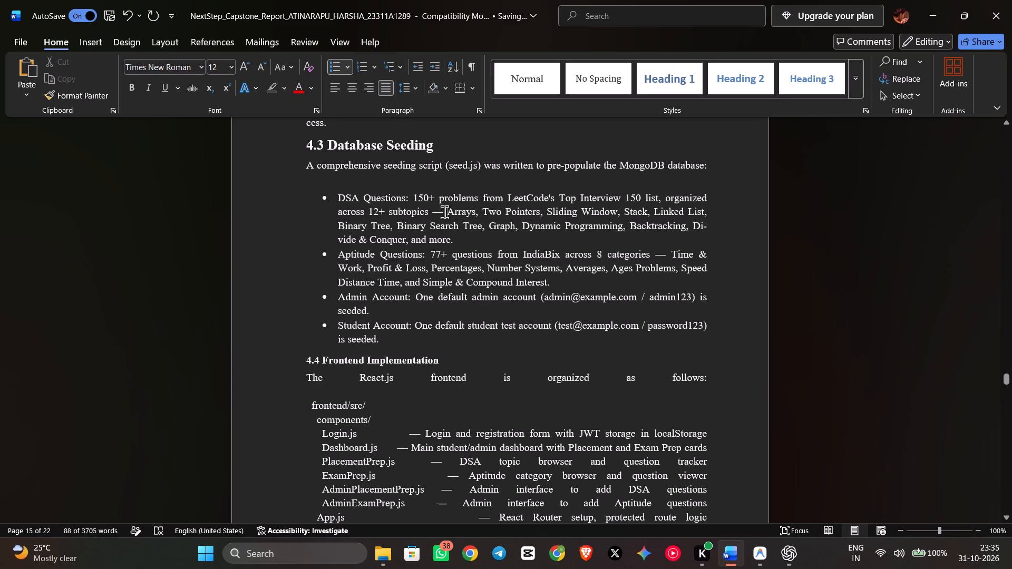
{"action": "left_click", "coordinate": [444, 212]}
{"action": "key", "text": "BackSpace"}
{"action": "key", "text": "minus"}
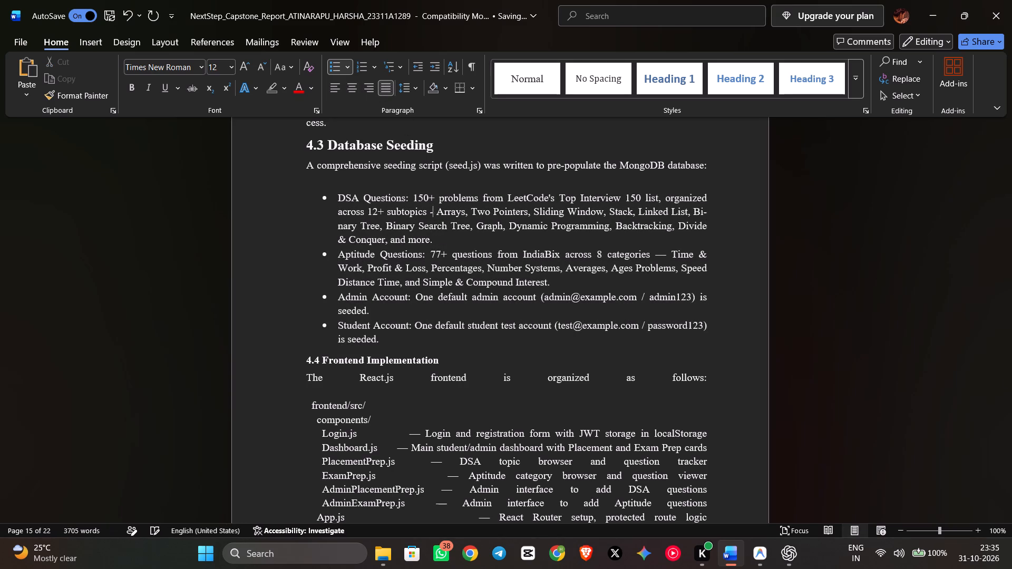
{"action": "left_click", "coordinate": [668, 255]}
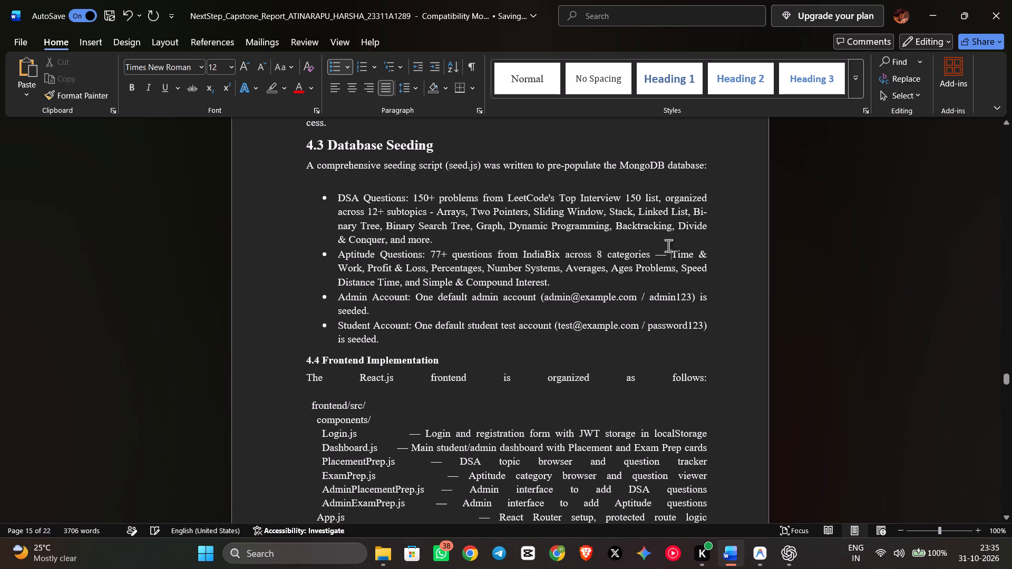
{"action": "key", "text": "BackSpace"}
{"action": "key", "text": "BackSpace"}
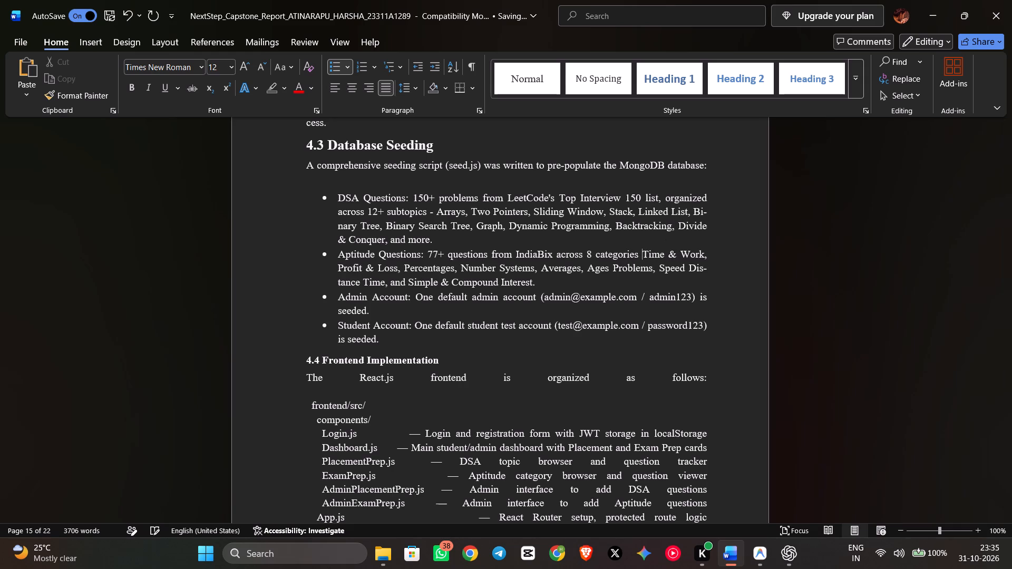
{"action": "type", "text": "-"}
{"action": "key", "text": "space"}
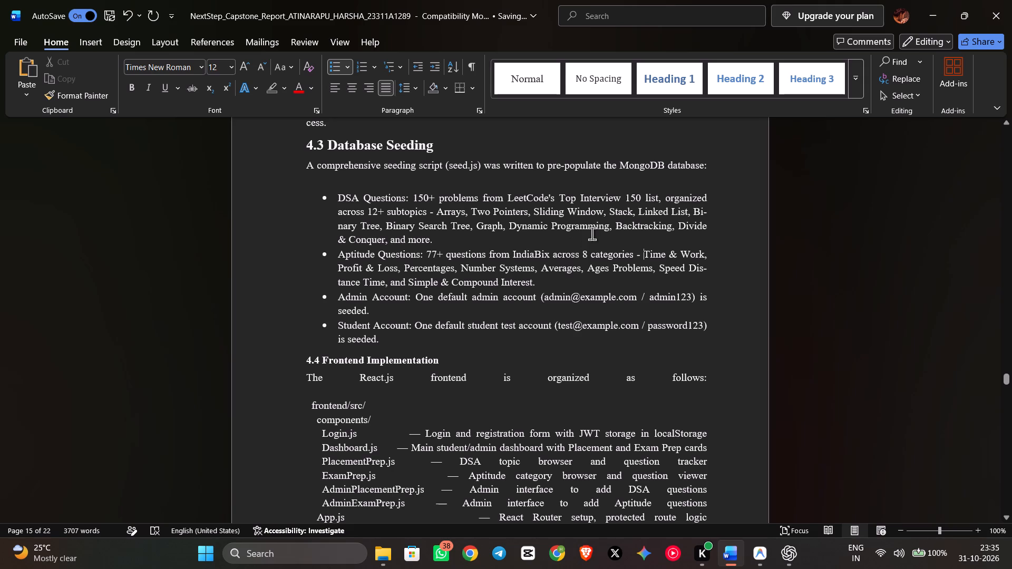
Insert a paragraph break after "The React.js frontend is organized as follows:" and remove the extra blank line before the frontend/src/ listing.
{"action": "scroll", "coordinate": [592, 233], "scroll_direction": "down", "scroll_amount": 5}
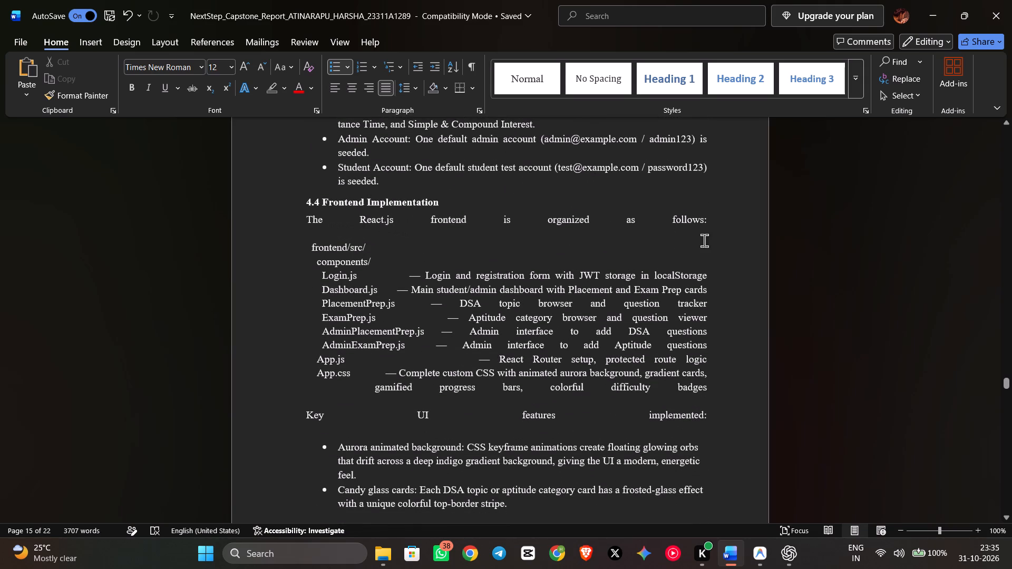
{"action": "left_click", "coordinate": [708, 219]}
{"action": "key", "text": "Return"}
{"action": "key", "text": "Down"}
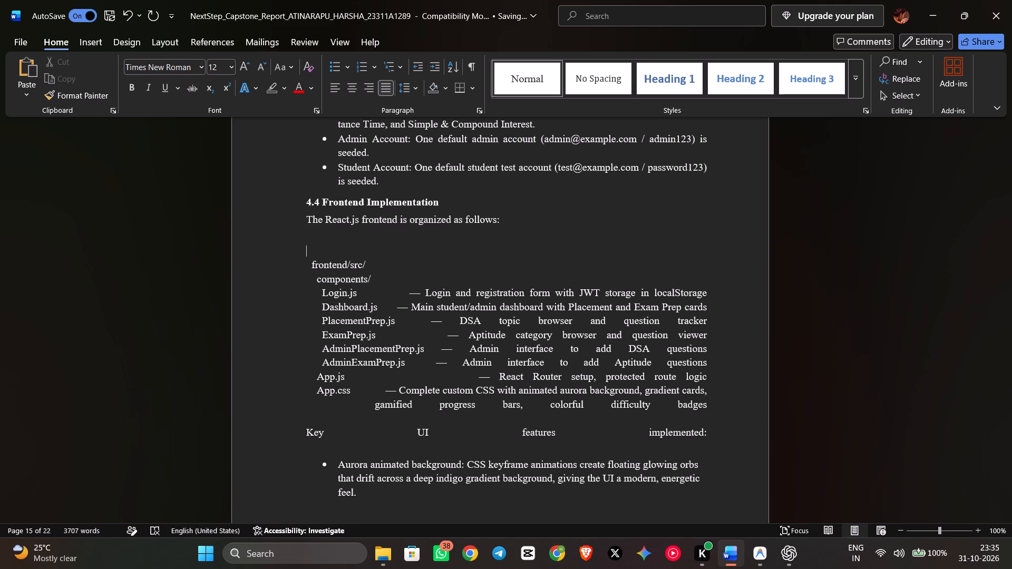
{"action": "key", "text": "BackSpace"}
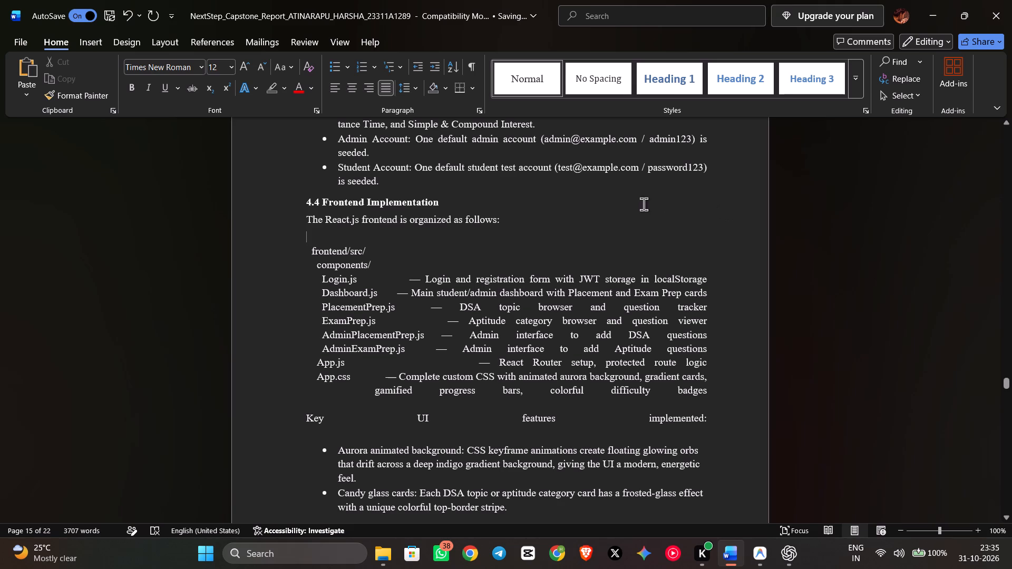
Set the "4.4 Frontend Implementation" heading to font size 16.
{"action": "left_click_drag", "start_coordinate": [442, 206], "coordinate": [339, 201]}
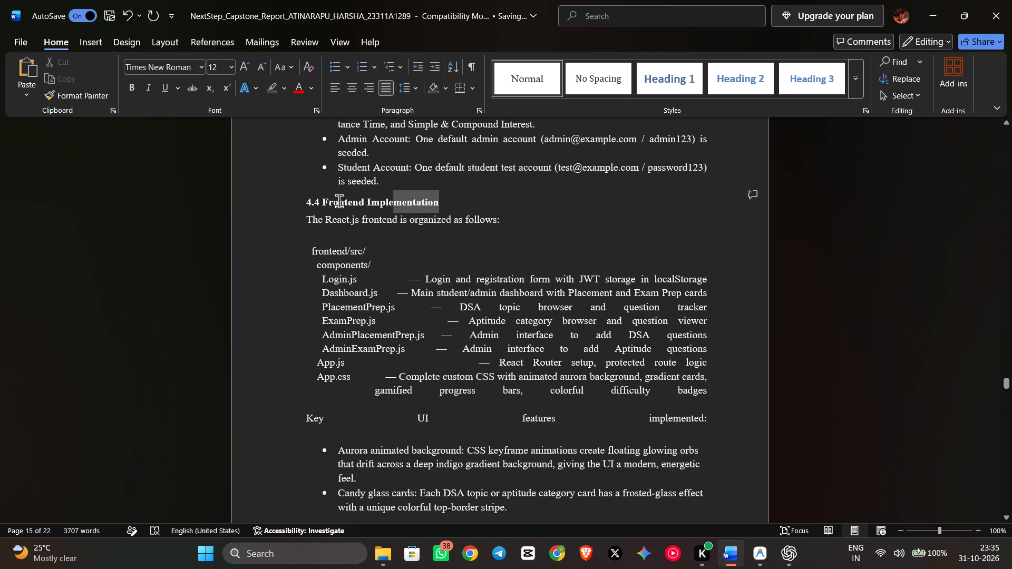
{"action": "left_click_drag", "start_coordinate": [339, 201], "coordinate": [299, 201]}
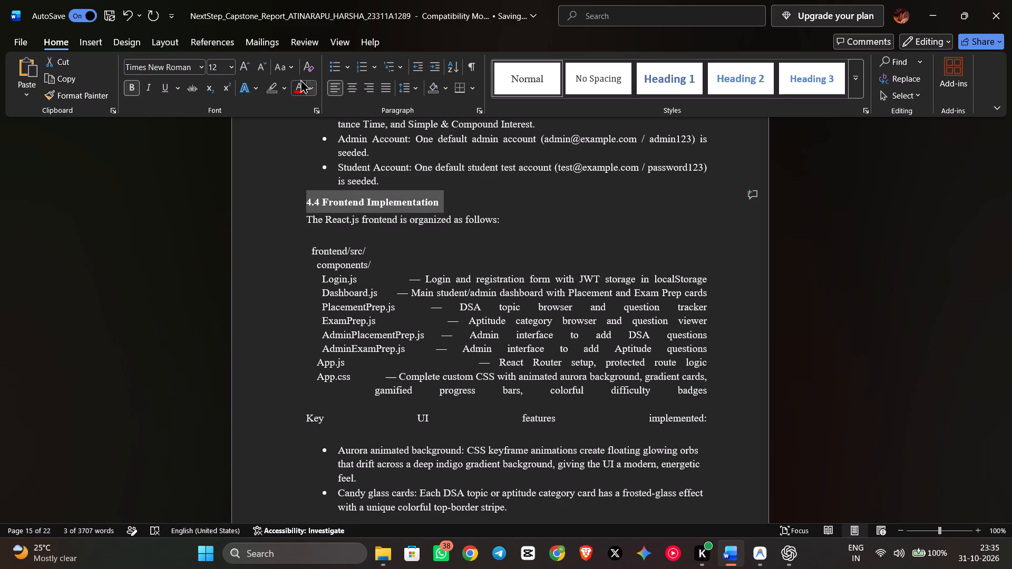
{"action": "left_click", "coordinate": [233, 68]}
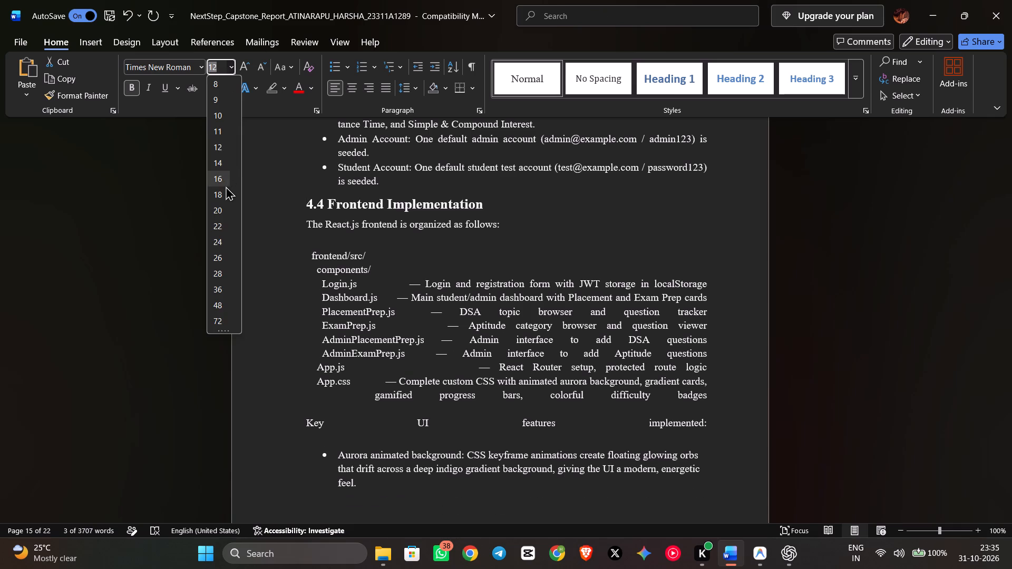
{"action": "left_click", "coordinate": [226, 186]}
{"action": "left_click", "coordinate": [548, 231]}
Set the "4.5 Authentication Flow" heading to font size 16.
{"action": "scroll", "coordinate": [560, 262], "scroll_direction": "up", "scroll_amount": 4}
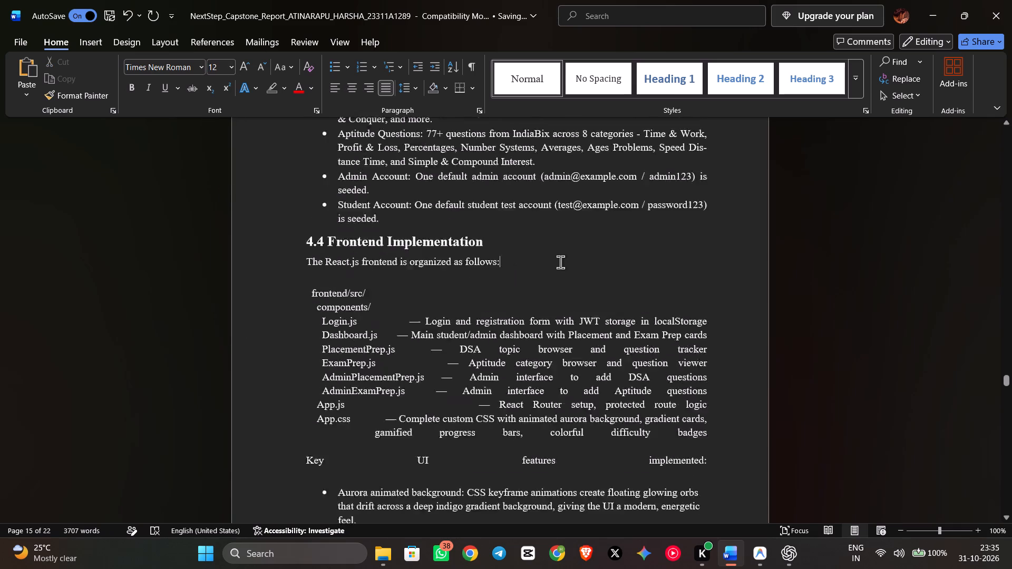
{"action": "scroll", "coordinate": [560, 262], "scroll_direction": "up", "scroll_amount": 4}
{"action": "scroll", "coordinate": [598, 293], "scroll_direction": "down", "scroll_amount": 16}
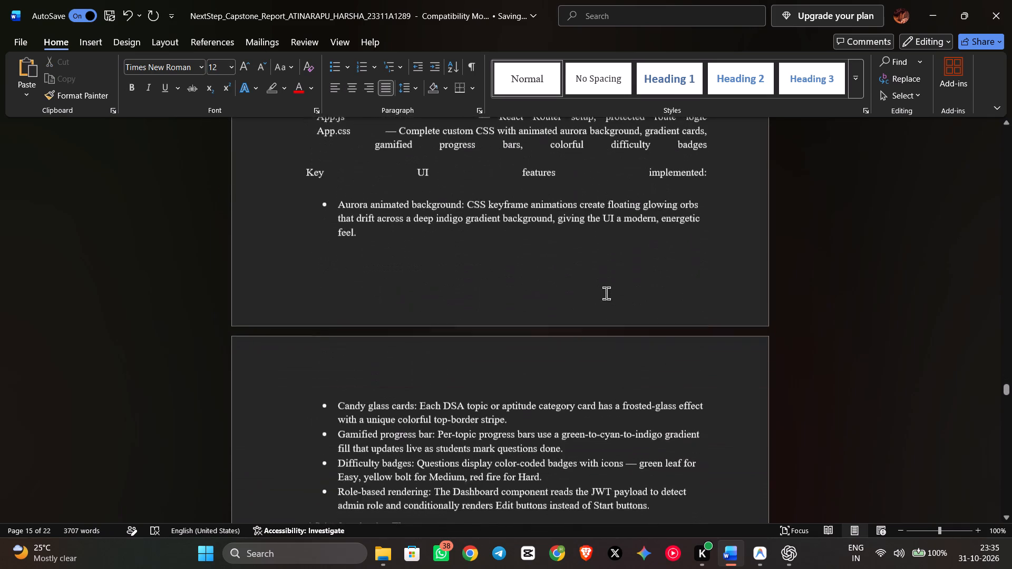
{"action": "scroll", "coordinate": [606, 293], "scroll_direction": "down", "scroll_amount": 10}
{"action": "left_click_drag", "start_coordinate": [415, 207], "coordinate": [376, 207]}
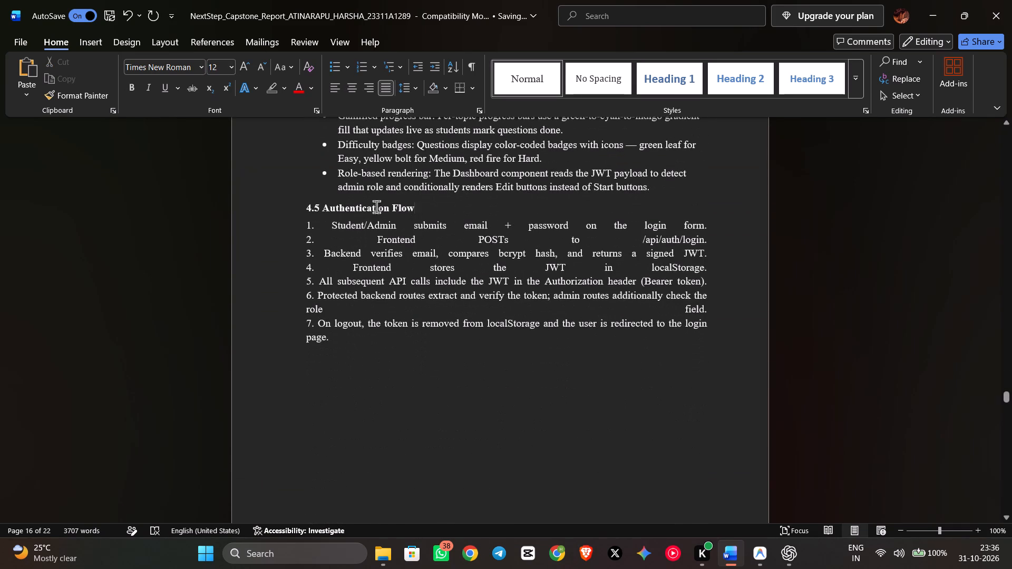
{"action": "left_click_drag", "start_coordinate": [376, 207], "coordinate": [296, 208]}
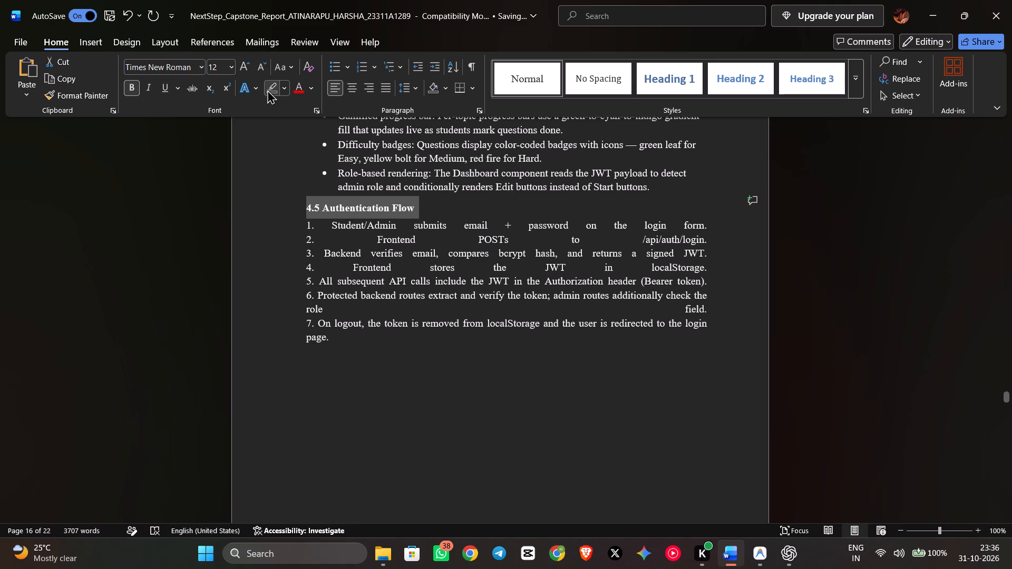
{"action": "left_click", "coordinate": [231, 68]}
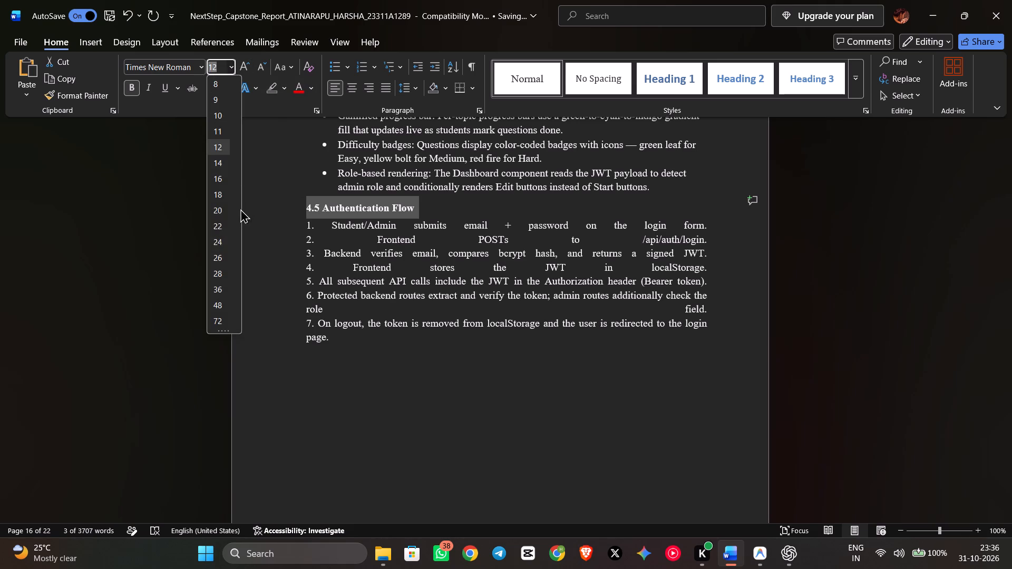
{"action": "left_click", "coordinate": [219, 177]}
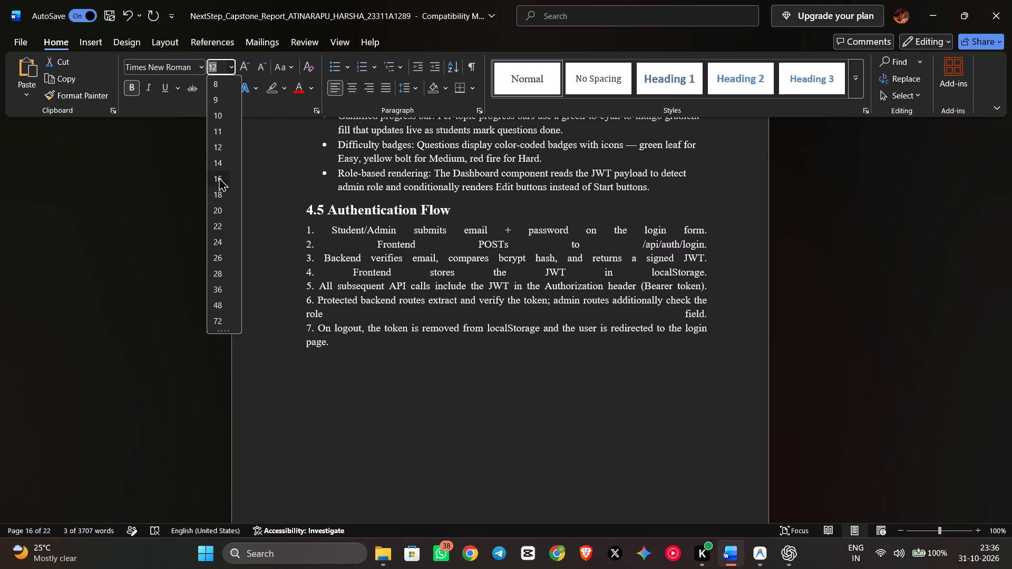
Add the chapter number "5." in front of the OUTPUT SCREENS title.
{"action": "scroll", "coordinate": [626, 267], "scroll_direction": "down", "scroll_amount": 16}
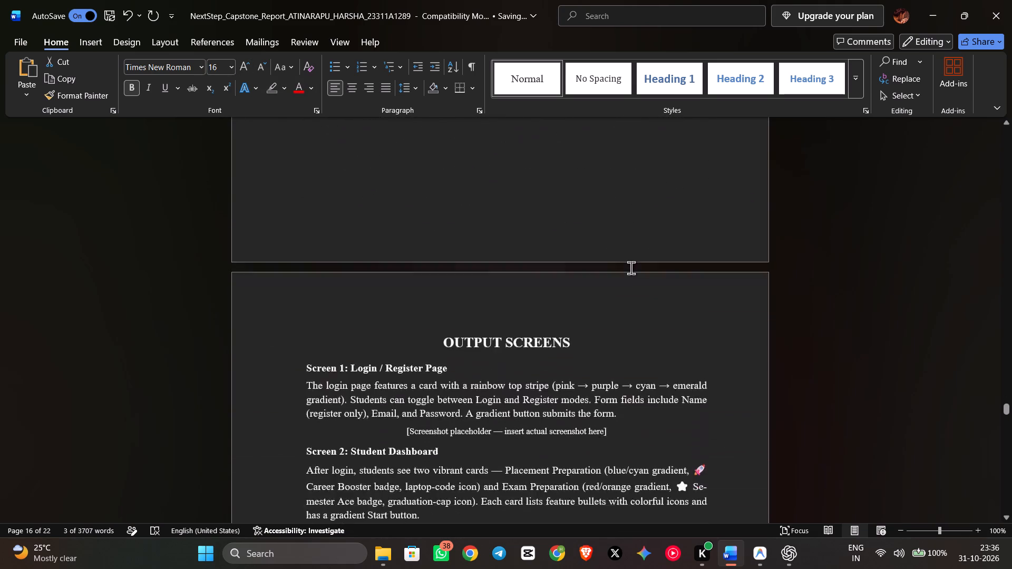
{"action": "scroll", "coordinate": [631, 268], "scroll_direction": "down", "scroll_amount": 2}
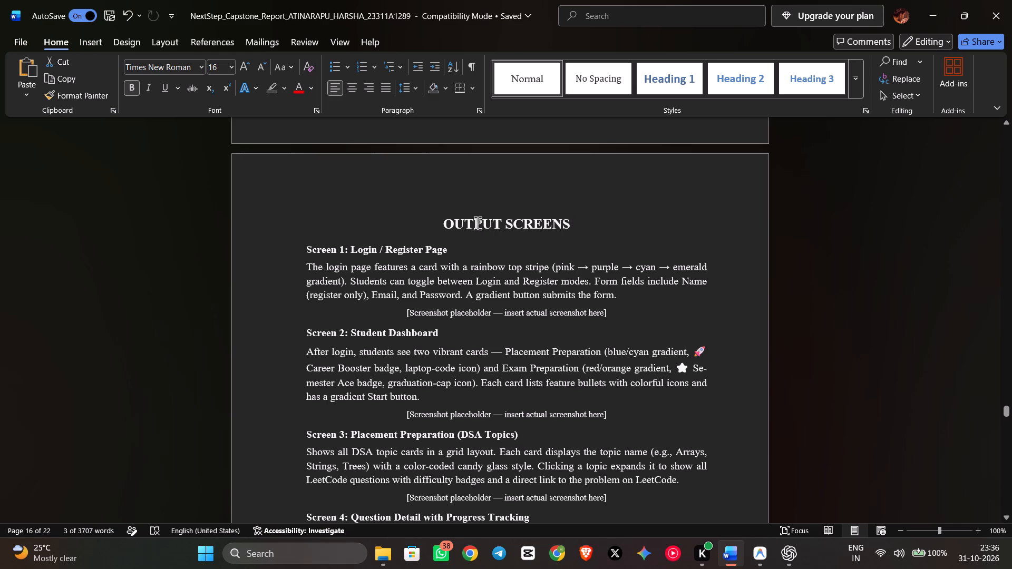
{"action": "left_click", "coordinate": [446, 224]}
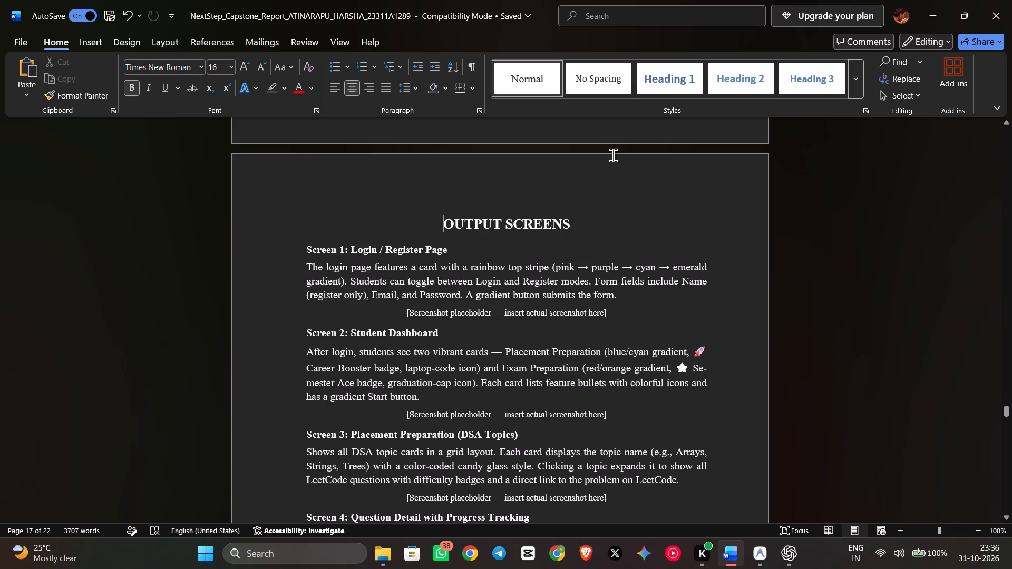
{"action": "type", "text": "5."}
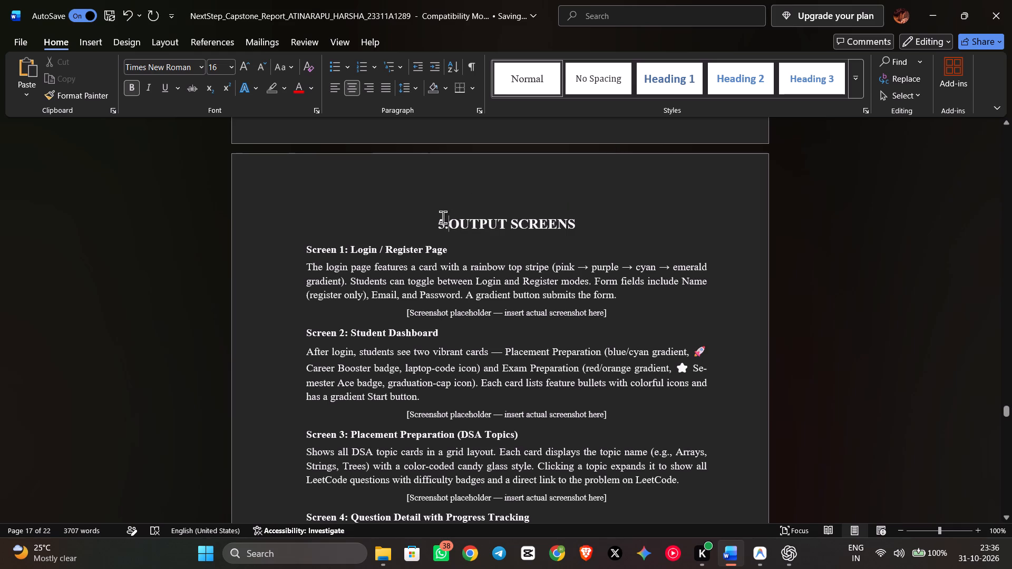
Align the "5.OUTPUT SCREENS" title left and set it to font size 24.
{"action": "left_click_drag", "start_coordinate": [440, 218], "coordinate": [554, 222]}
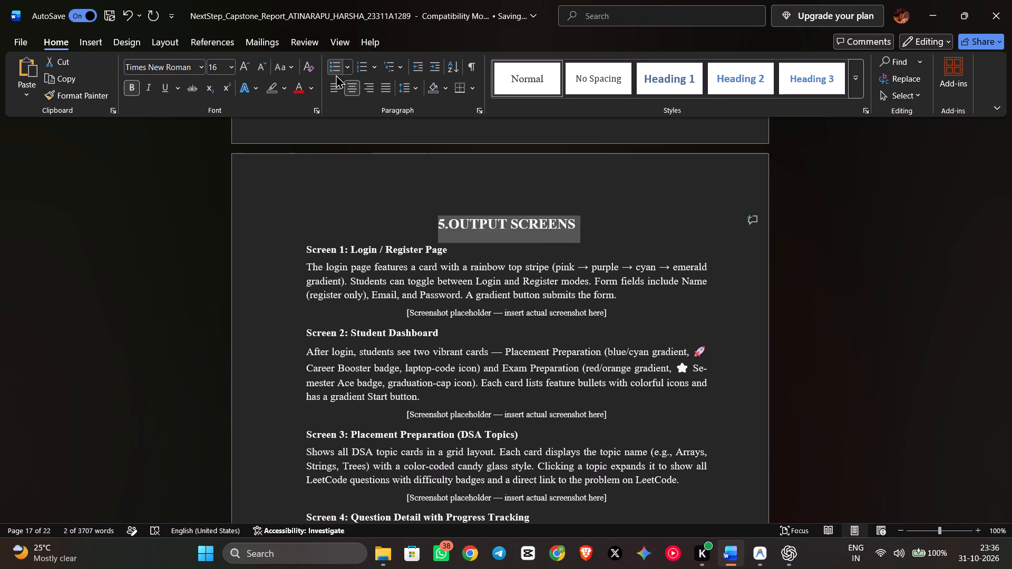
{"action": "left_click", "coordinate": [335, 84]}
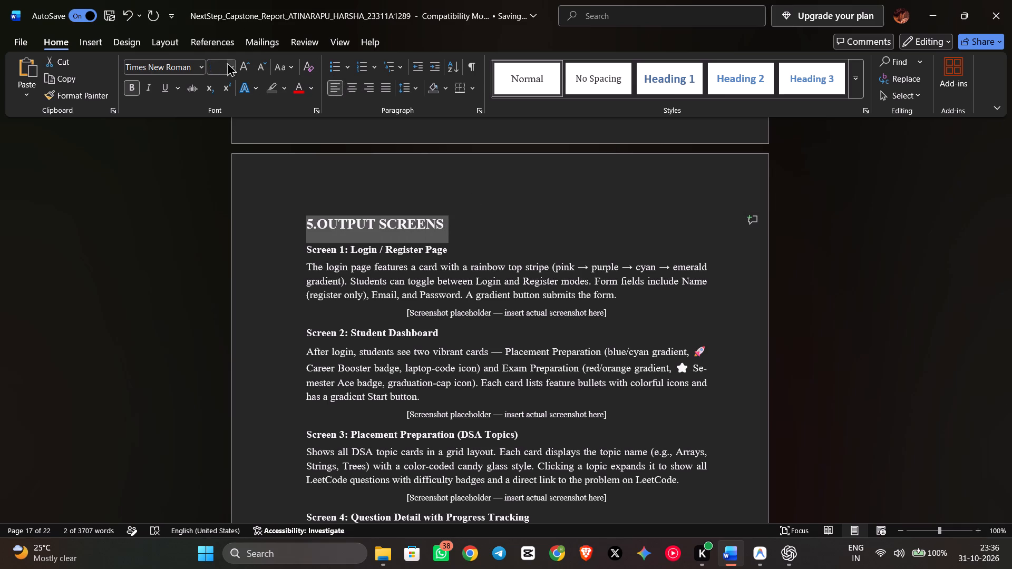
{"action": "left_click", "coordinate": [230, 64]}
{"action": "left_click", "coordinate": [218, 244]}
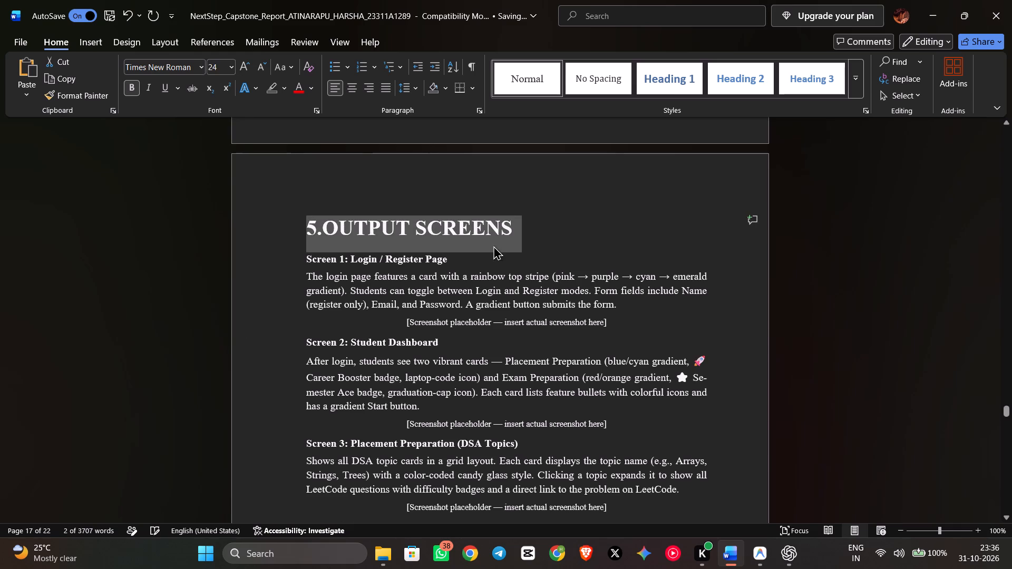
Review the layout and headings of the Output Screens chapter through the Testing chapter's 6.1 Test Cases table.
{"action": "scroll", "coordinate": [589, 235], "scroll_direction": "down", "scroll_amount": 4}
{"action": "left_click", "coordinate": [543, 228]}
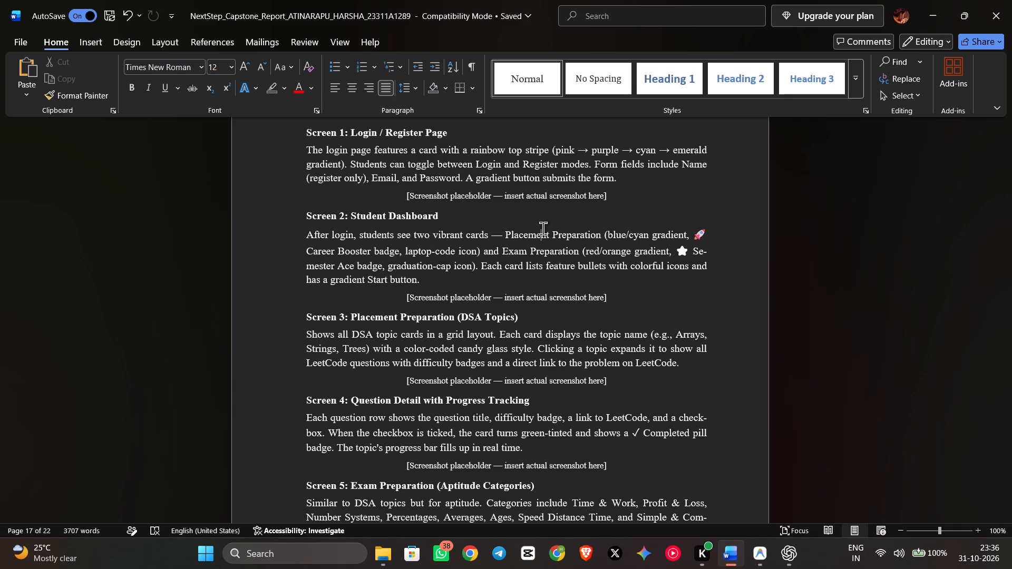
{"action": "scroll", "coordinate": [543, 228], "scroll_direction": "down", "scroll_amount": 17}
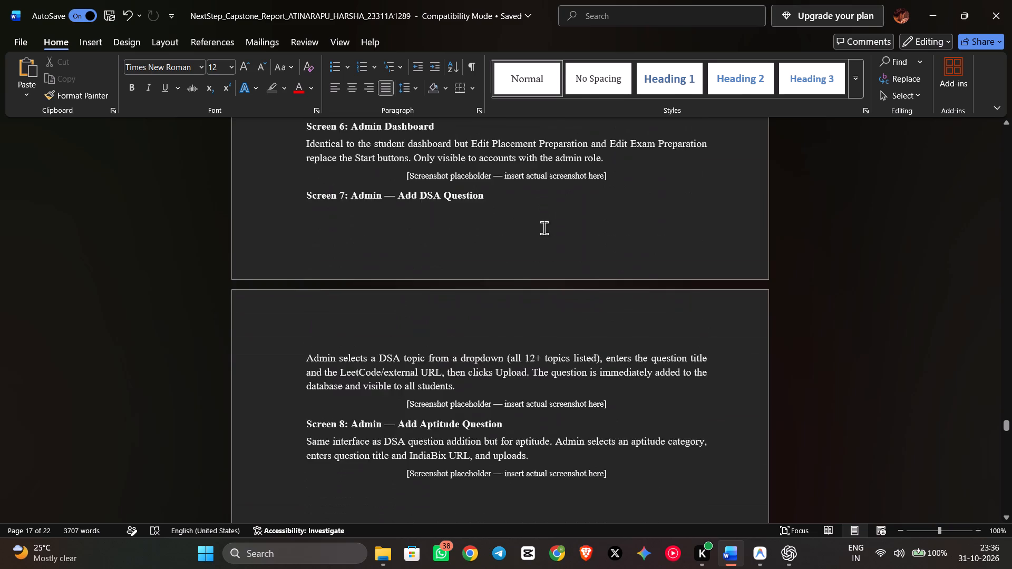
{"action": "scroll", "coordinate": [544, 228], "scroll_direction": "down", "scroll_amount": 16}
{"action": "scroll", "coordinate": [550, 227], "scroll_direction": "down", "scroll_amount": 12}
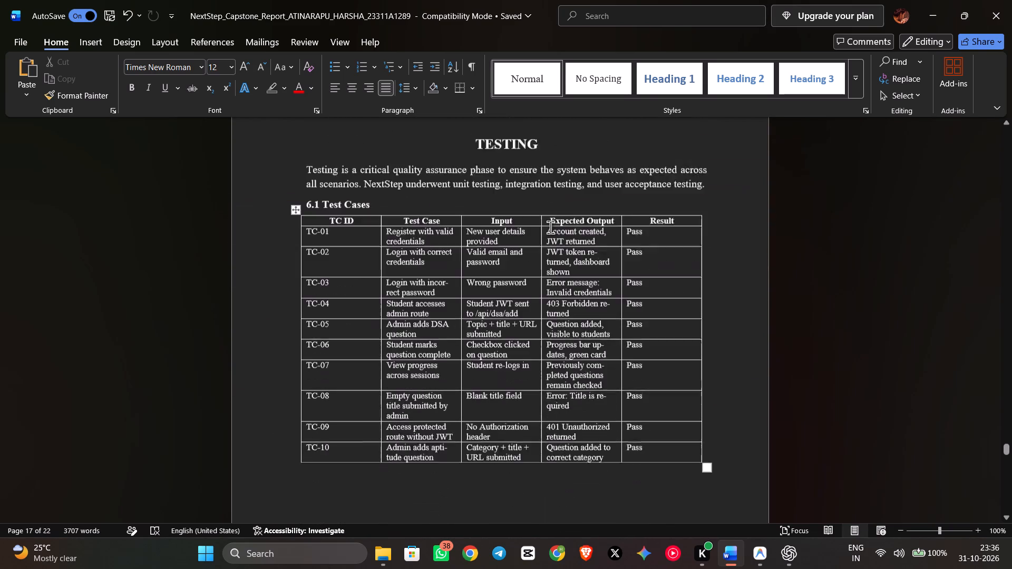
{"action": "scroll", "coordinate": [550, 227], "scroll_direction": "down", "scroll_amount": 7}
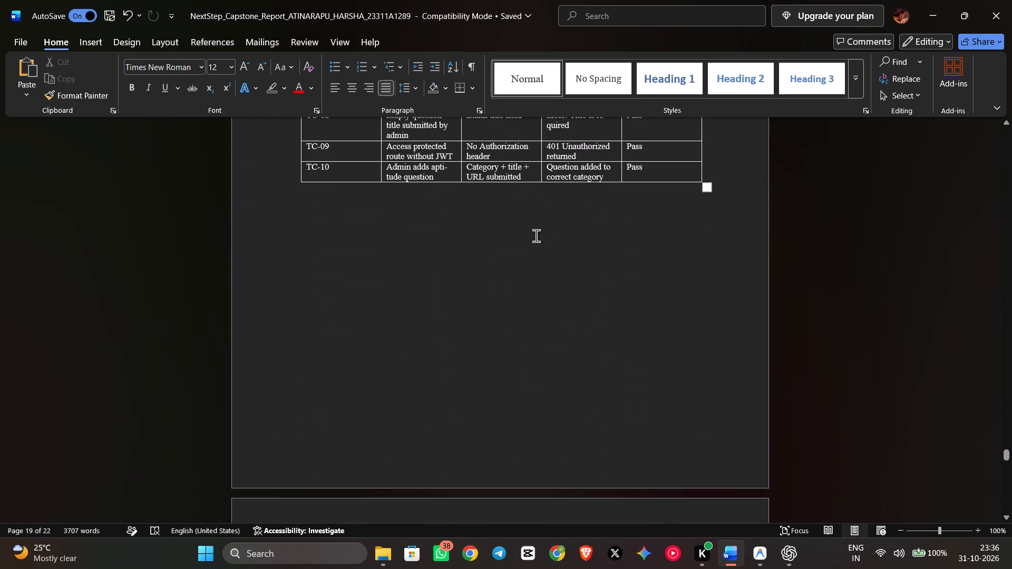